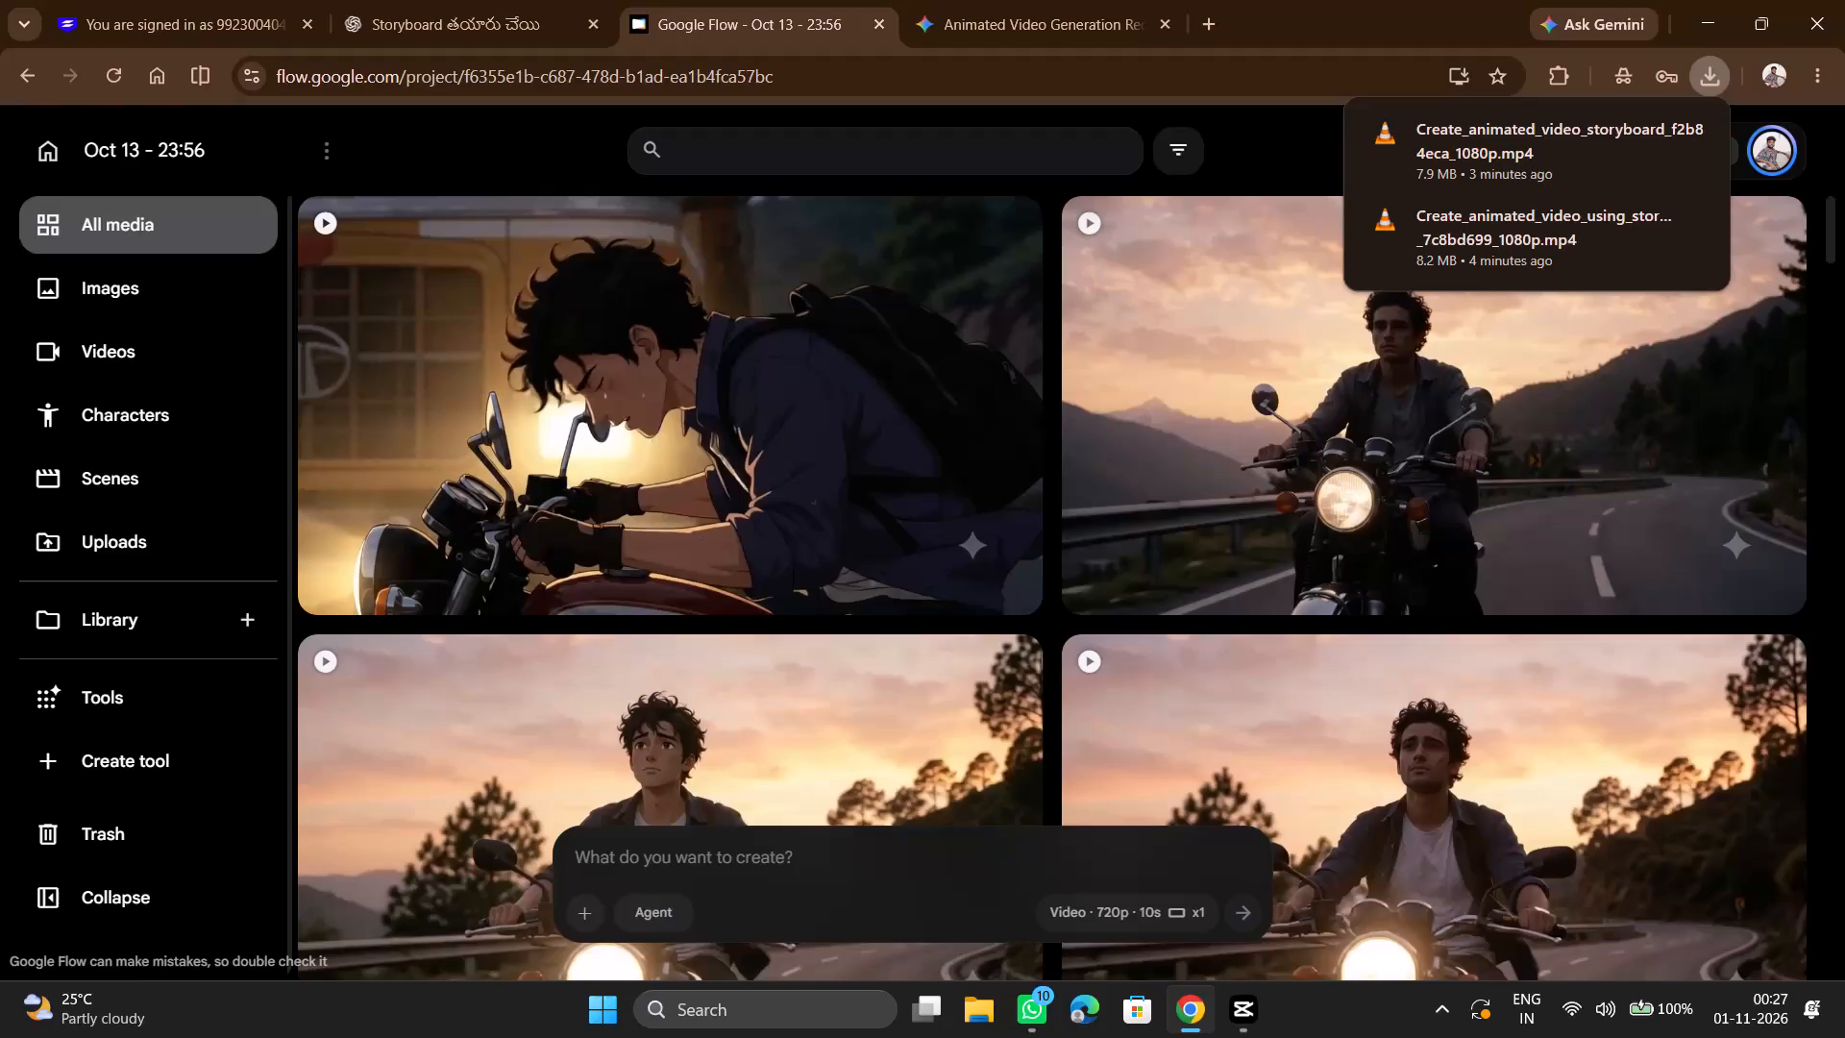
Switch to JianyingPro and import the two newest Create_animated_video MP4 files, f2b84eca and 7c8bd699, from the Downloads folder.
{"action": "left_click", "coordinate": [1240, 1004]}
{"action": "left_click", "coordinate": [158, 187]}
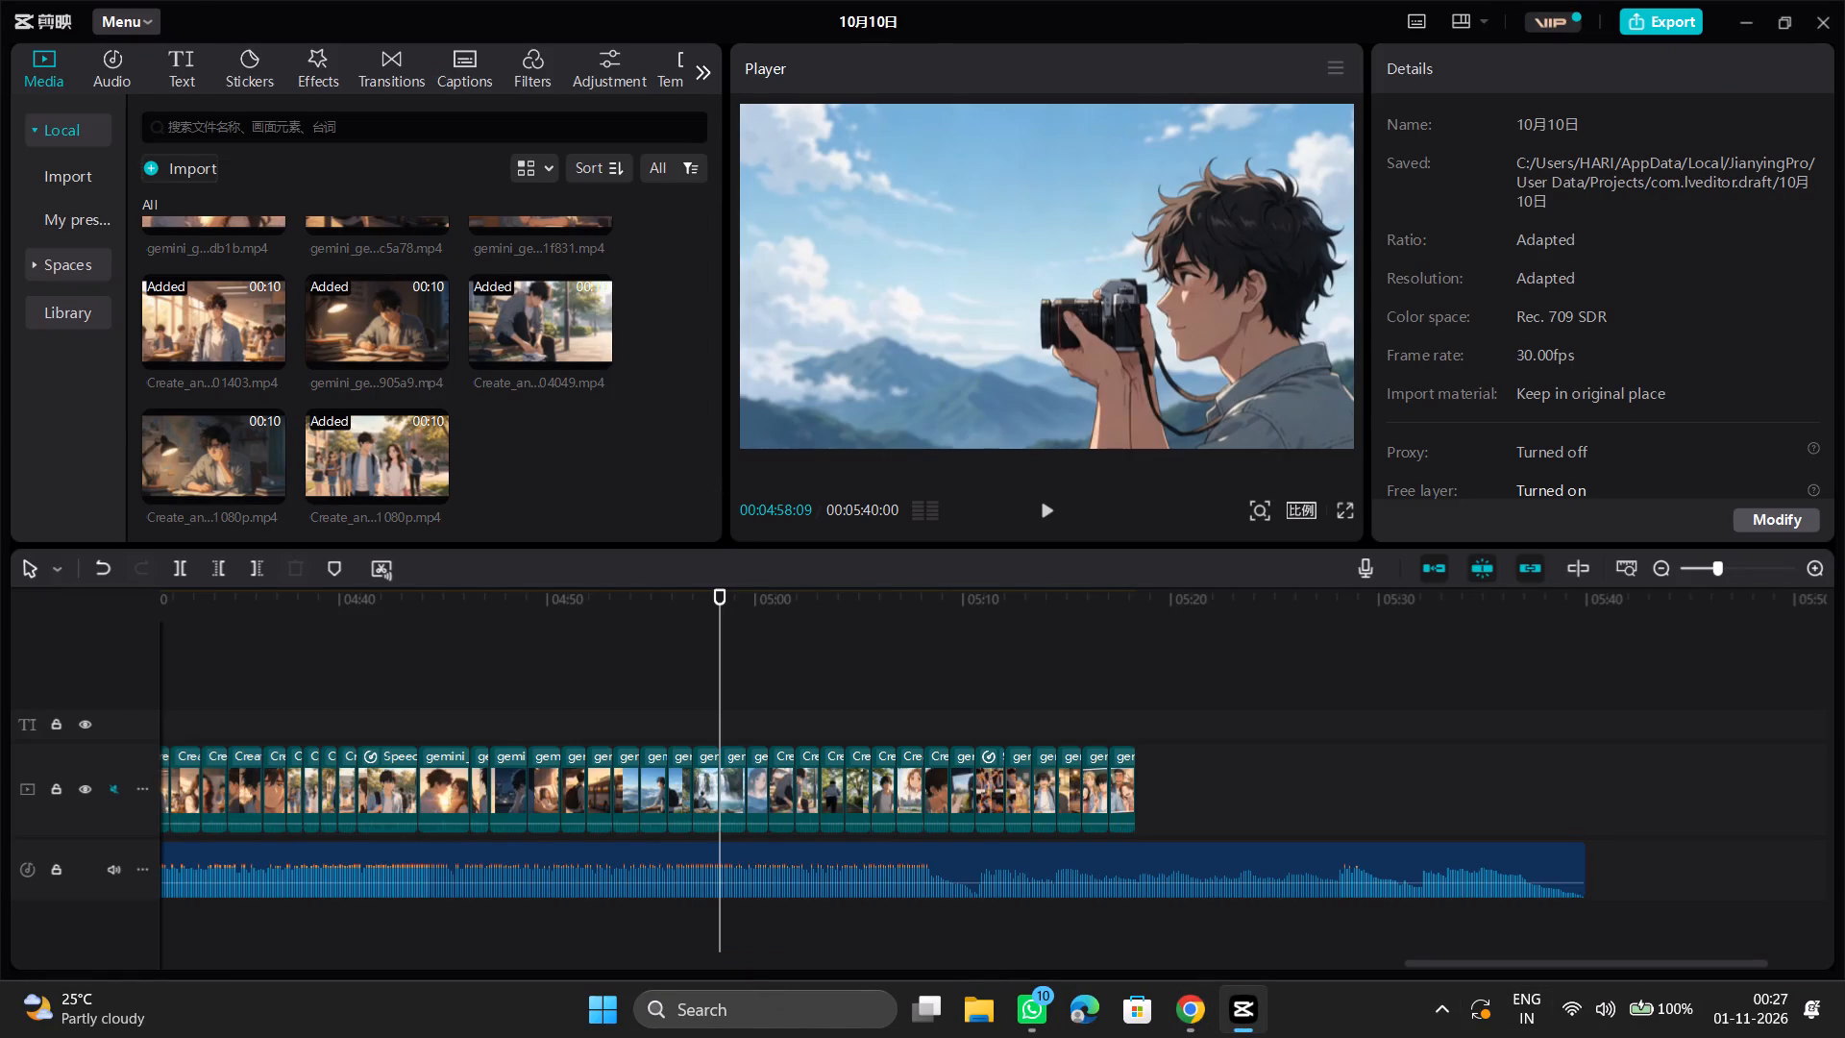
{"action": "left_click", "coordinate": [166, 174]}
{"action": "left_click_drag", "start_coordinate": [585, 239], "coordinate": [336, 245]}
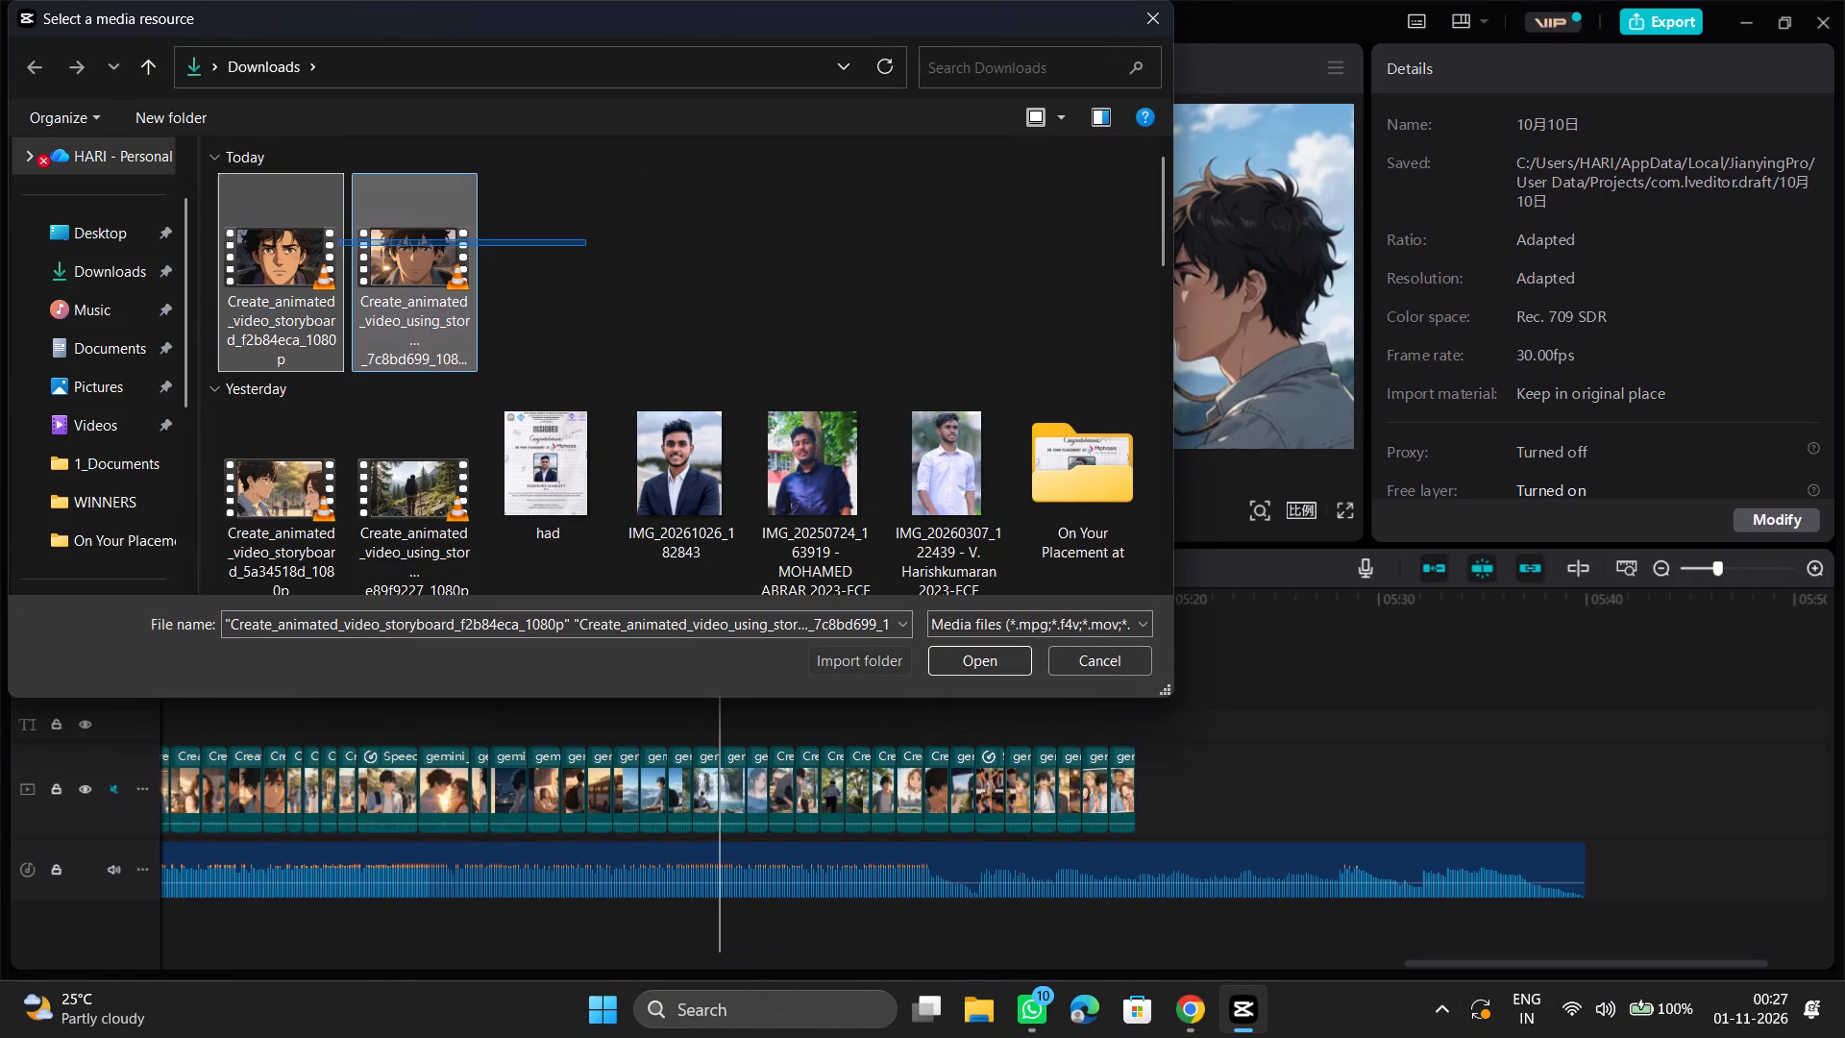
{"action": "left_click_drag", "start_coordinate": [336, 245], "coordinate": [302, 253]}
{"action": "left_click", "coordinate": [971, 662]}
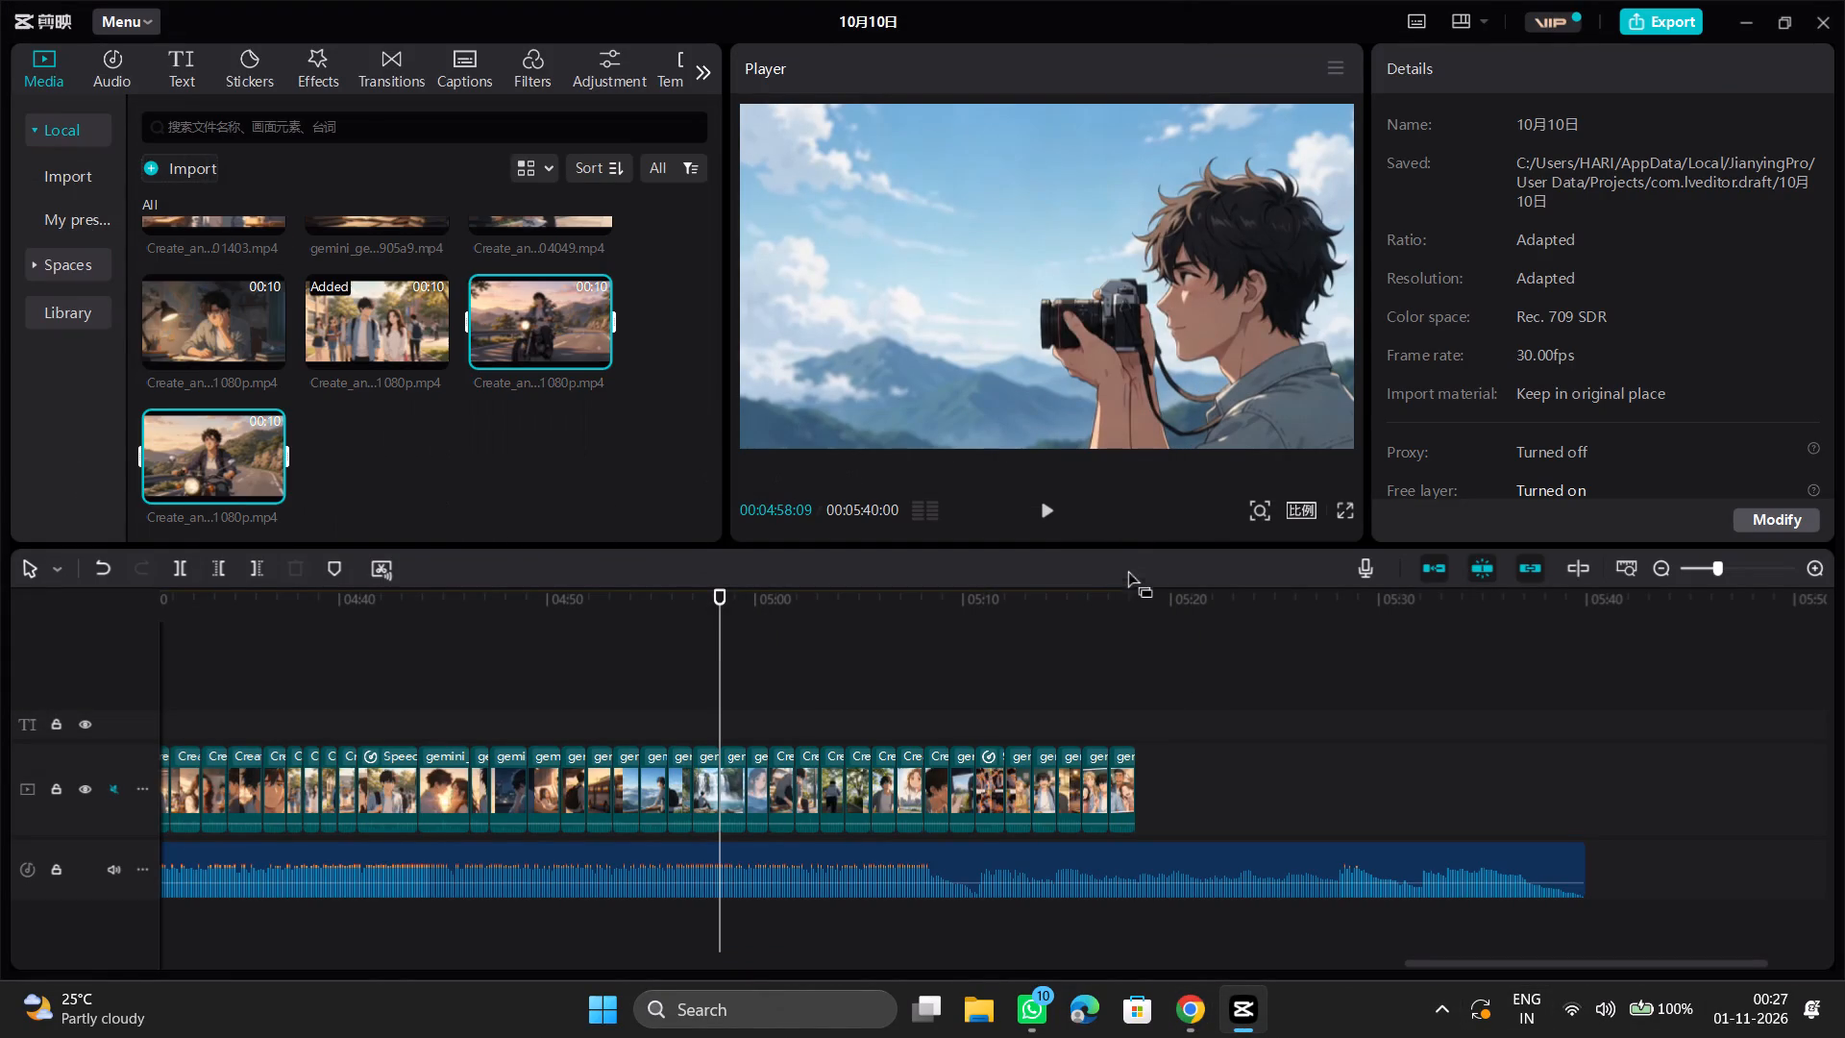
{"action": "left_click", "coordinate": [580, 416]}
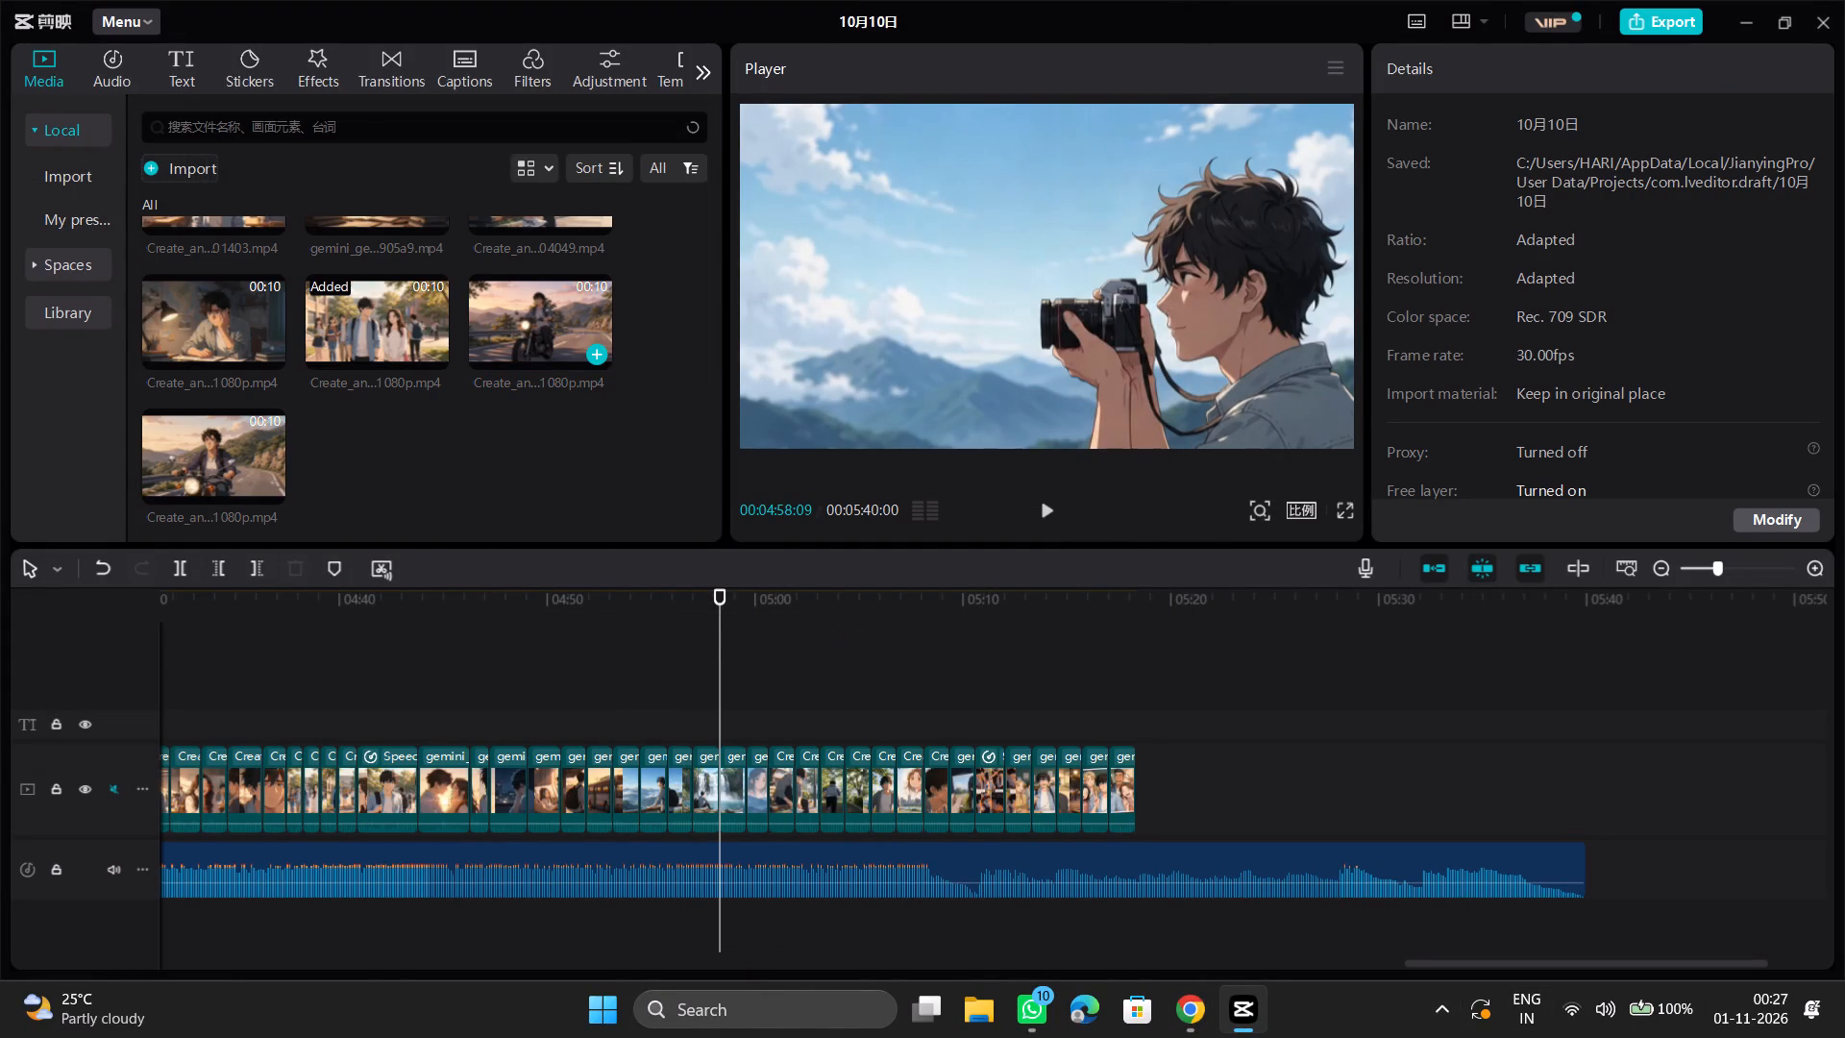
Add the imported Create_animated_video_using_stor… motorcycle clip to the end of the main video track.
{"action": "left_click", "coordinate": [546, 309]}
{"action": "left_click", "coordinate": [518, 446]}
{"action": "left_click_drag", "start_coordinate": [544, 323], "coordinate": [1163, 769]}
Crop the new motorcycle clip at a 16:9 ratio, pulling in its lower-right corner to cut off the sparkle watermark.
{"action": "right_click", "coordinate": [1176, 778]}
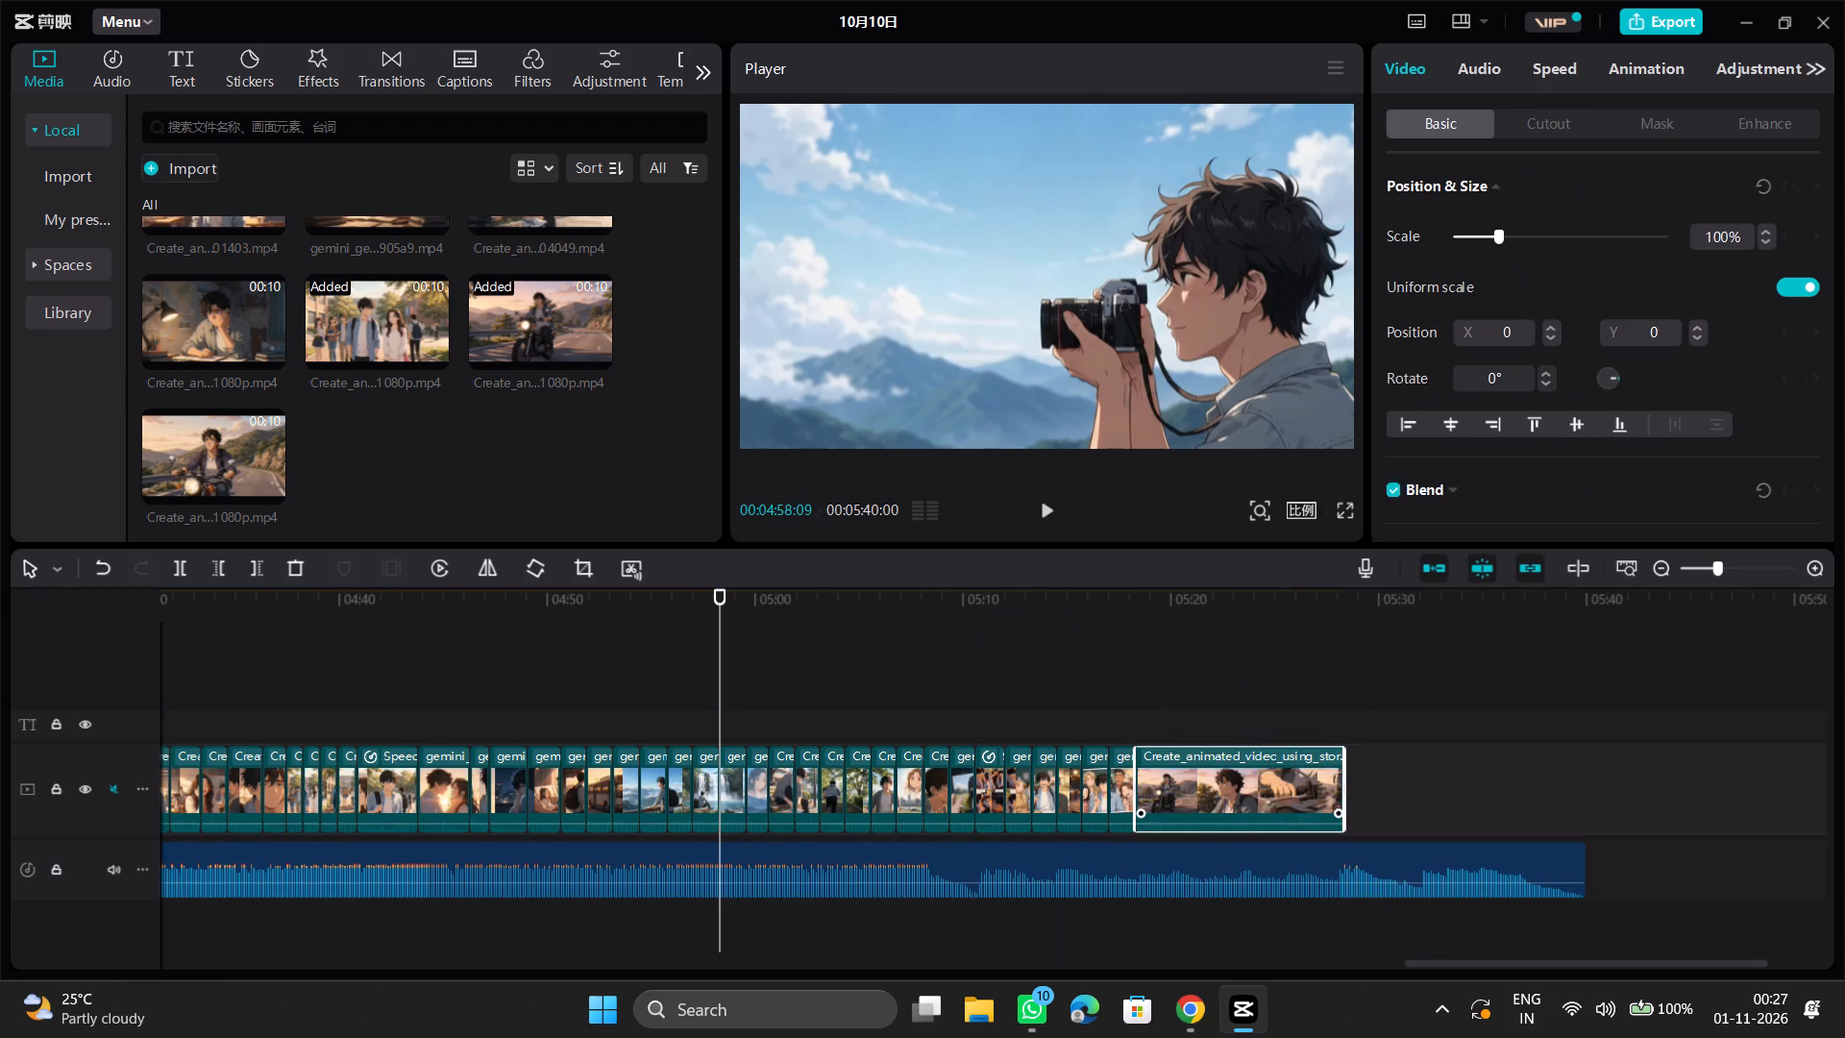
{"action": "left_click", "coordinate": [1336, 341]}
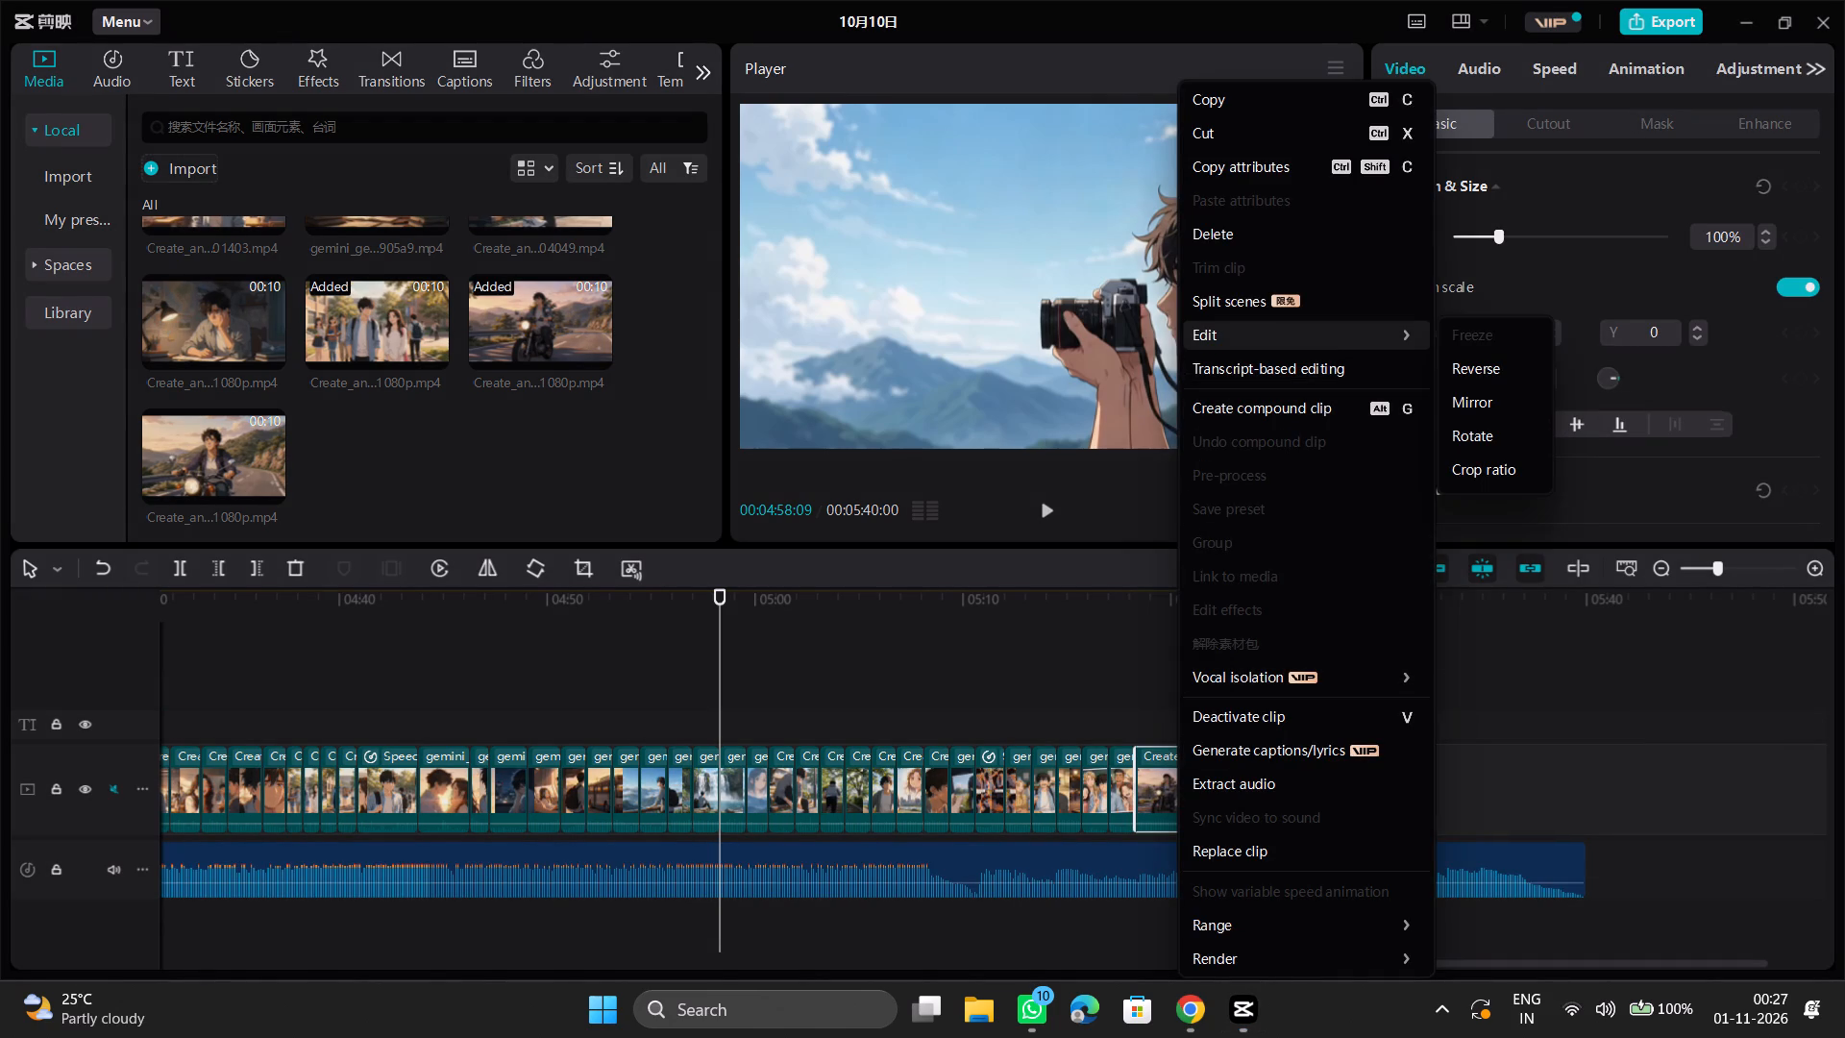
{"action": "left_click", "coordinate": [1491, 471]}
{"action": "left_click", "coordinate": [1164, 291]}
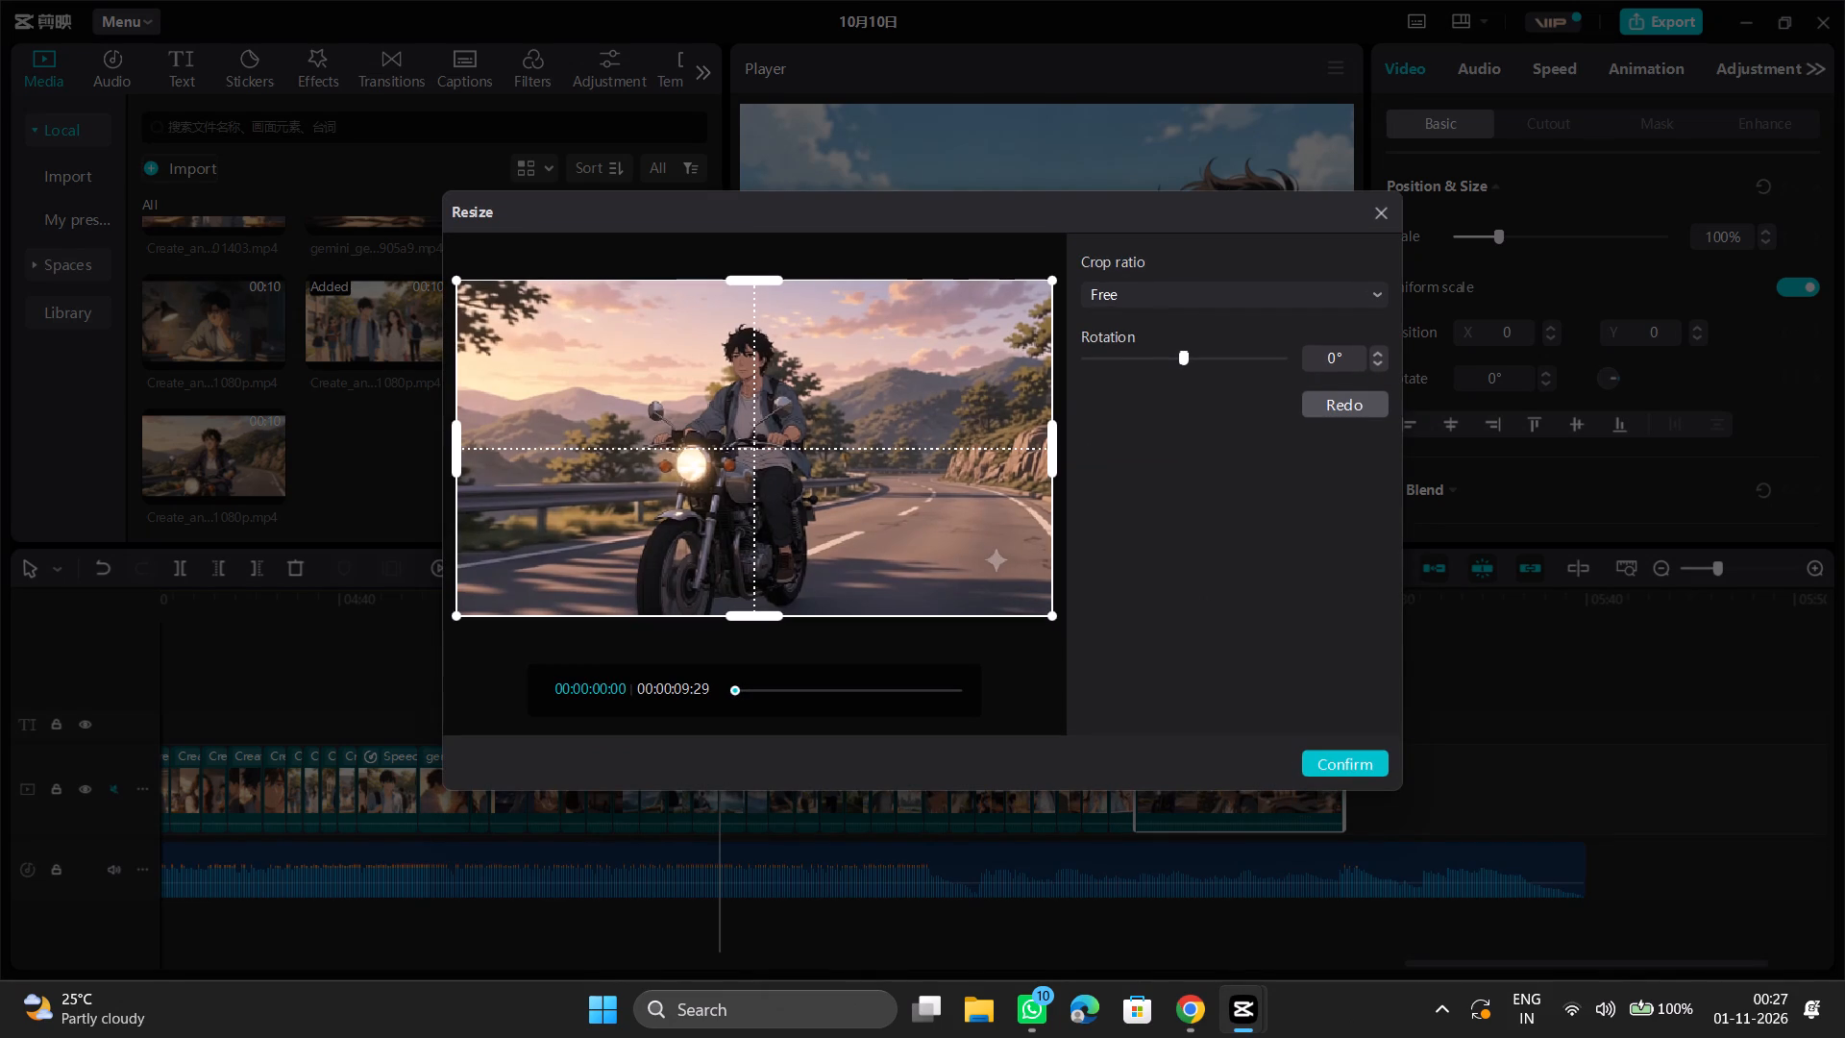
{"action": "left_click", "coordinate": [1151, 480]}
{"action": "left_click_drag", "start_coordinate": [1046, 614], "coordinate": [1009, 594]}
{"action": "left_click_drag", "start_coordinate": [1048, 614], "coordinate": [981, 584]}
{"action": "left_click", "coordinate": [1347, 758]}
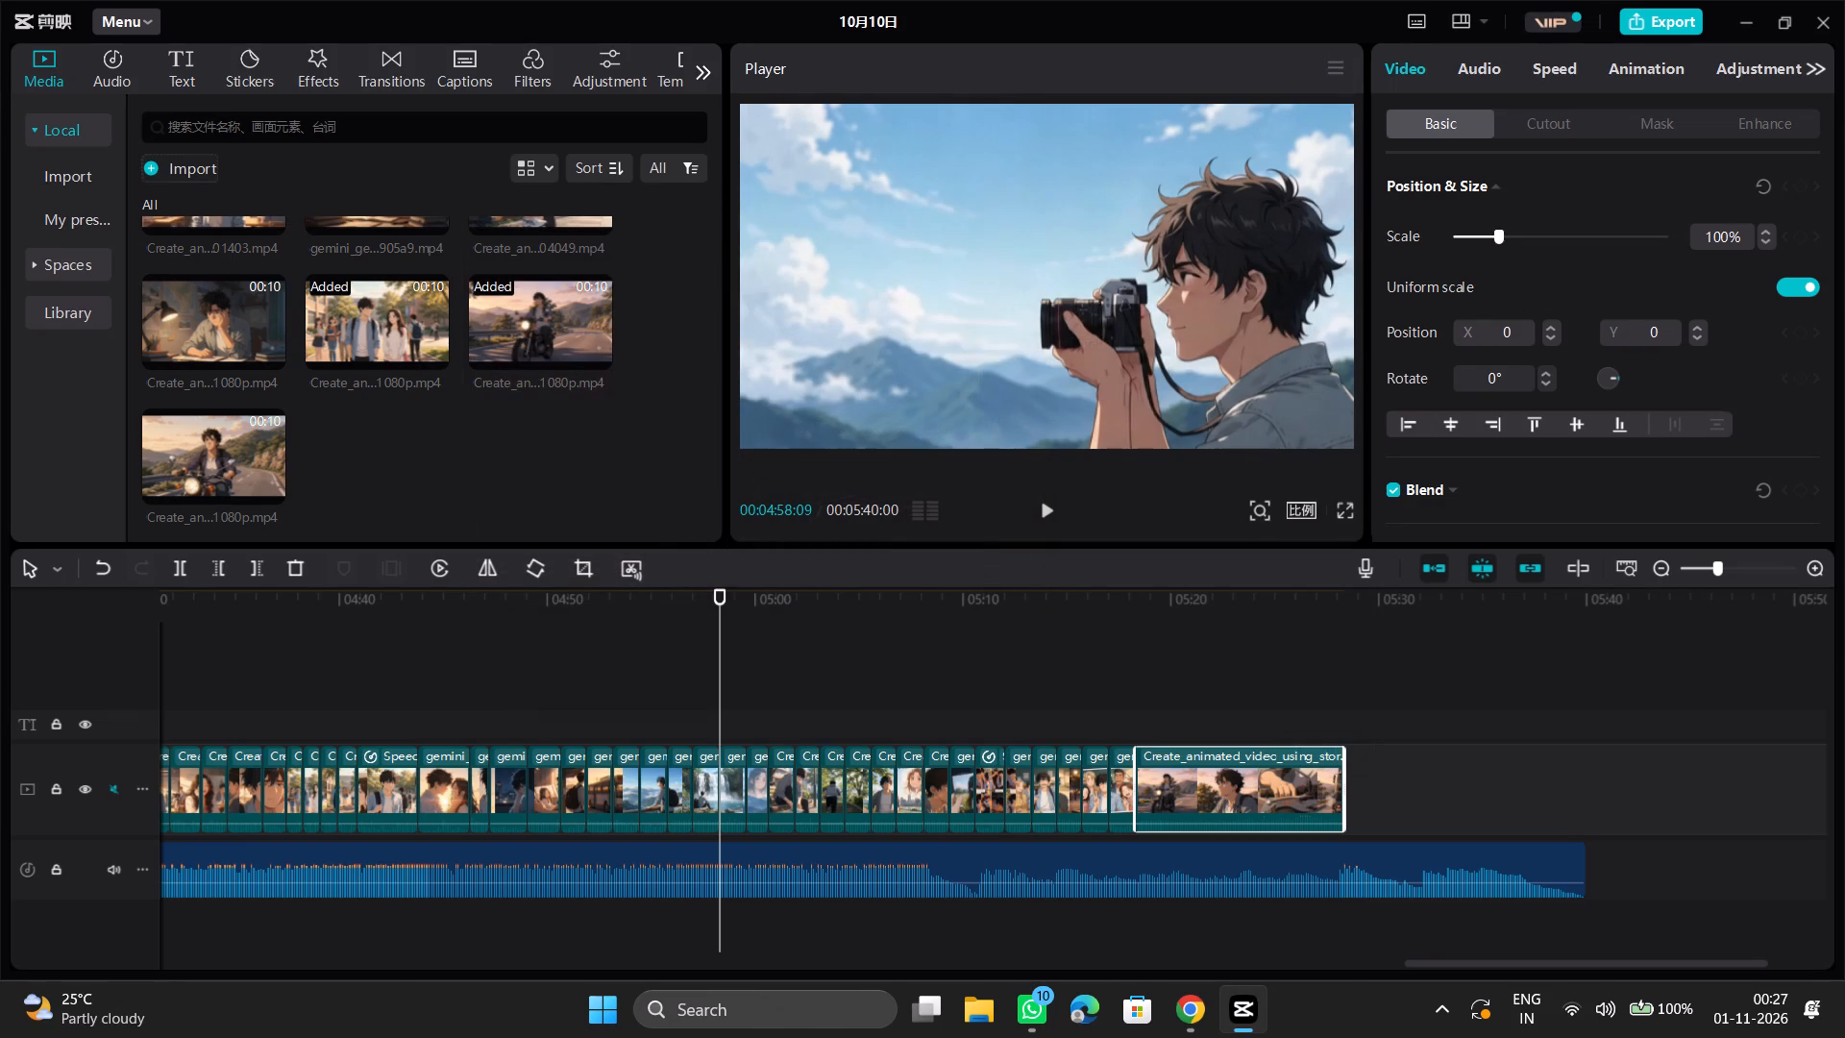
Move the motorcycle clip earlier on the main track, ahead of the last four clips, and play the join.
{"action": "left_click_drag", "start_coordinate": [1196, 787], "coordinate": [1049, 744]}
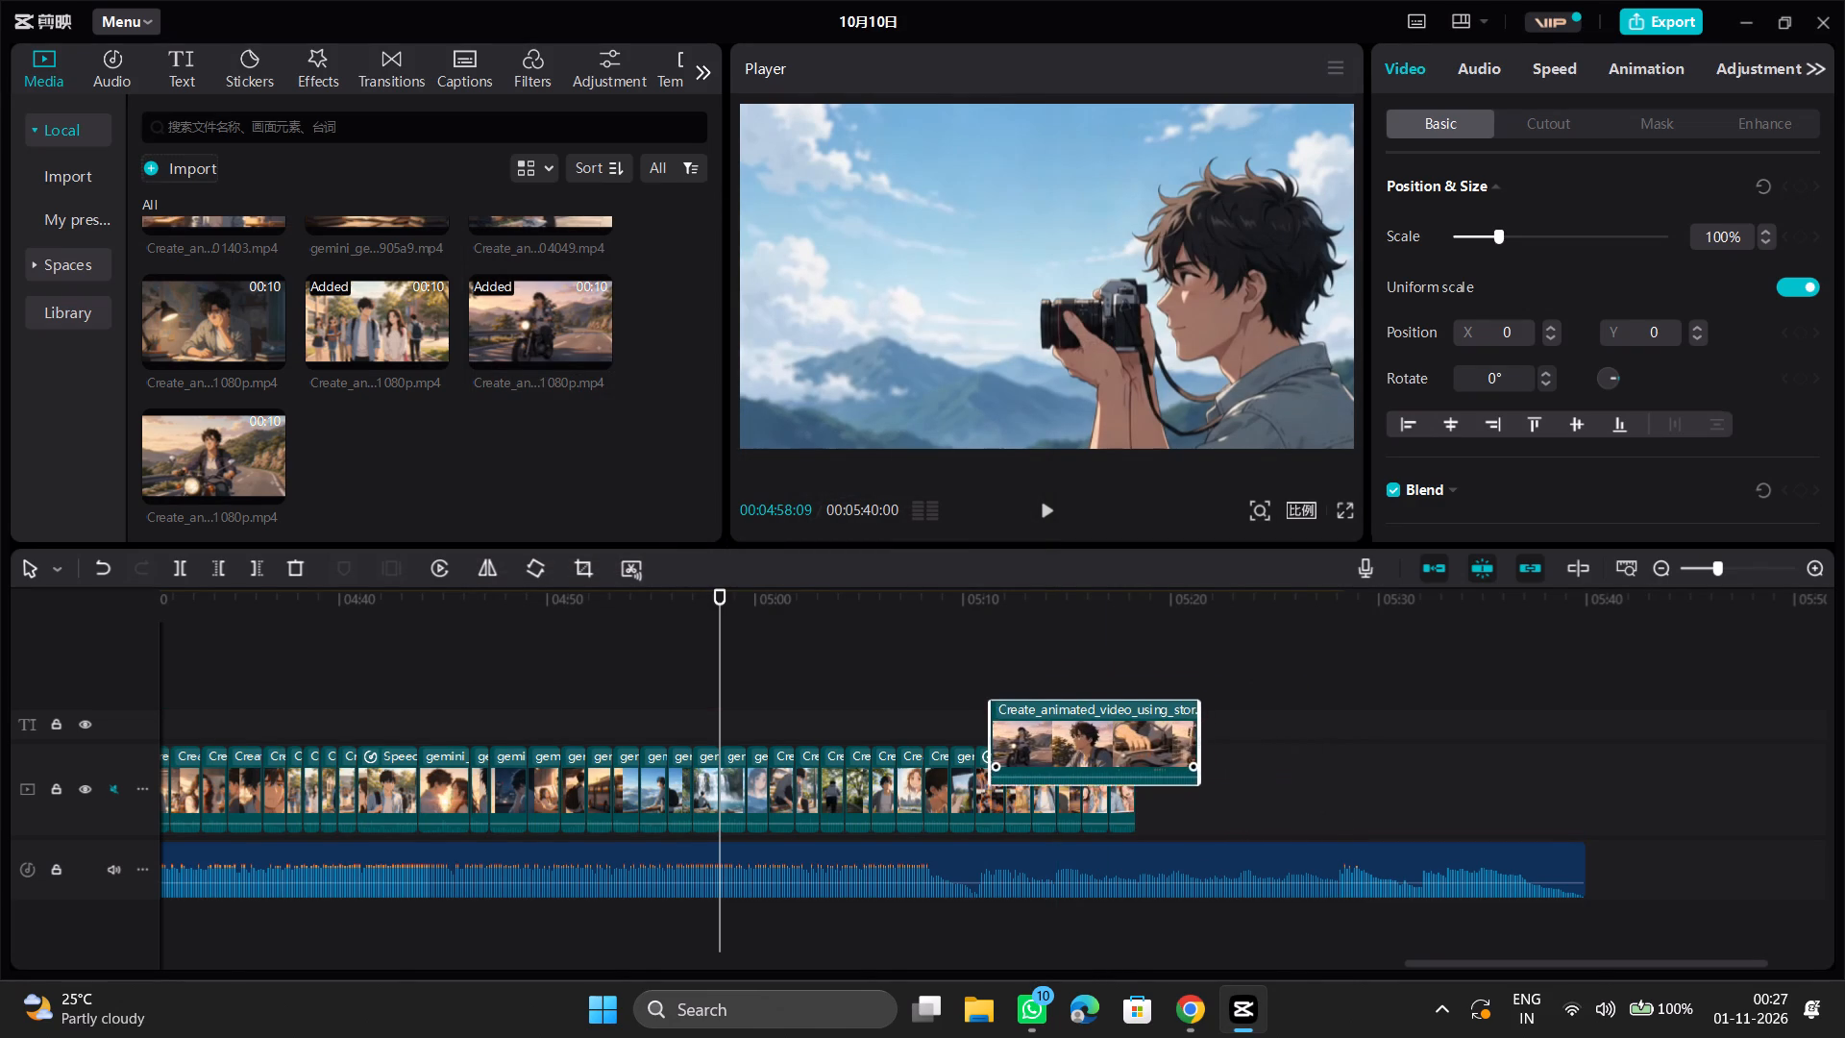
{"action": "left_click_drag", "start_coordinate": [1049, 744], "coordinate": [1245, 781]}
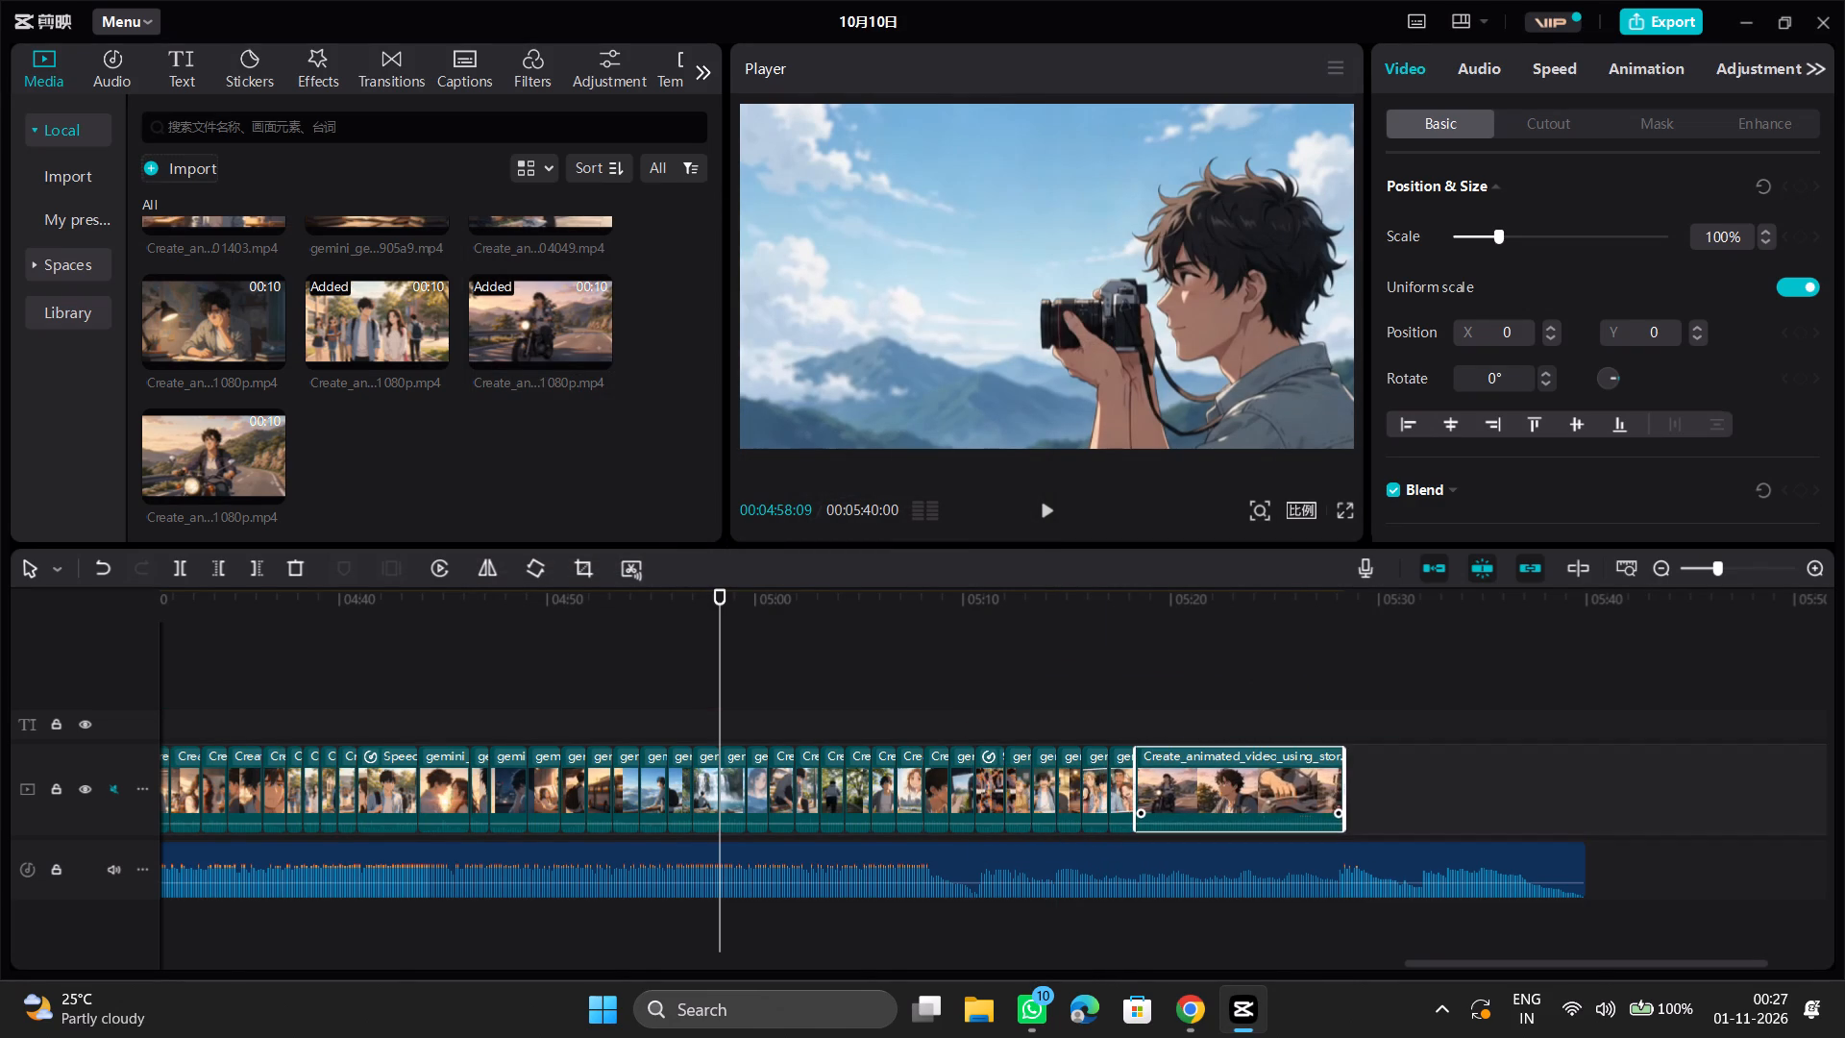
{"action": "left_click_drag", "start_coordinate": [1230, 778], "coordinate": [1139, 709]}
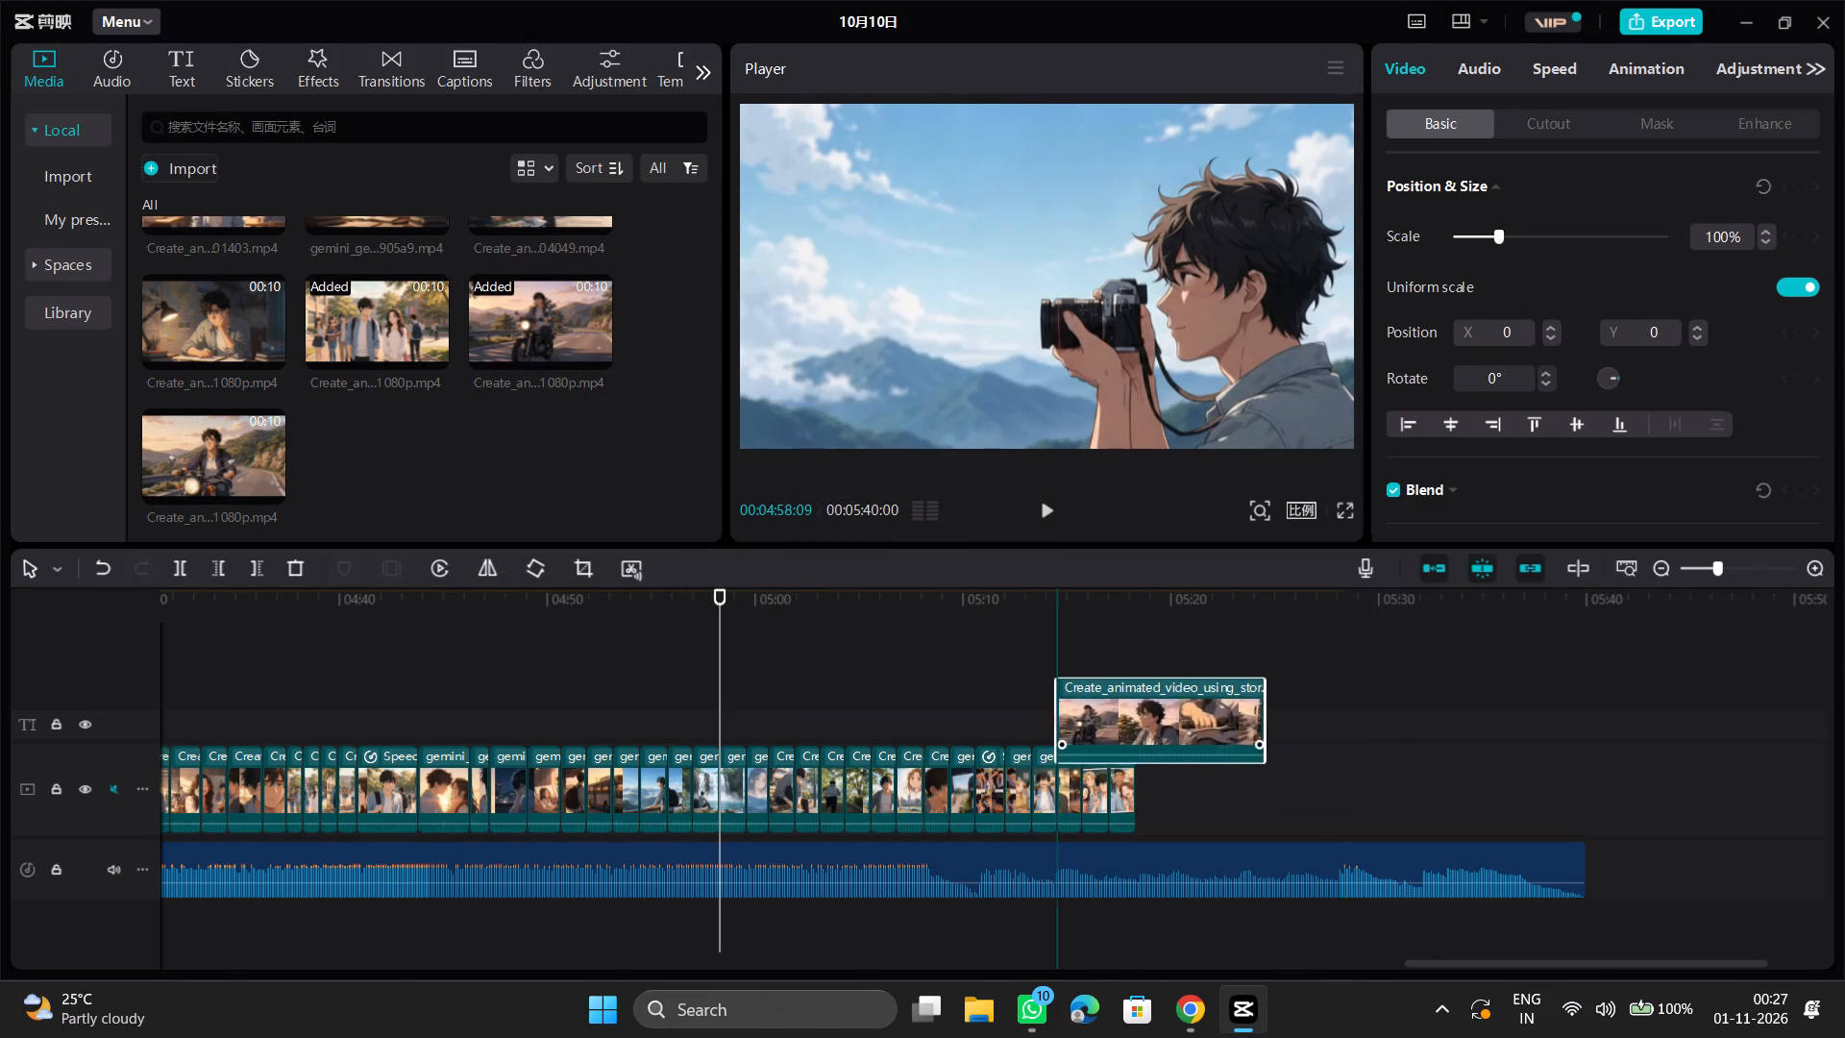
{"action": "left_click_drag", "start_coordinate": [1139, 709], "coordinate": [1024, 806]}
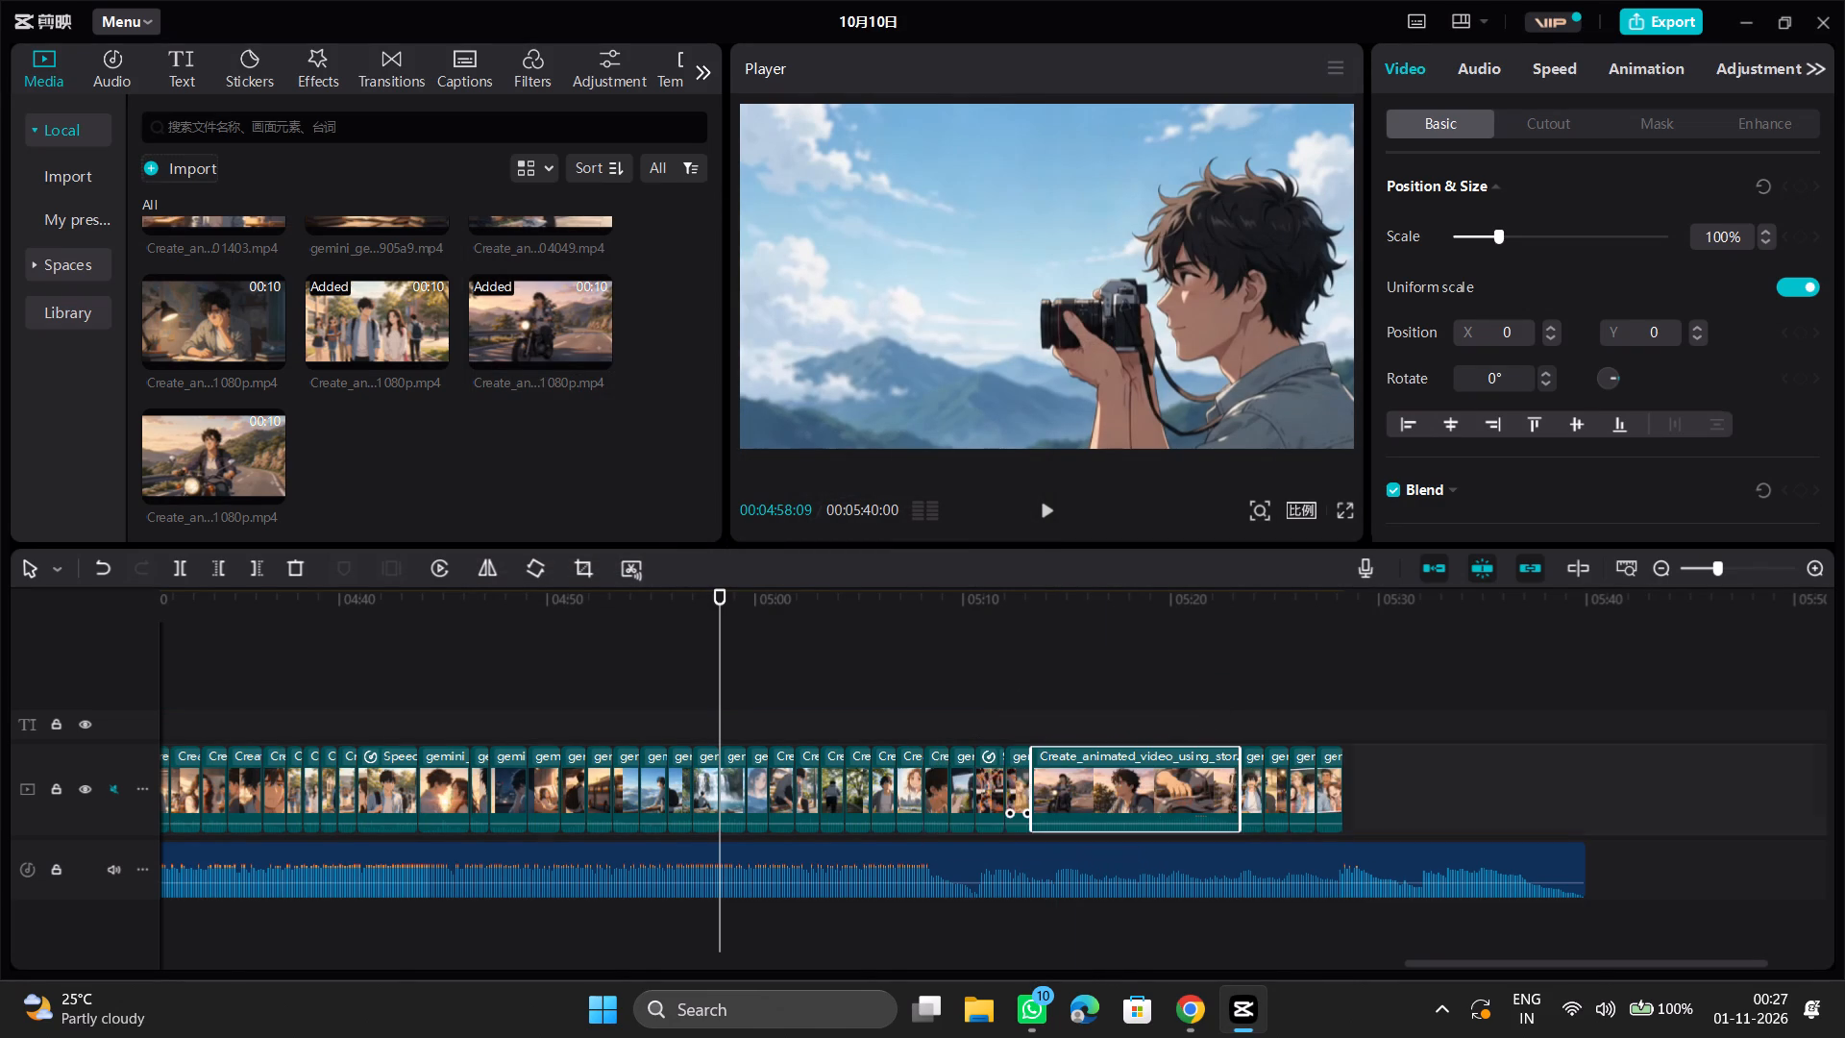
{"action": "left_click", "coordinate": [1002, 722]}
{"action": "key", "text": "space"}
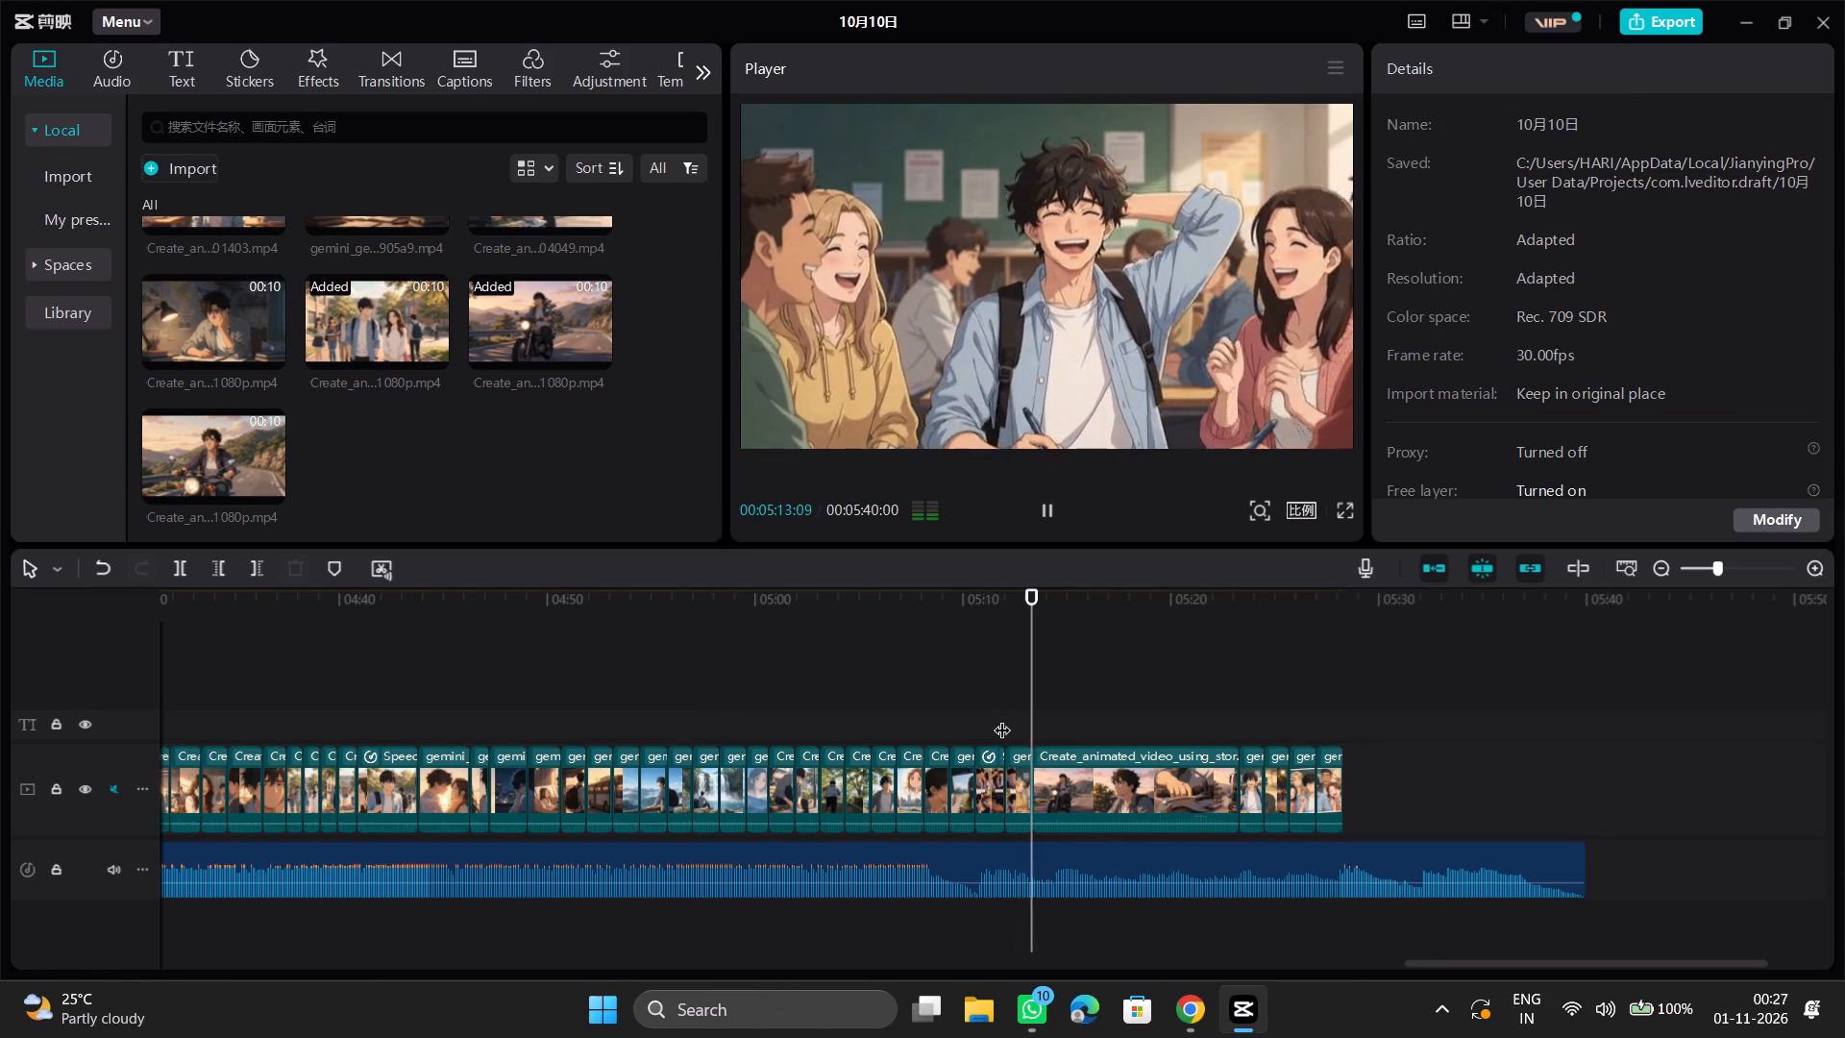
{"action": "key", "text": "space"}
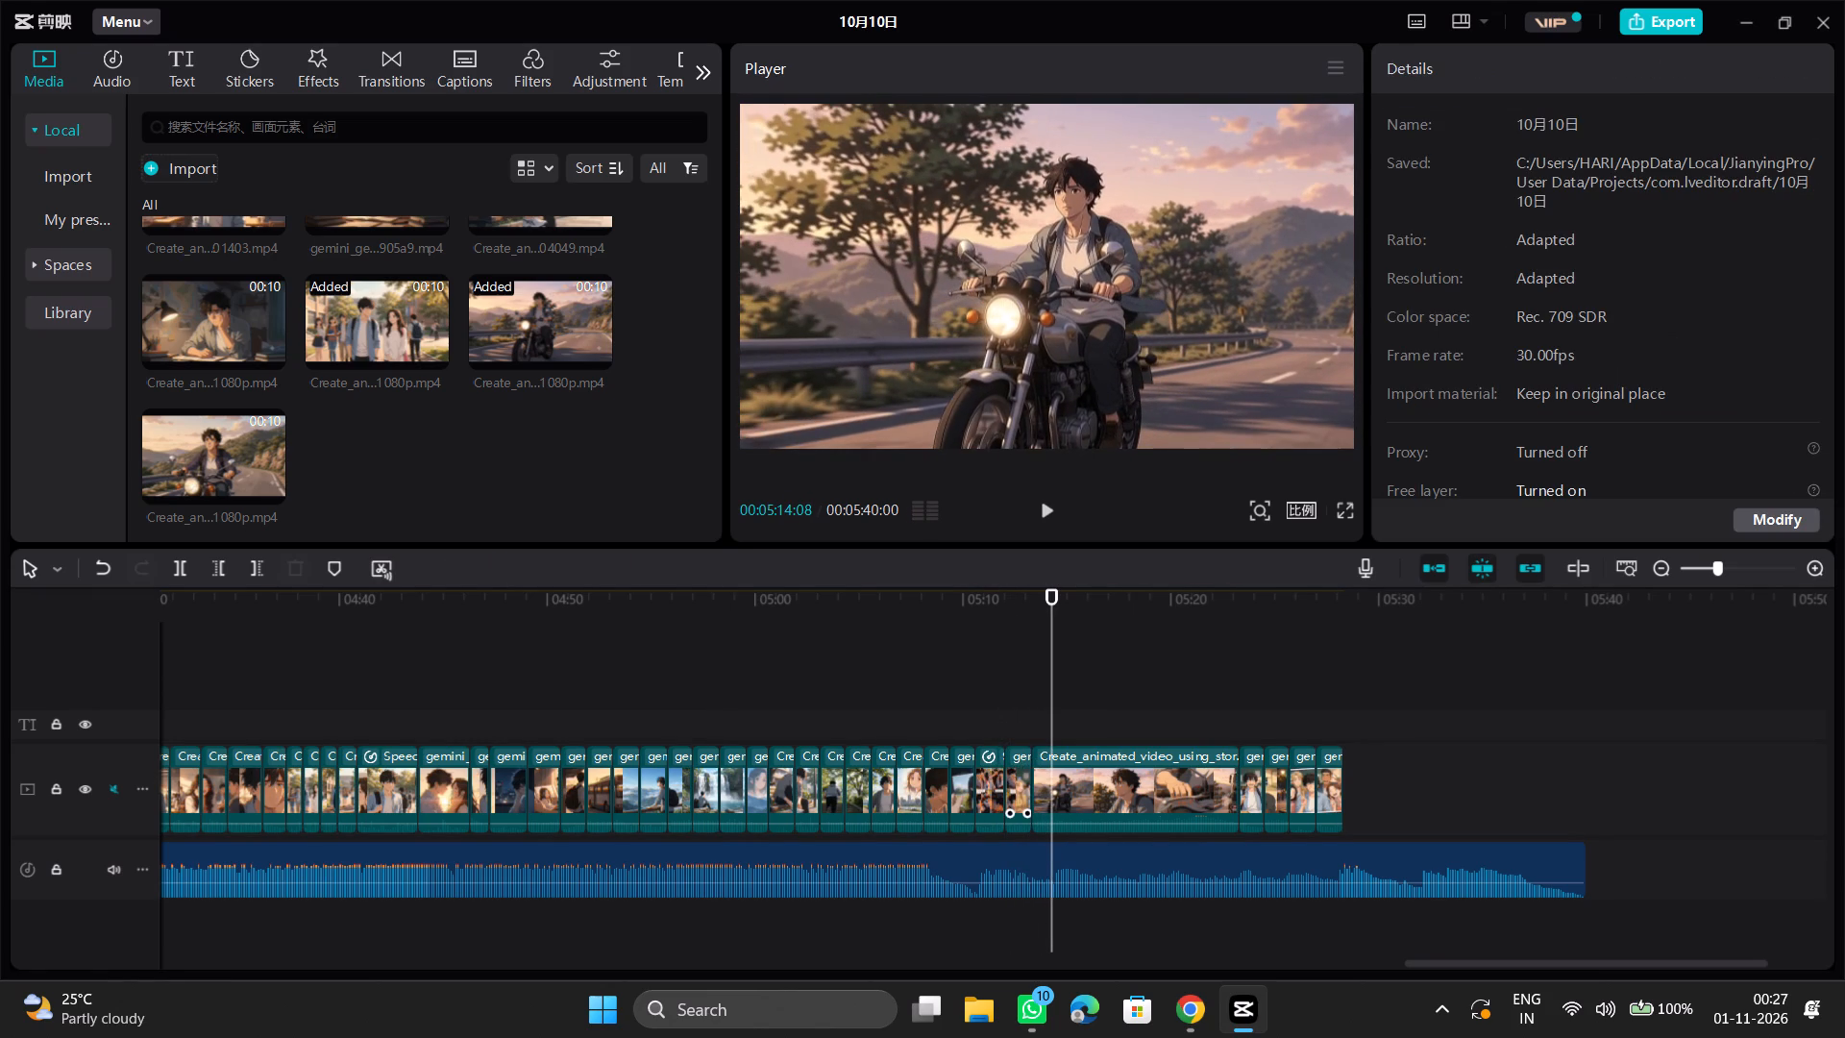
Move the laughing classroom clip from just before the motorcycle clip to directly after it, and play the new join.
{"action": "left_click_drag", "start_coordinate": [1018, 776], "coordinate": [1204, 777]}
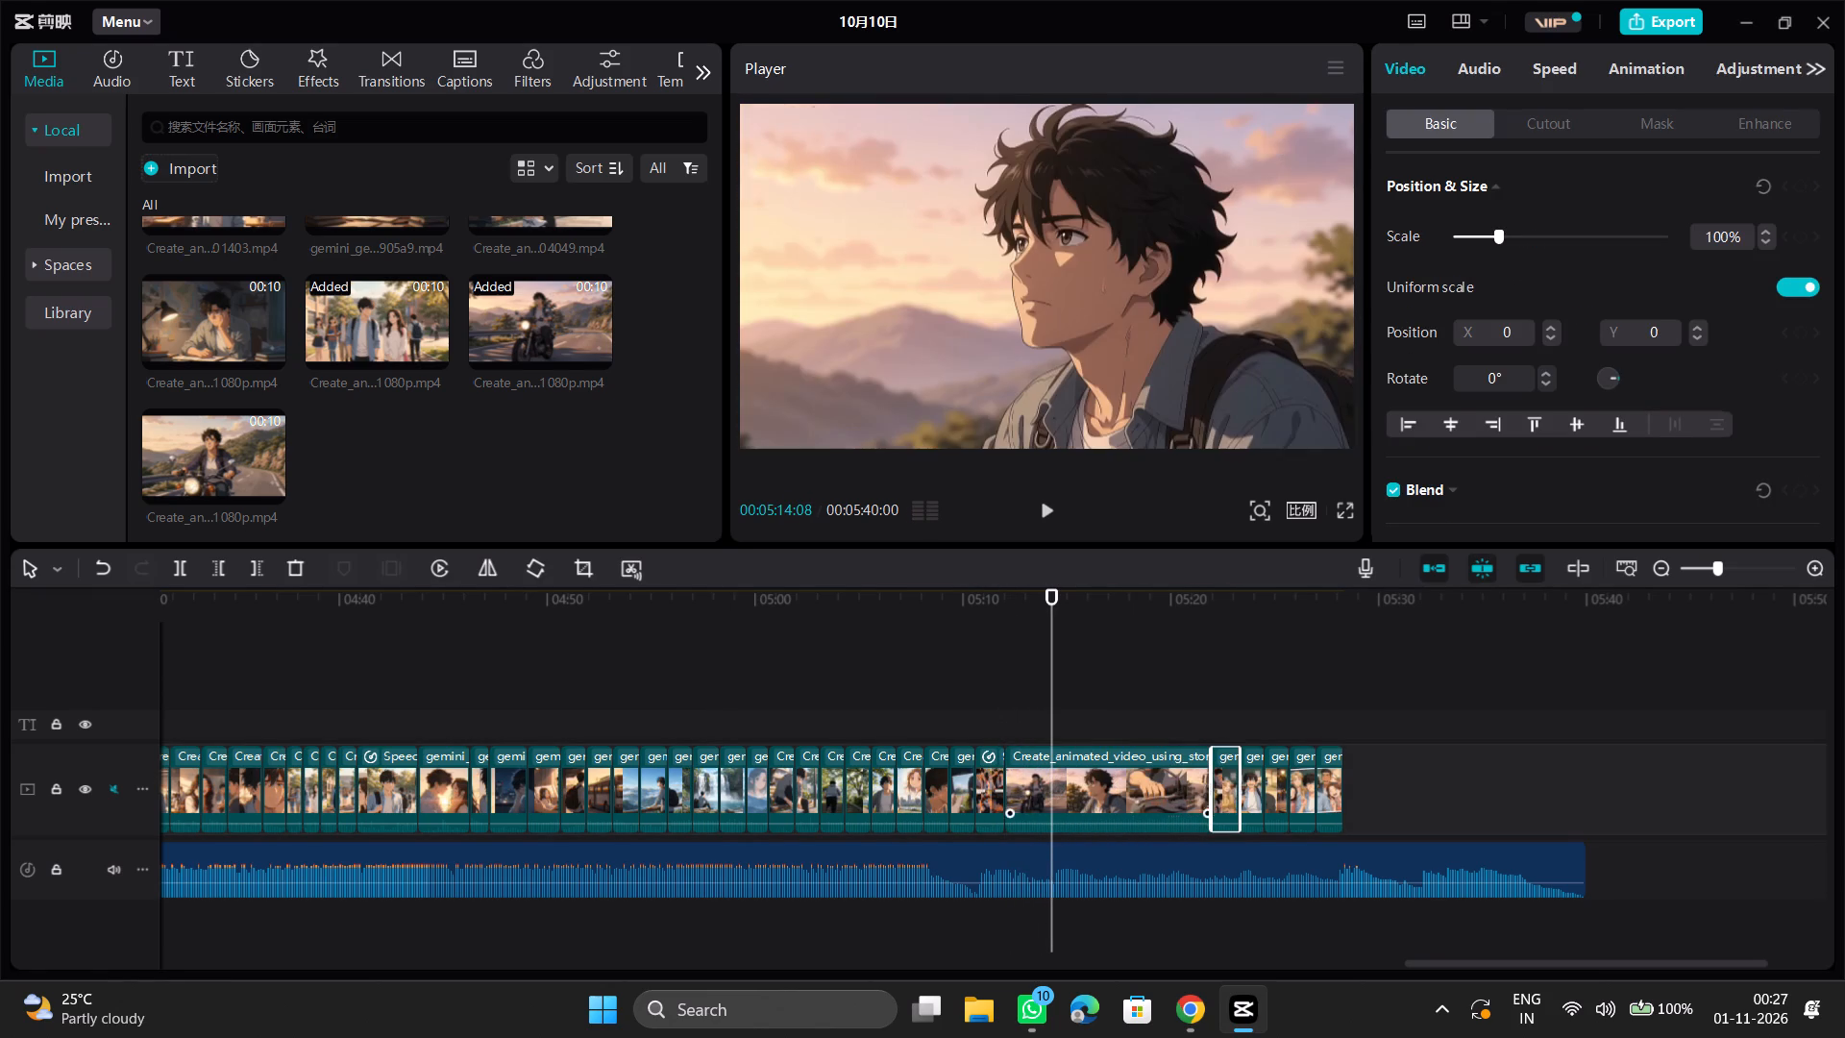
{"action": "left_click", "coordinate": [1012, 715]}
{"action": "key", "text": "space"}
{"action": "left_click", "coordinate": [966, 705]}
{"action": "key", "text": "space"}
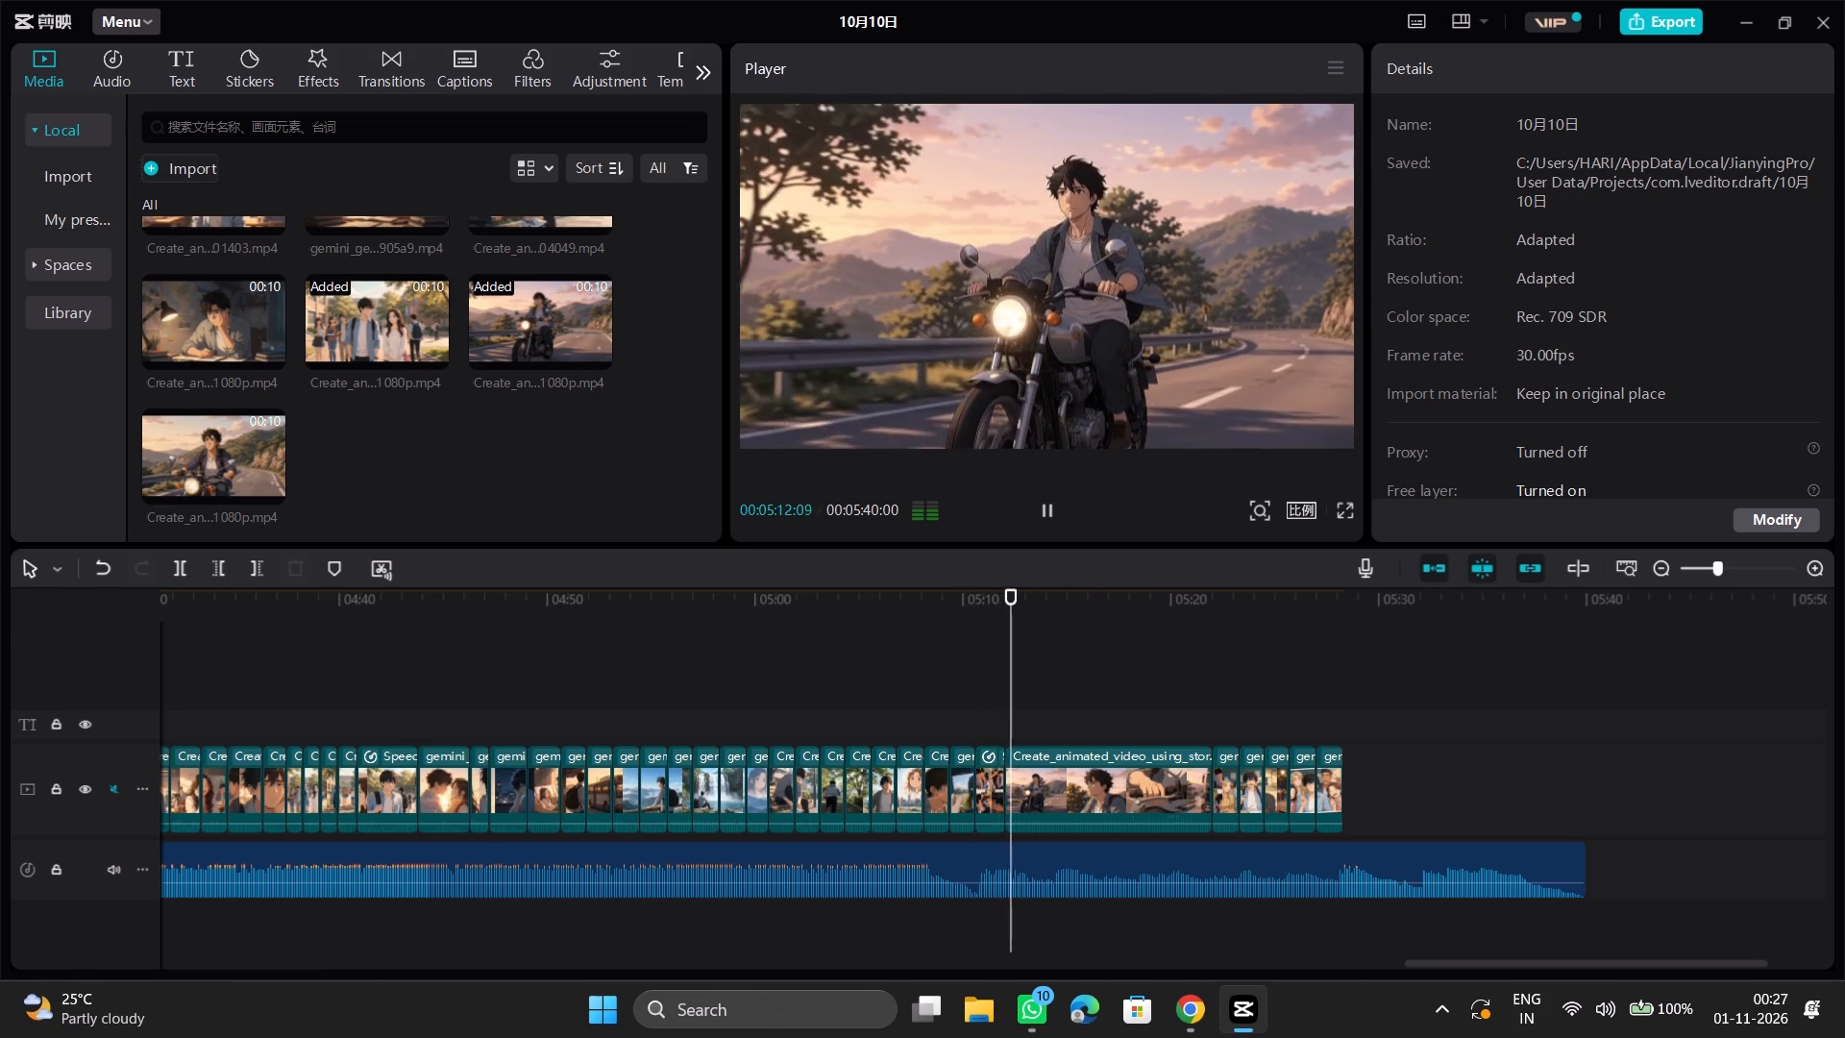
{"action": "key", "text": "space"}
{"action": "left_click", "coordinate": [965, 693]}
{"action": "key", "text": "space"}
{"action": "key", "text": "space"}
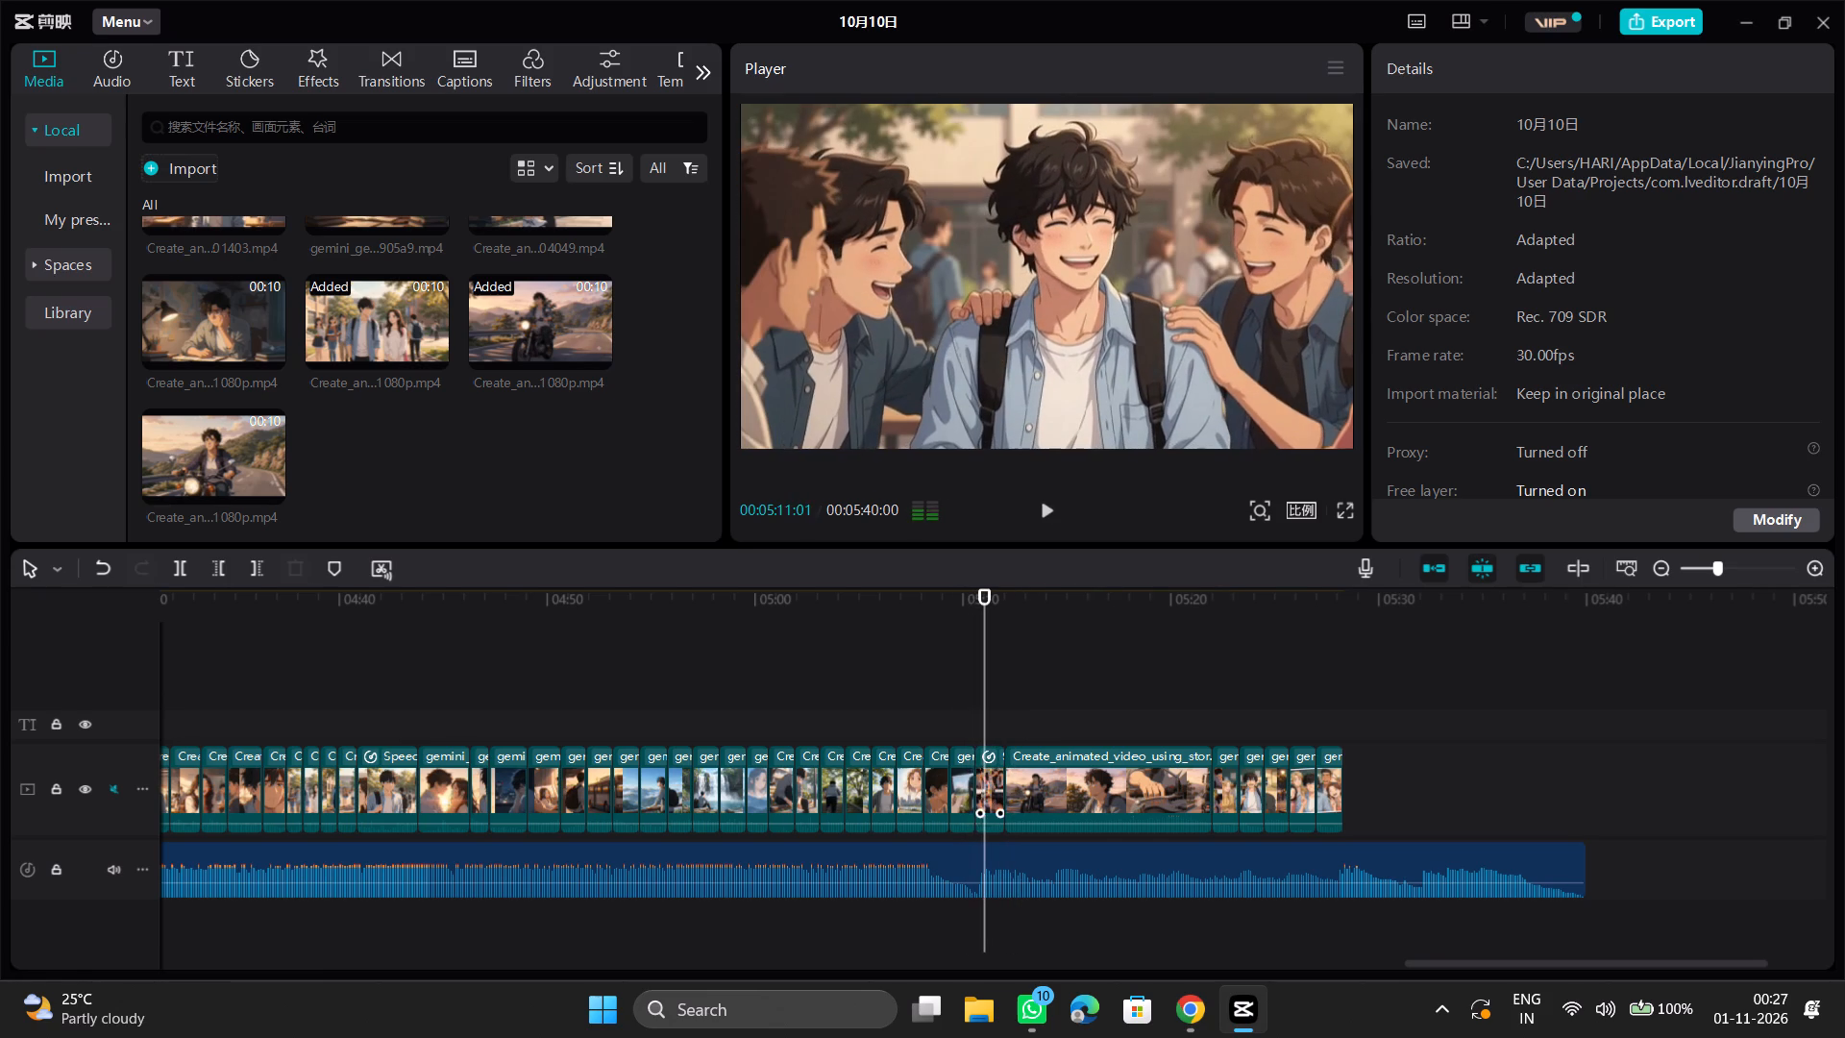
Move the speed-adjusted clip of laughing friends to directly after the motorcycle clip, and play the new transition.
{"action": "left_click_drag", "start_coordinate": [984, 778], "coordinate": [1059, 778]}
{"action": "key", "text": "ctrl+z"}
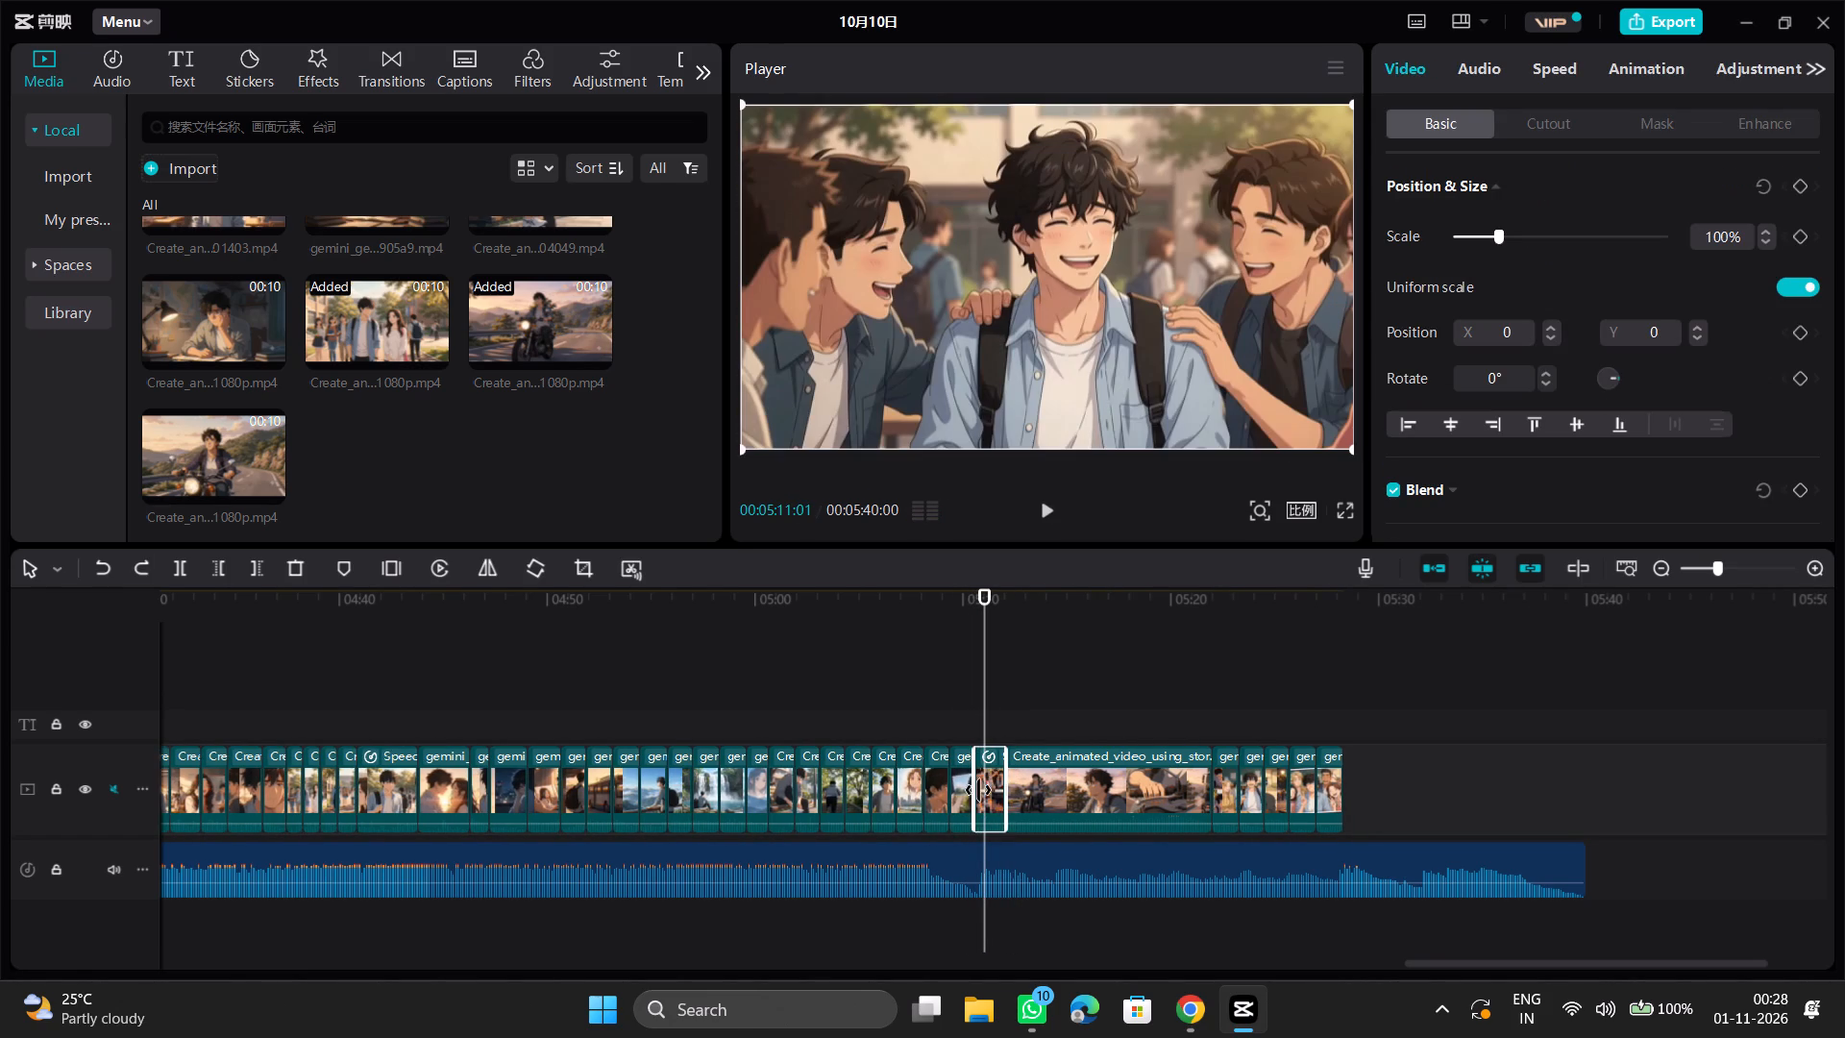
{"action": "left_click_drag", "start_coordinate": [991, 780], "coordinate": [1189, 783]}
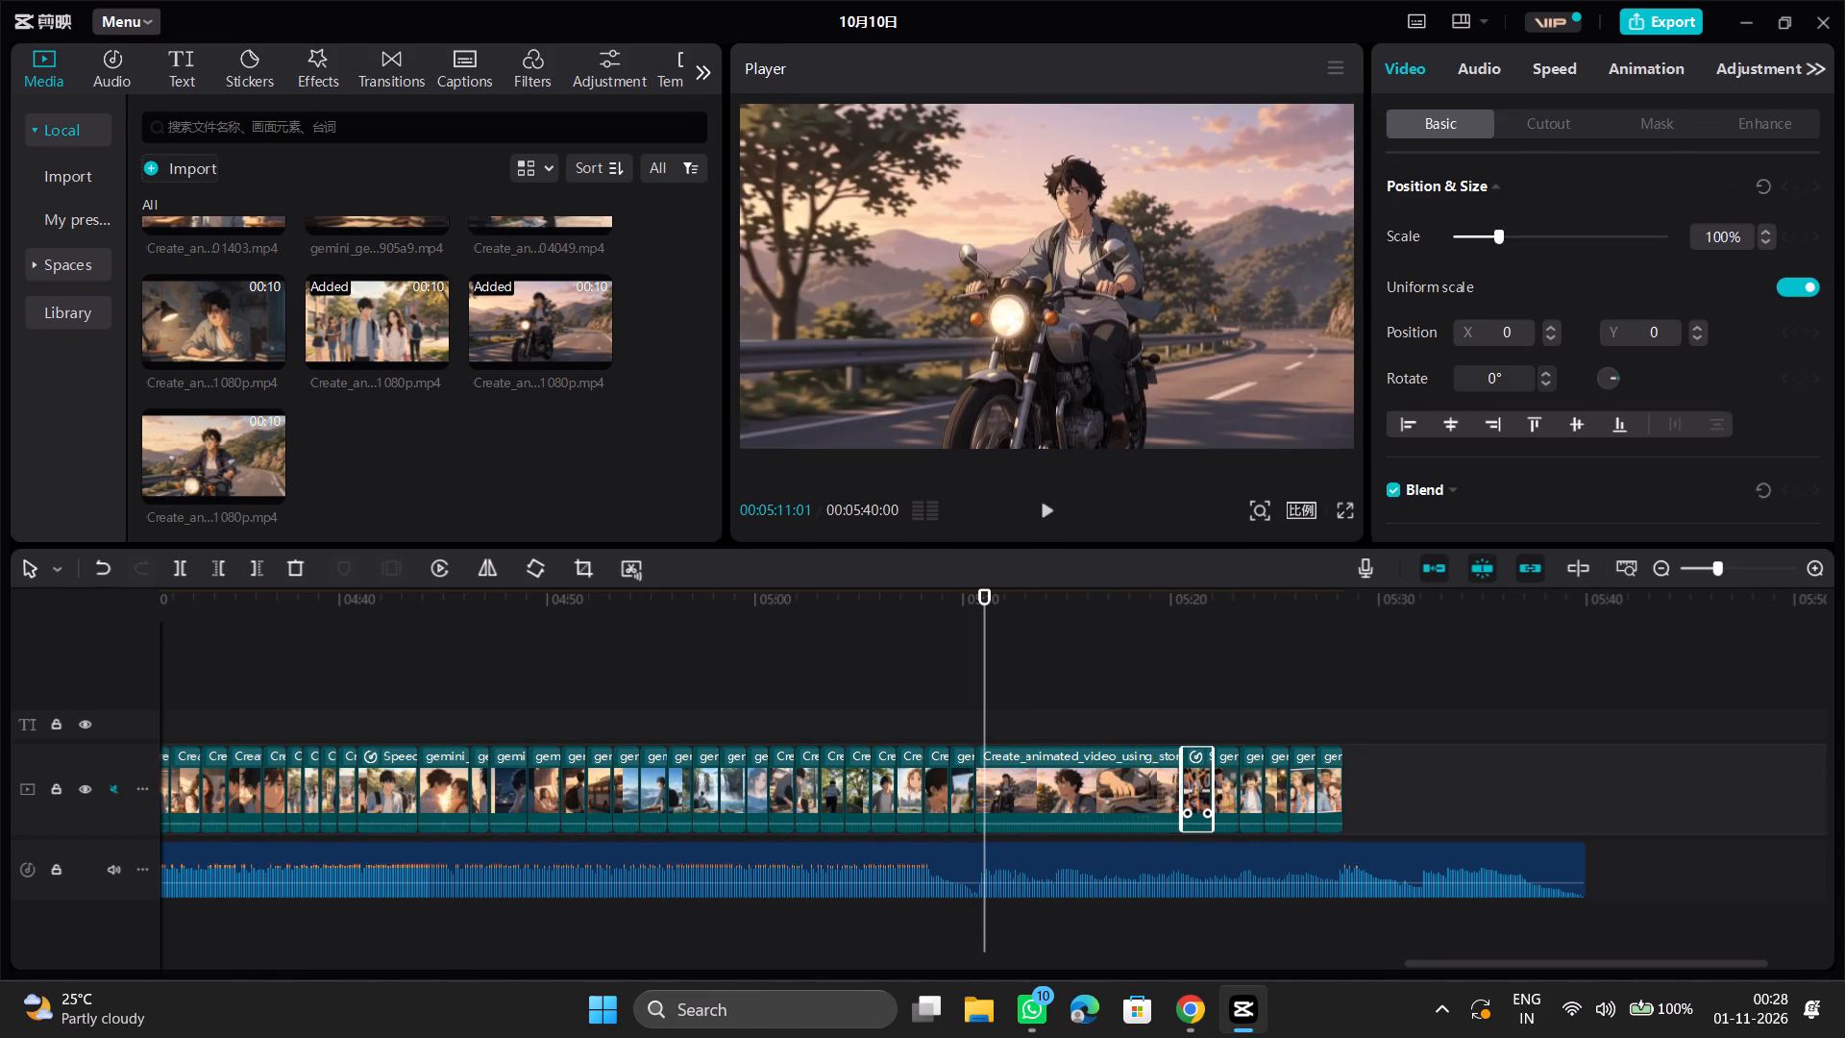
{"action": "left_click", "coordinate": [931, 704]}
{"action": "key", "text": "space"}
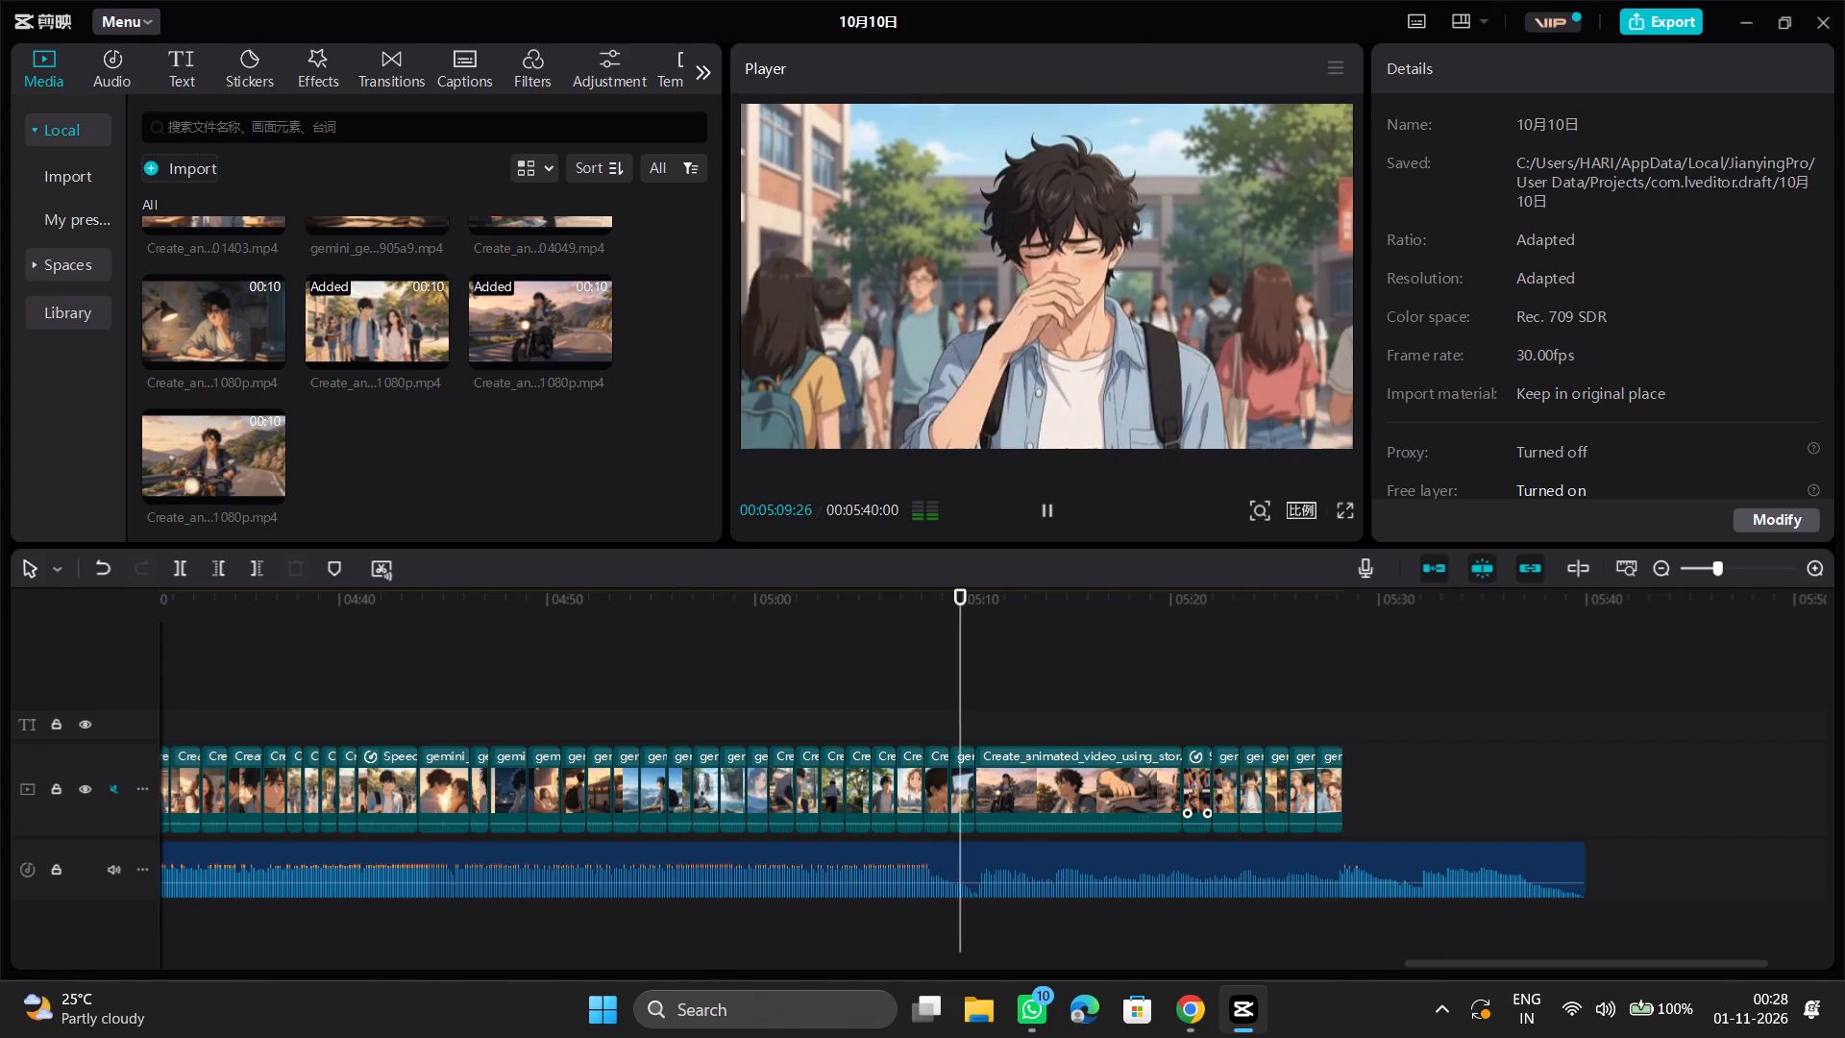
{"action": "key", "text": "space"}
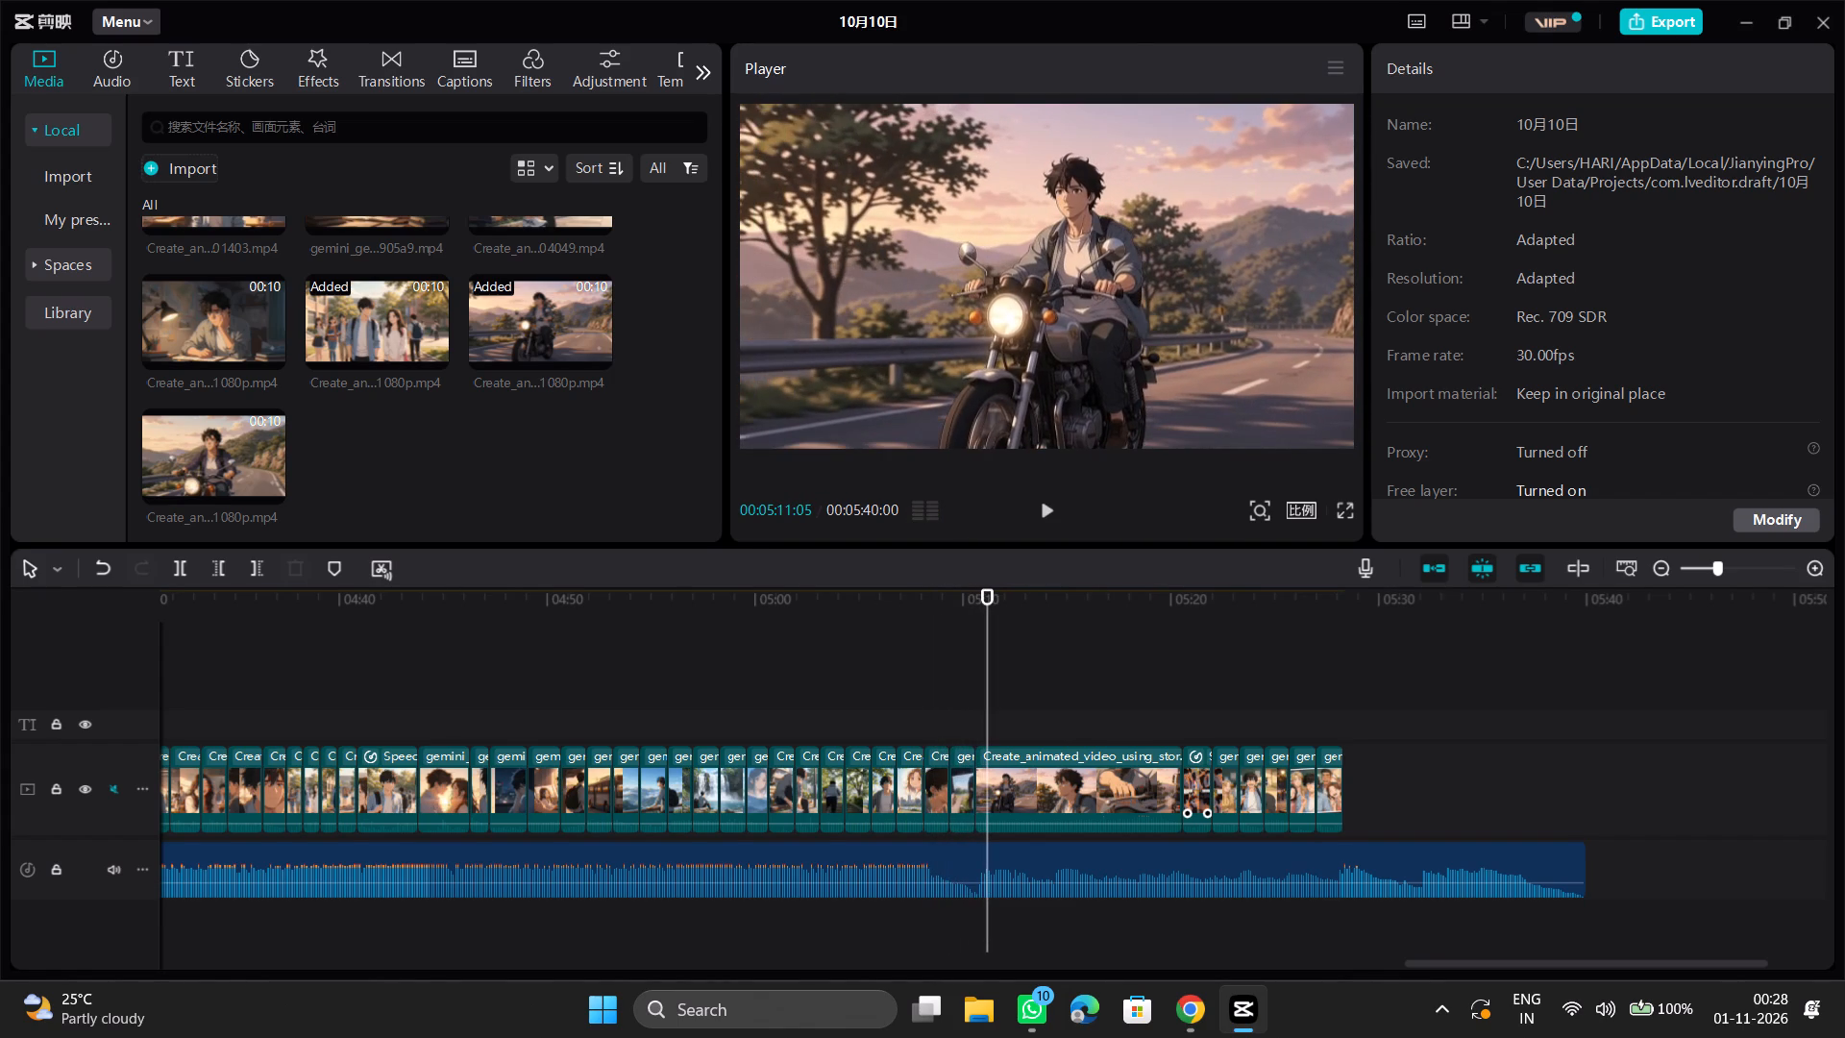
Split the motorcycle clip into separate scenes with Split scenes.
{"action": "right_click", "coordinate": [1099, 781]}
{"action": "left_click", "coordinate": [1232, 312]}
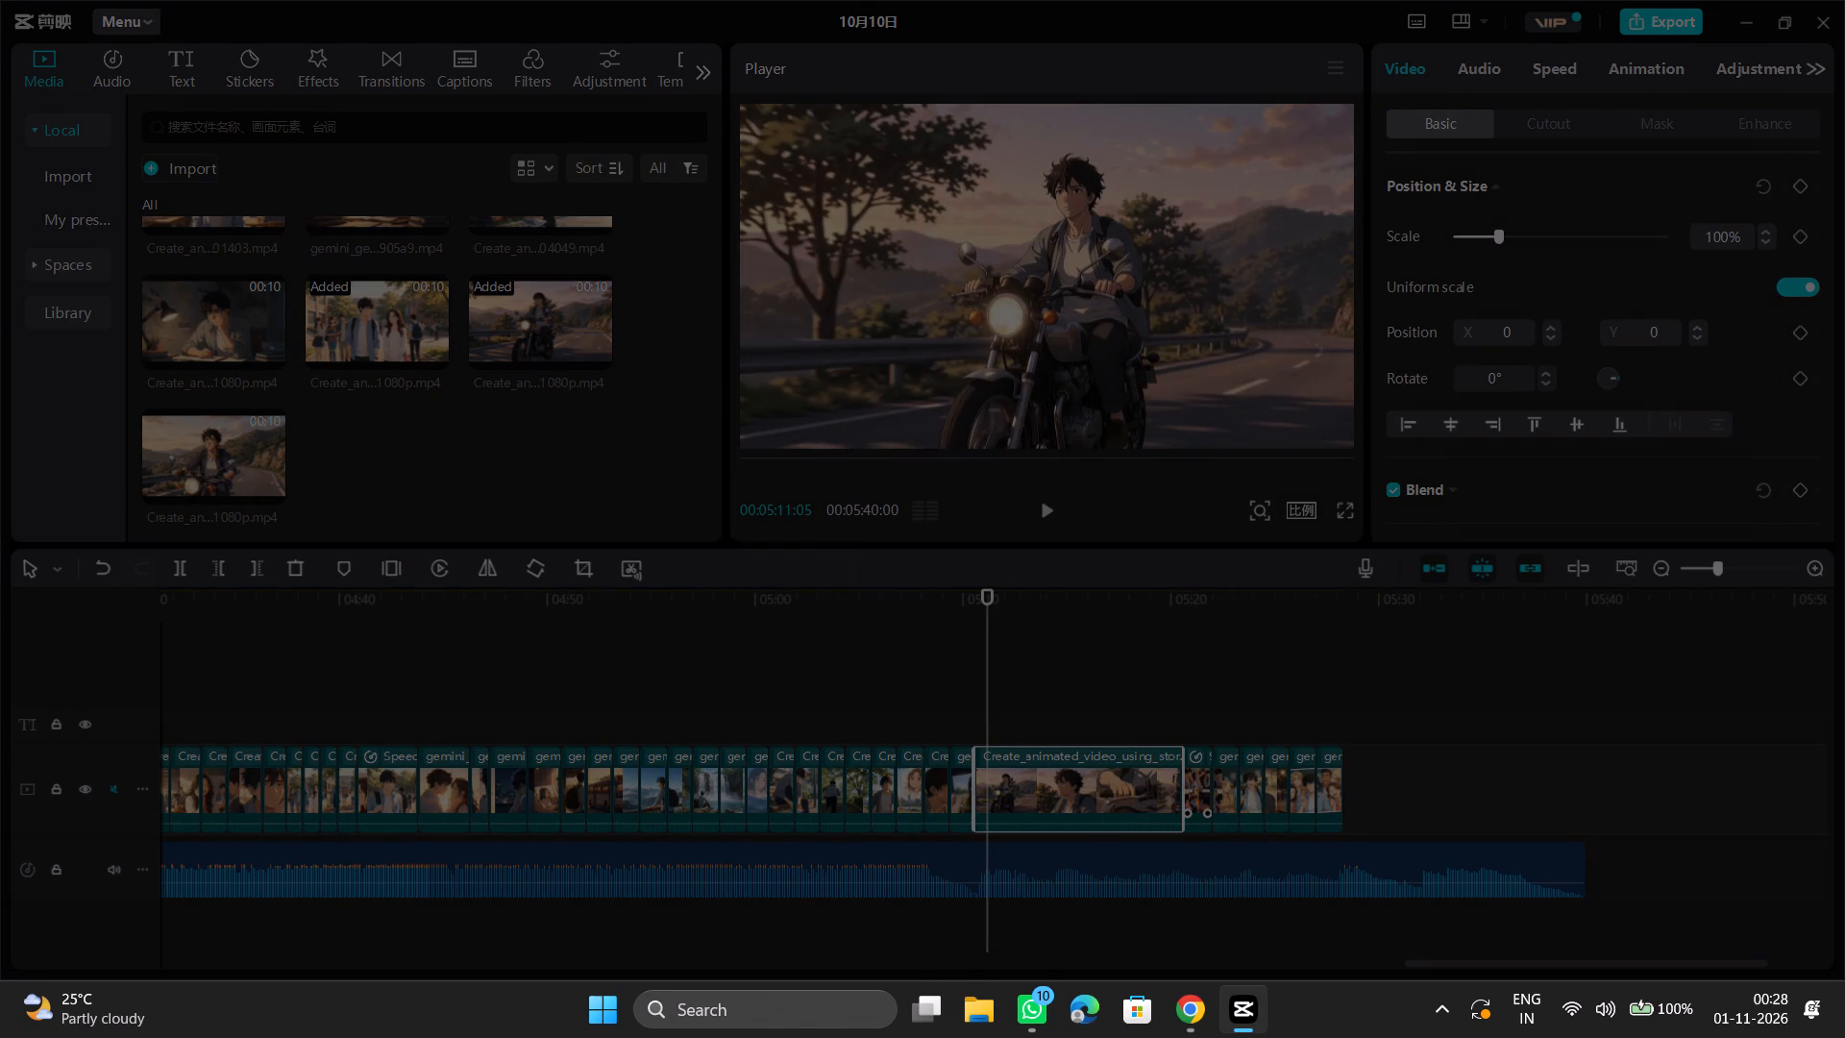
Play the split motorcycle scenes from about 05:10, pausing along the way to examine the cuts.
{"action": "left_click", "coordinate": [981, 699]}
{"action": "left_click", "coordinate": [964, 698]}
{"action": "key", "text": "space"}
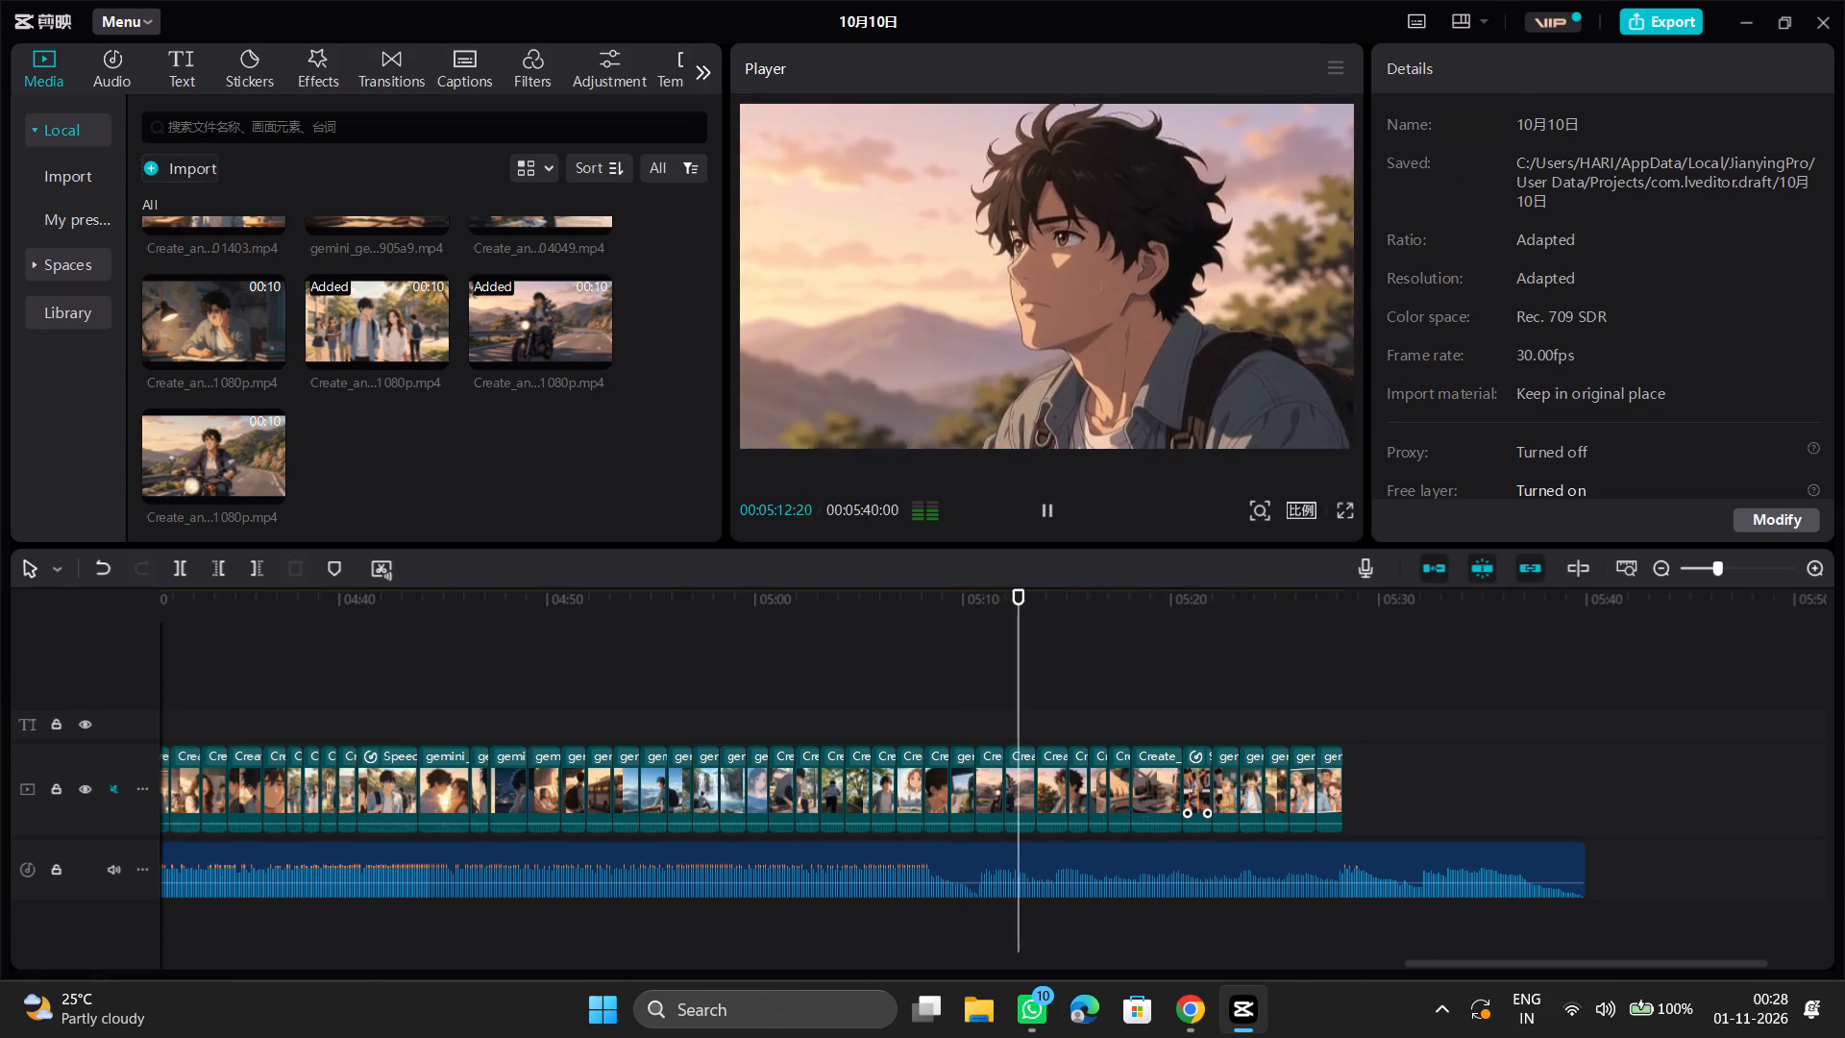
{"action": "key", "text": "space"}
{"action": "key", "text": "space"}
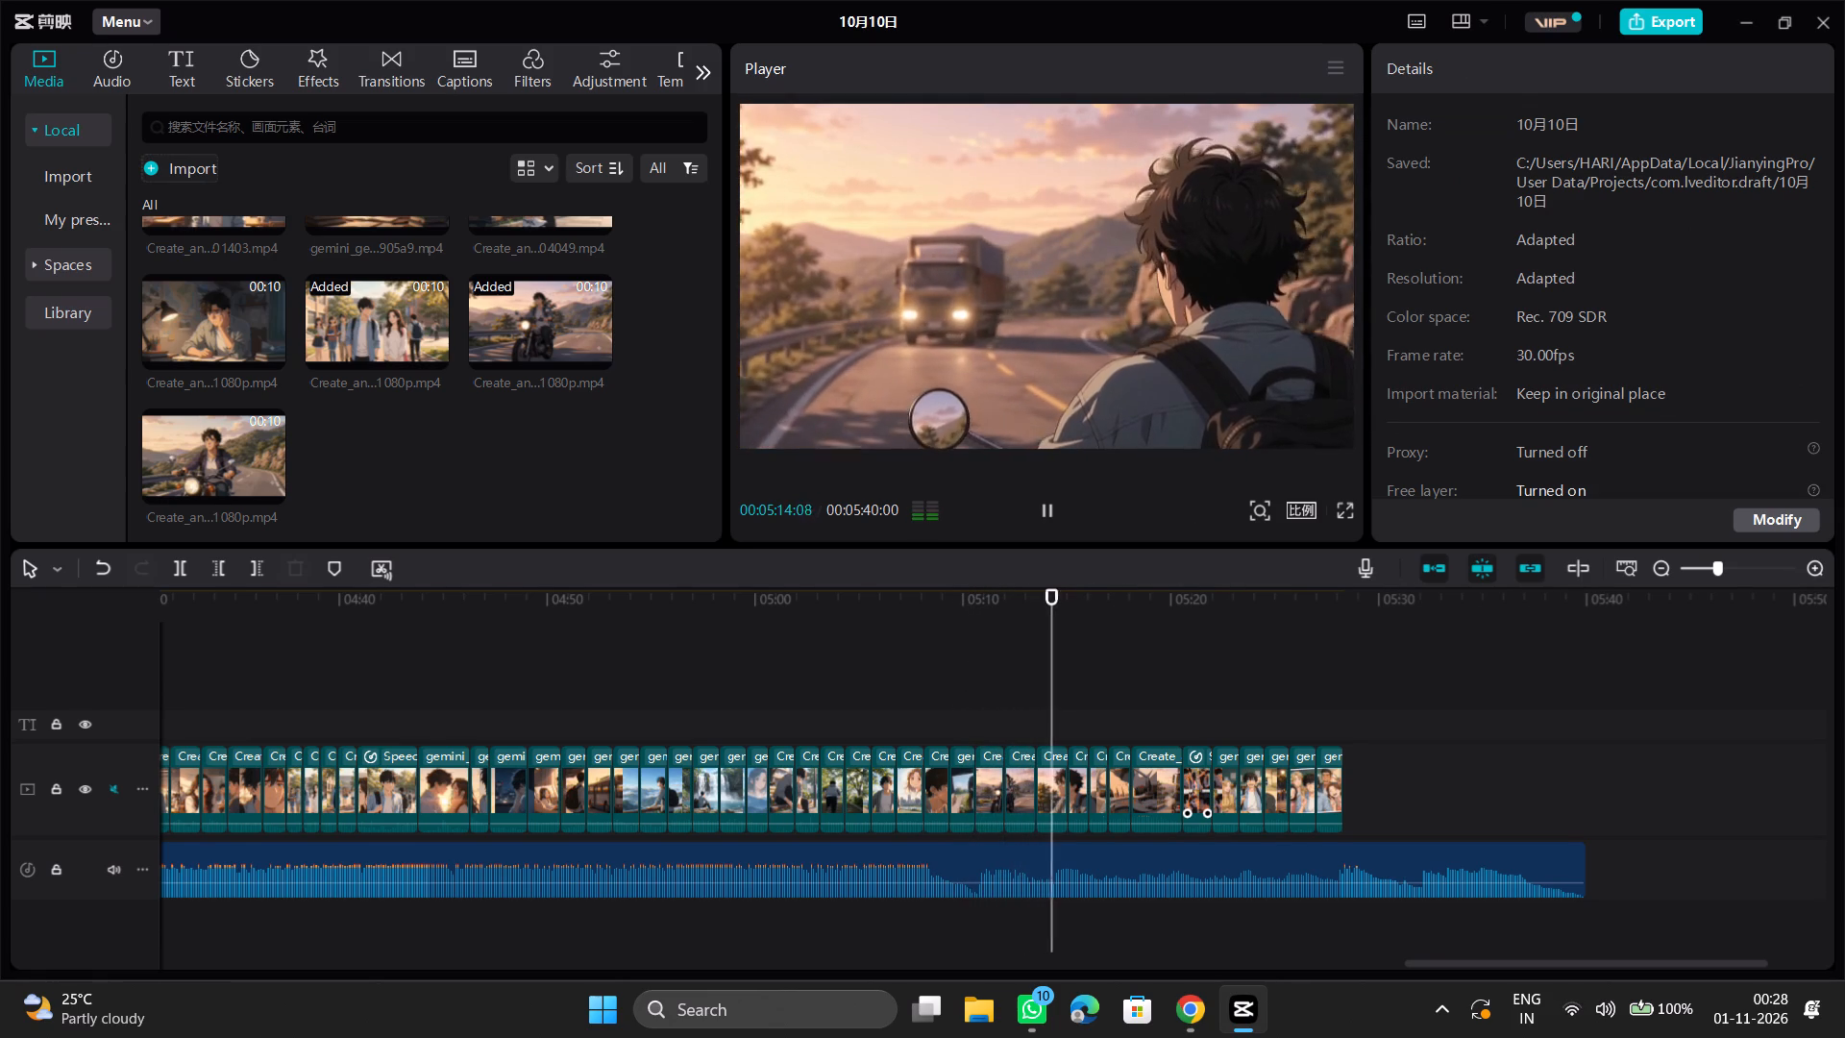
{"action": "key", "text": "space"}
{"action": "key", "text": "space"}
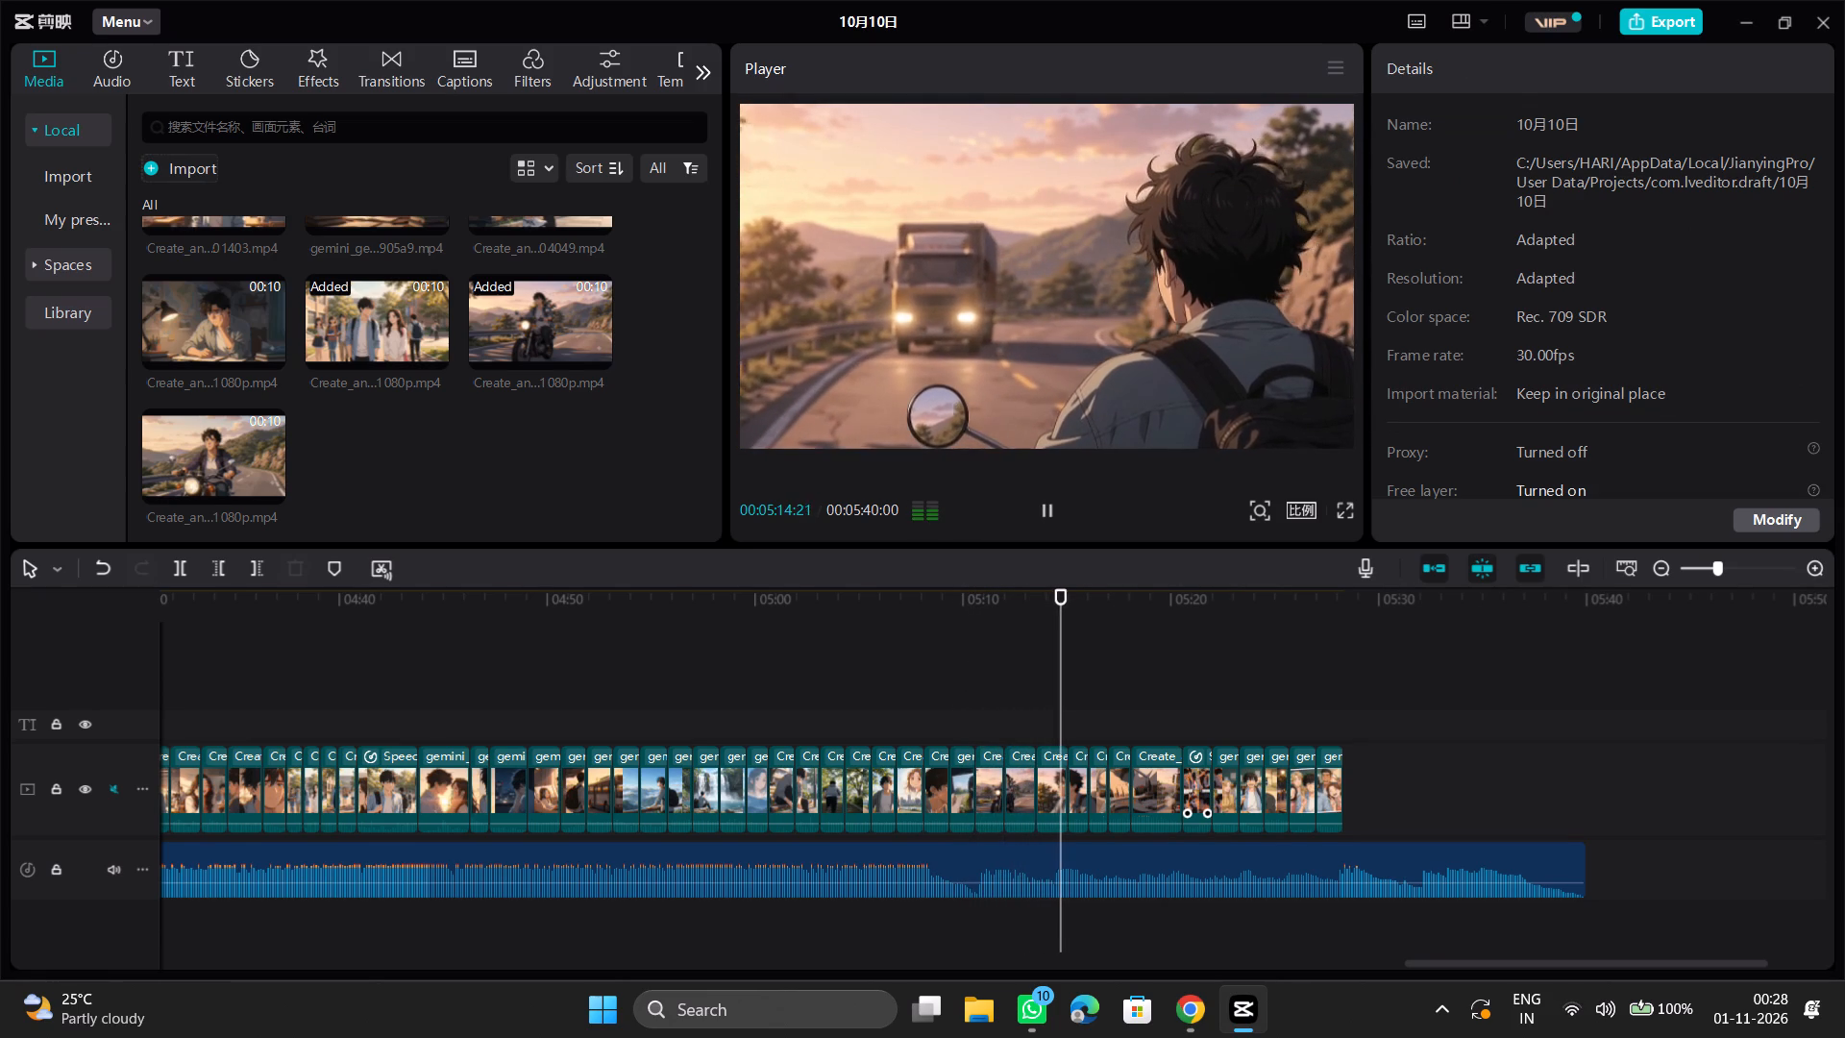
{"action": "key", "text": "space"}
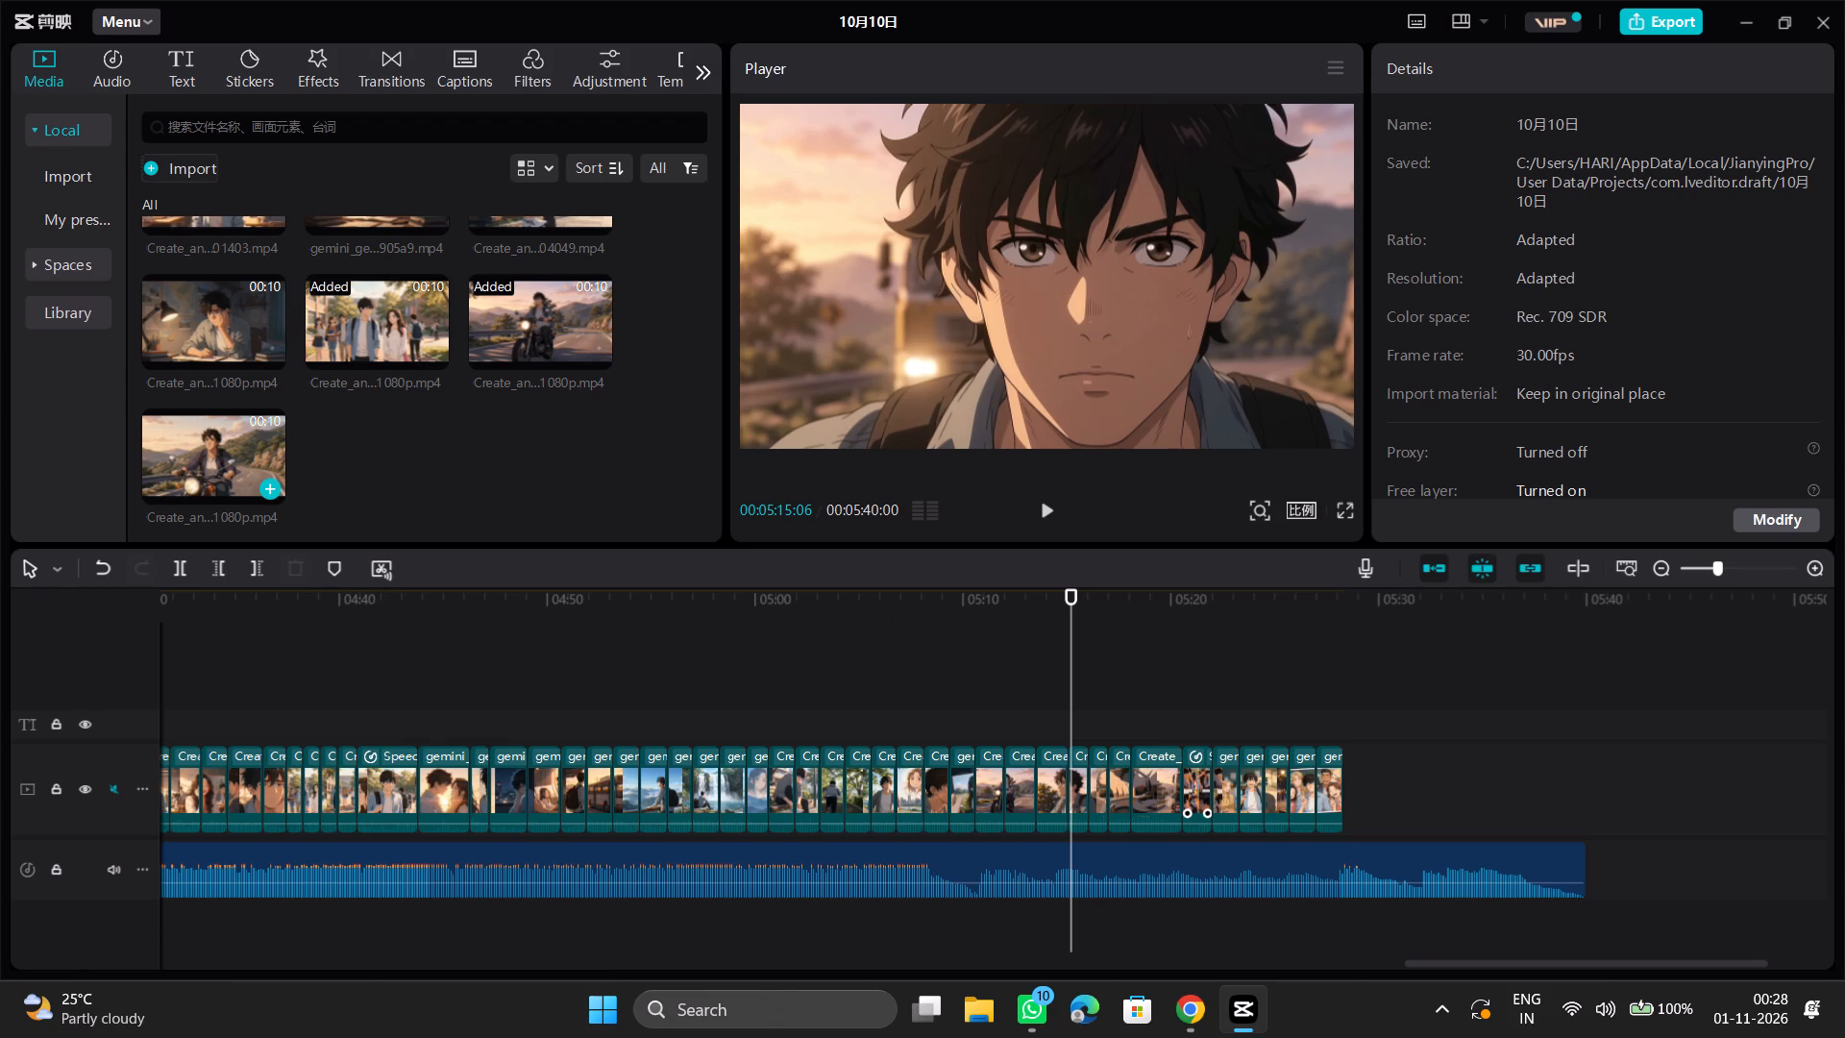
Add the imported Create_animated_video_storyboard motorcycle clip to the end of the main video track.
{"action": "left_click_drag", "start_coordinate": [247, 449], "coordinate": [1361, 821]}
Crop the storyboard motorcycle clip at a 16:9 ratio, pulling in its lower-right corner to cut off the sparkle watermark.
{"action": "right_click", "coordinate": [1388, 775]}
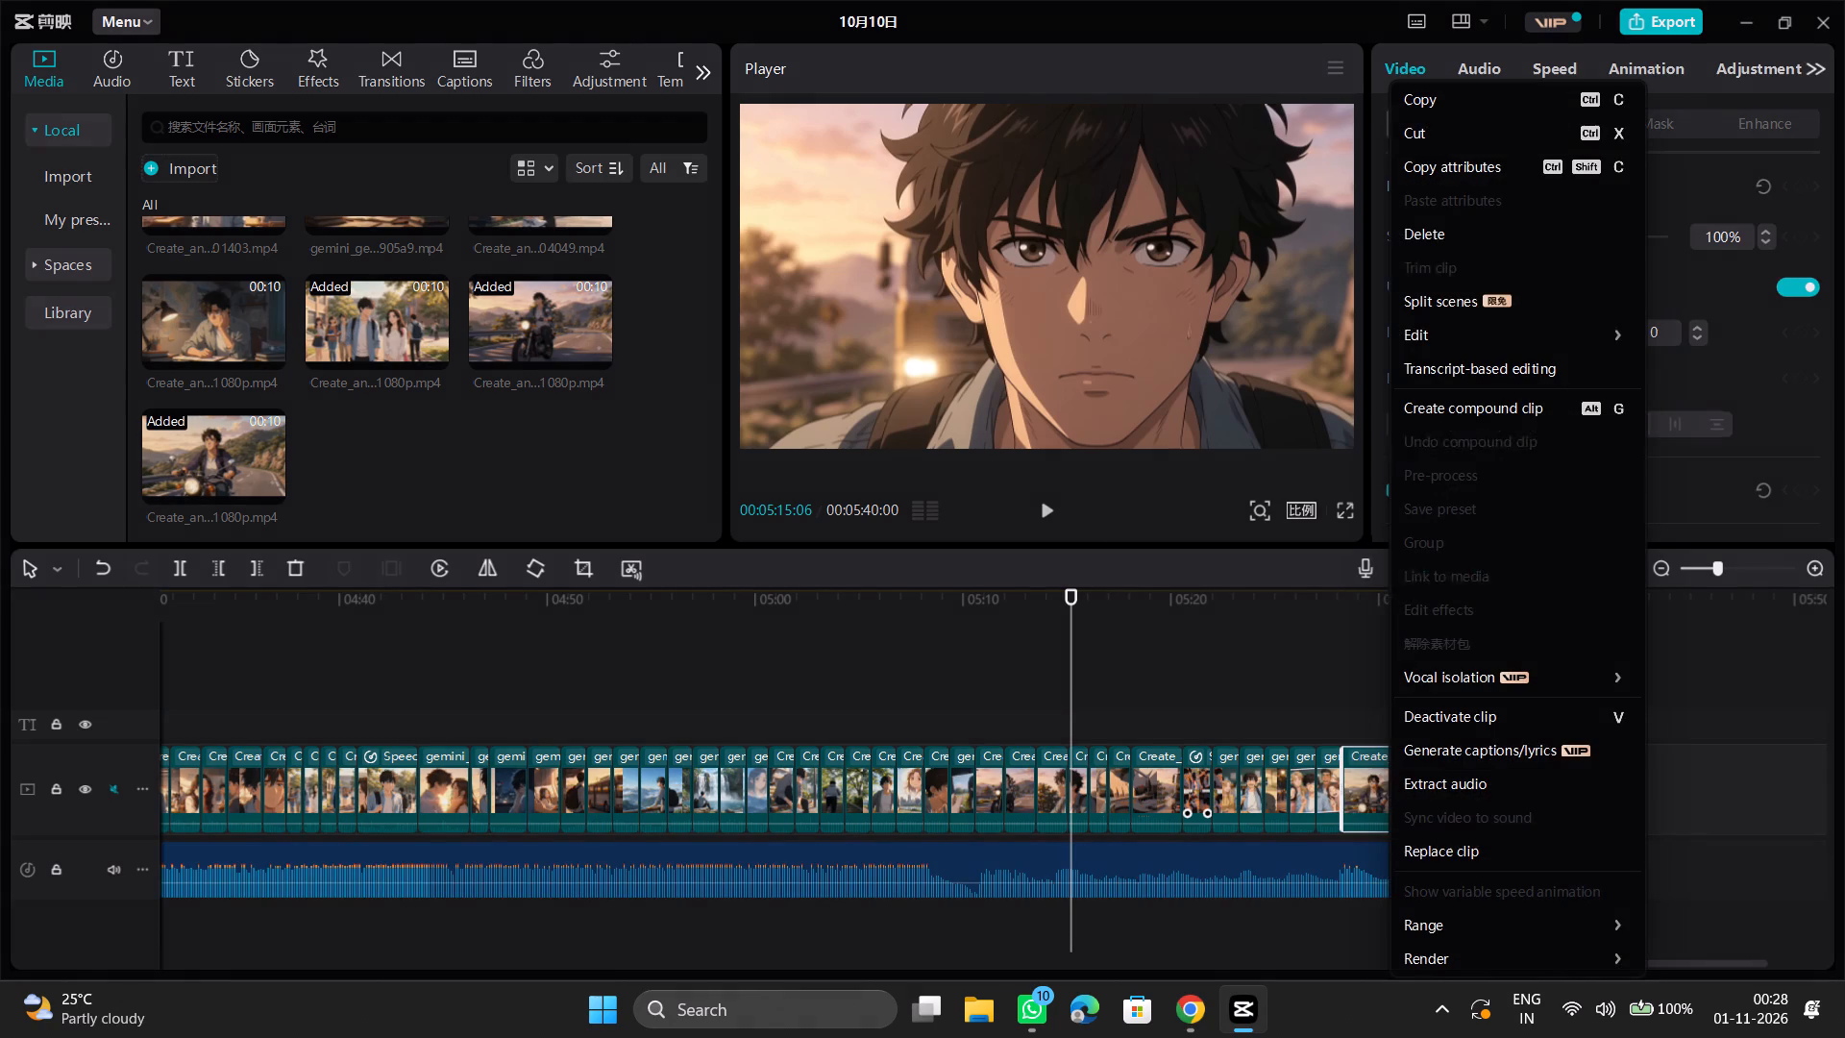
{"action": "left_click", "coordinate": [1546, 338]}
{"action": "left_click", "coordinate": [1715, 471]}
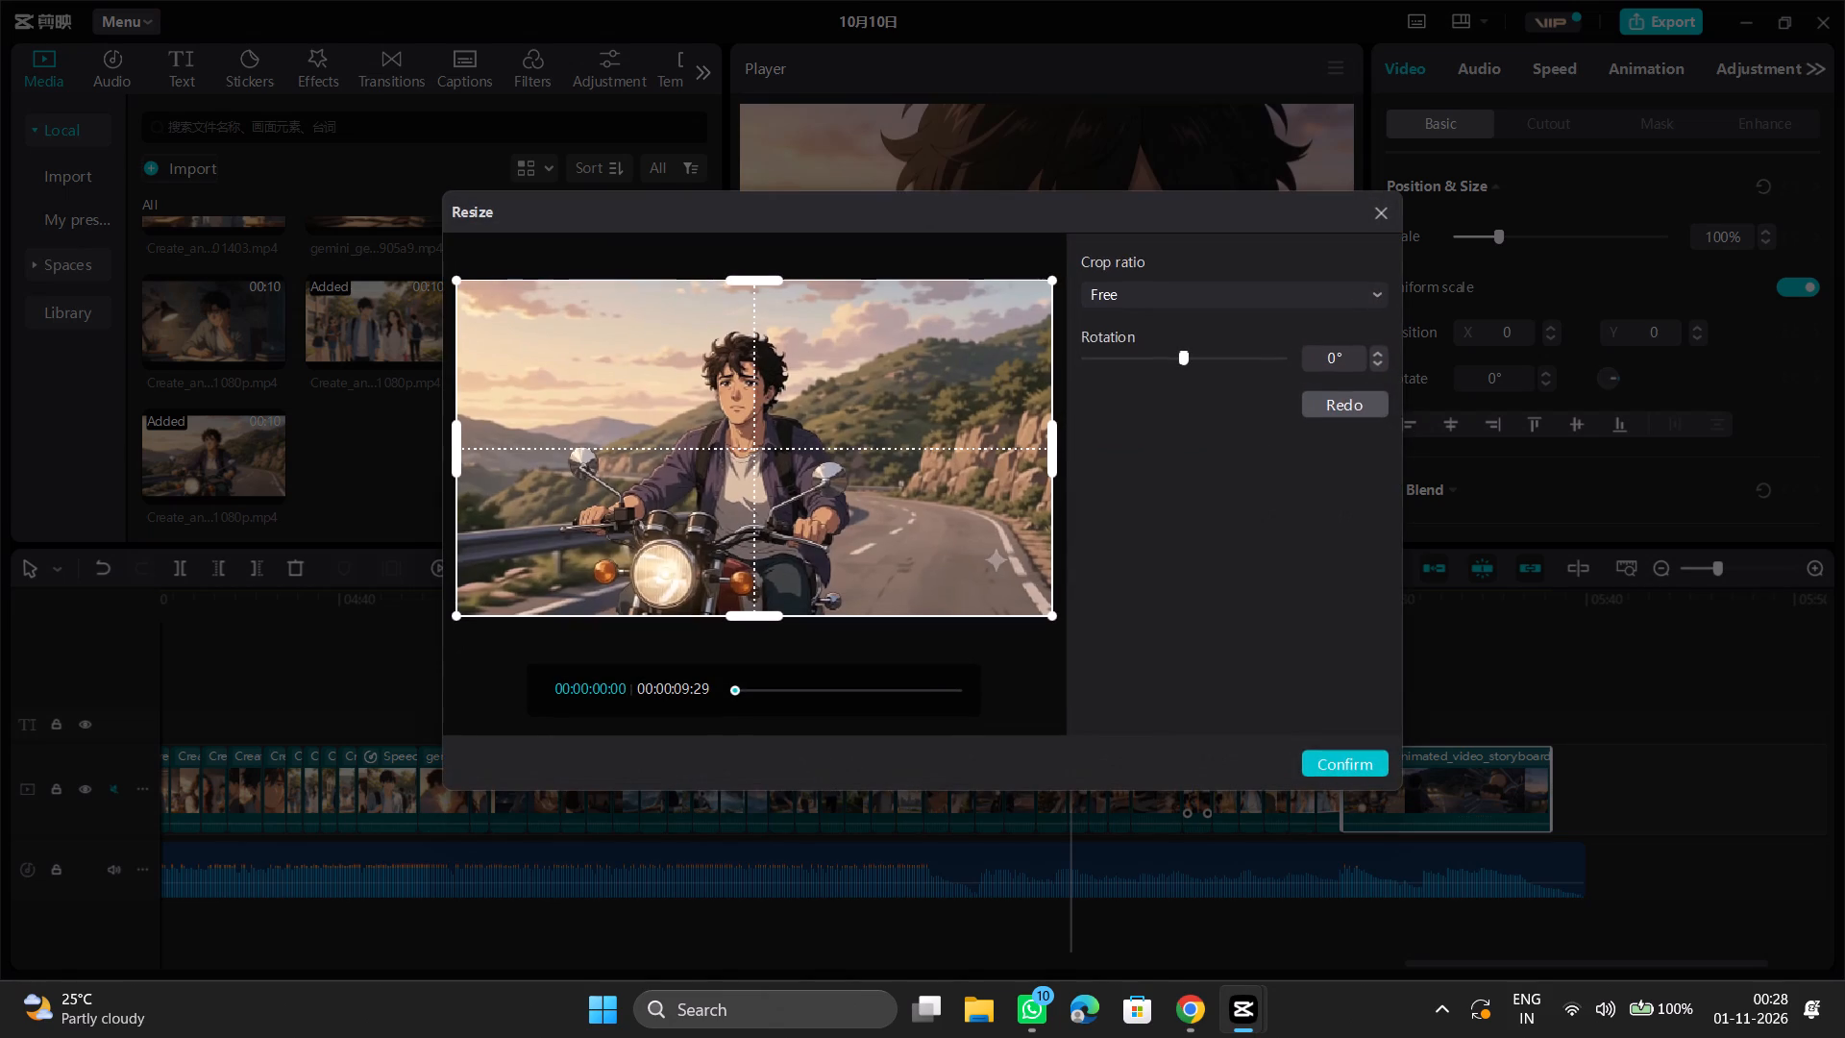
{"action": "left_click", "coordinate": [1188, 290]}
{"action": "left_click", "coordinate": [1177, 480]}
{"action": "left_click_drag", "start_coordinate": [1055, 611], "coordinate": [989, 563]}
{"action": "left_click", "coordinate": [1317, 764]}
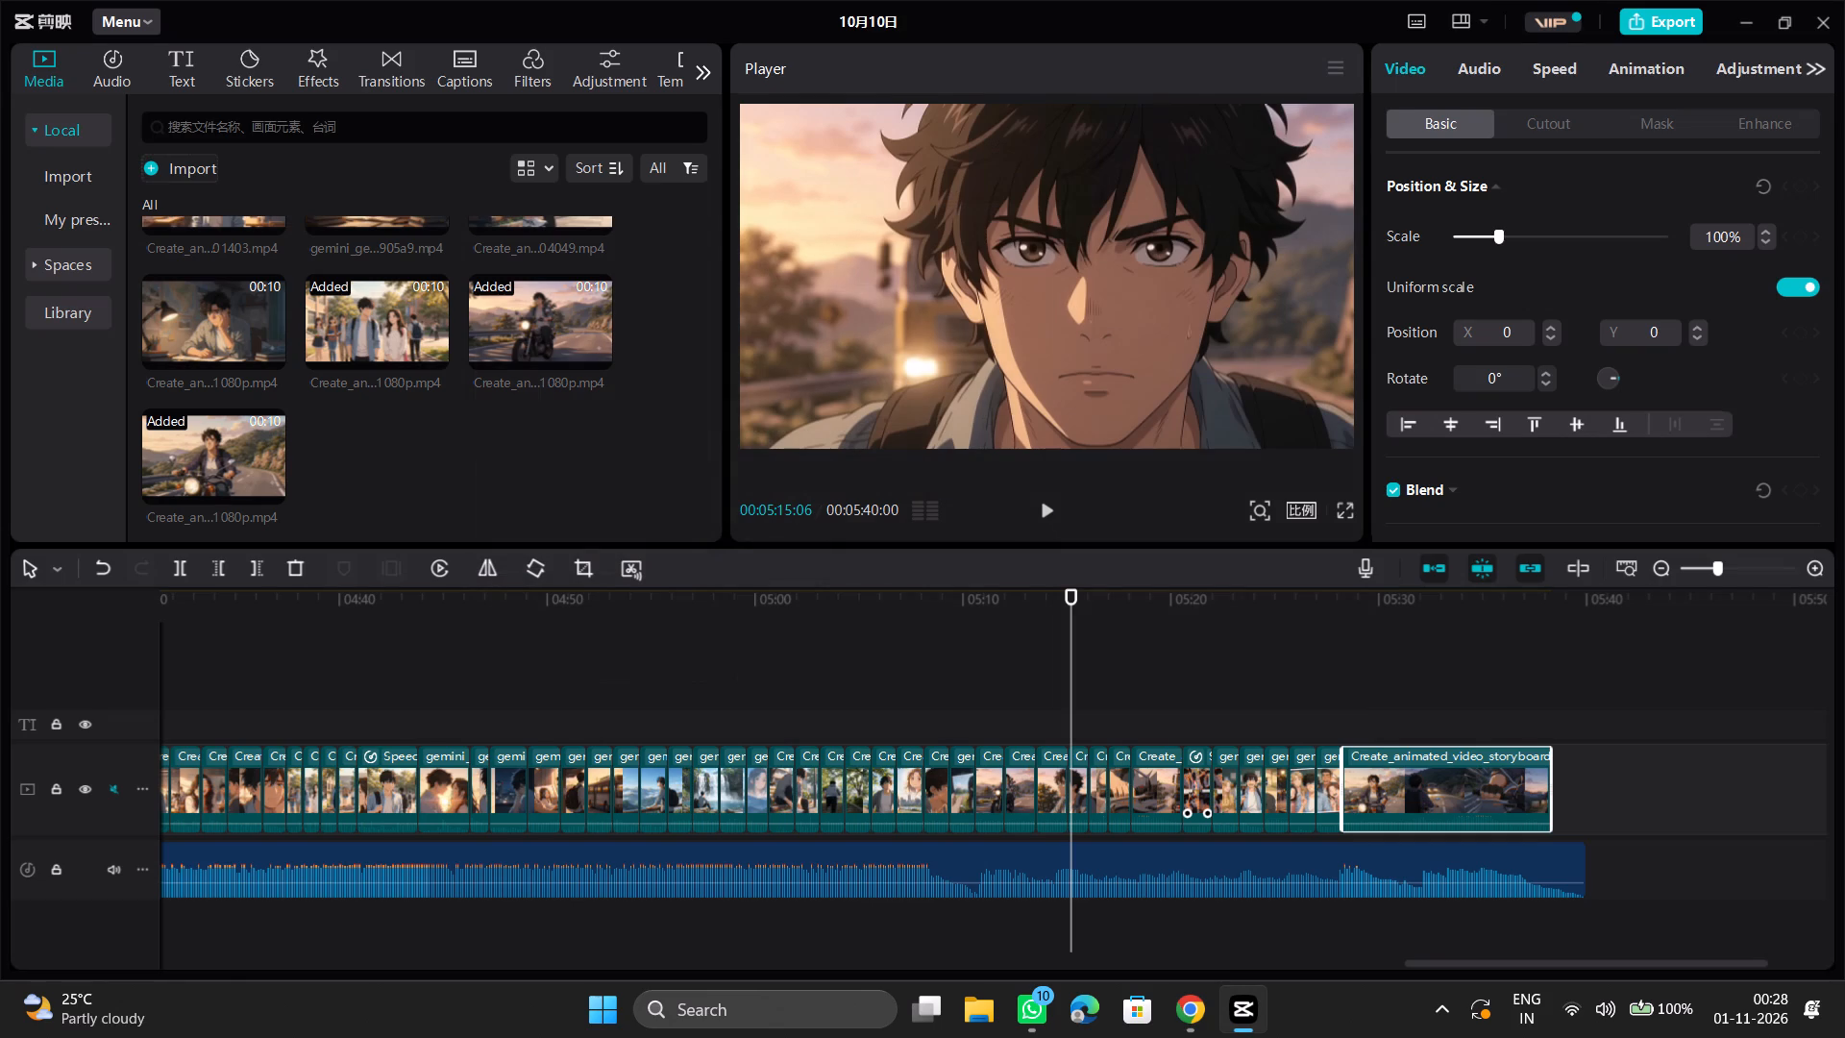
Split the storyboard motorcycle clip at the end of the track into separate scenes with Split scenes.
{"action": "right_click", "coordinate": [1408, 774]}
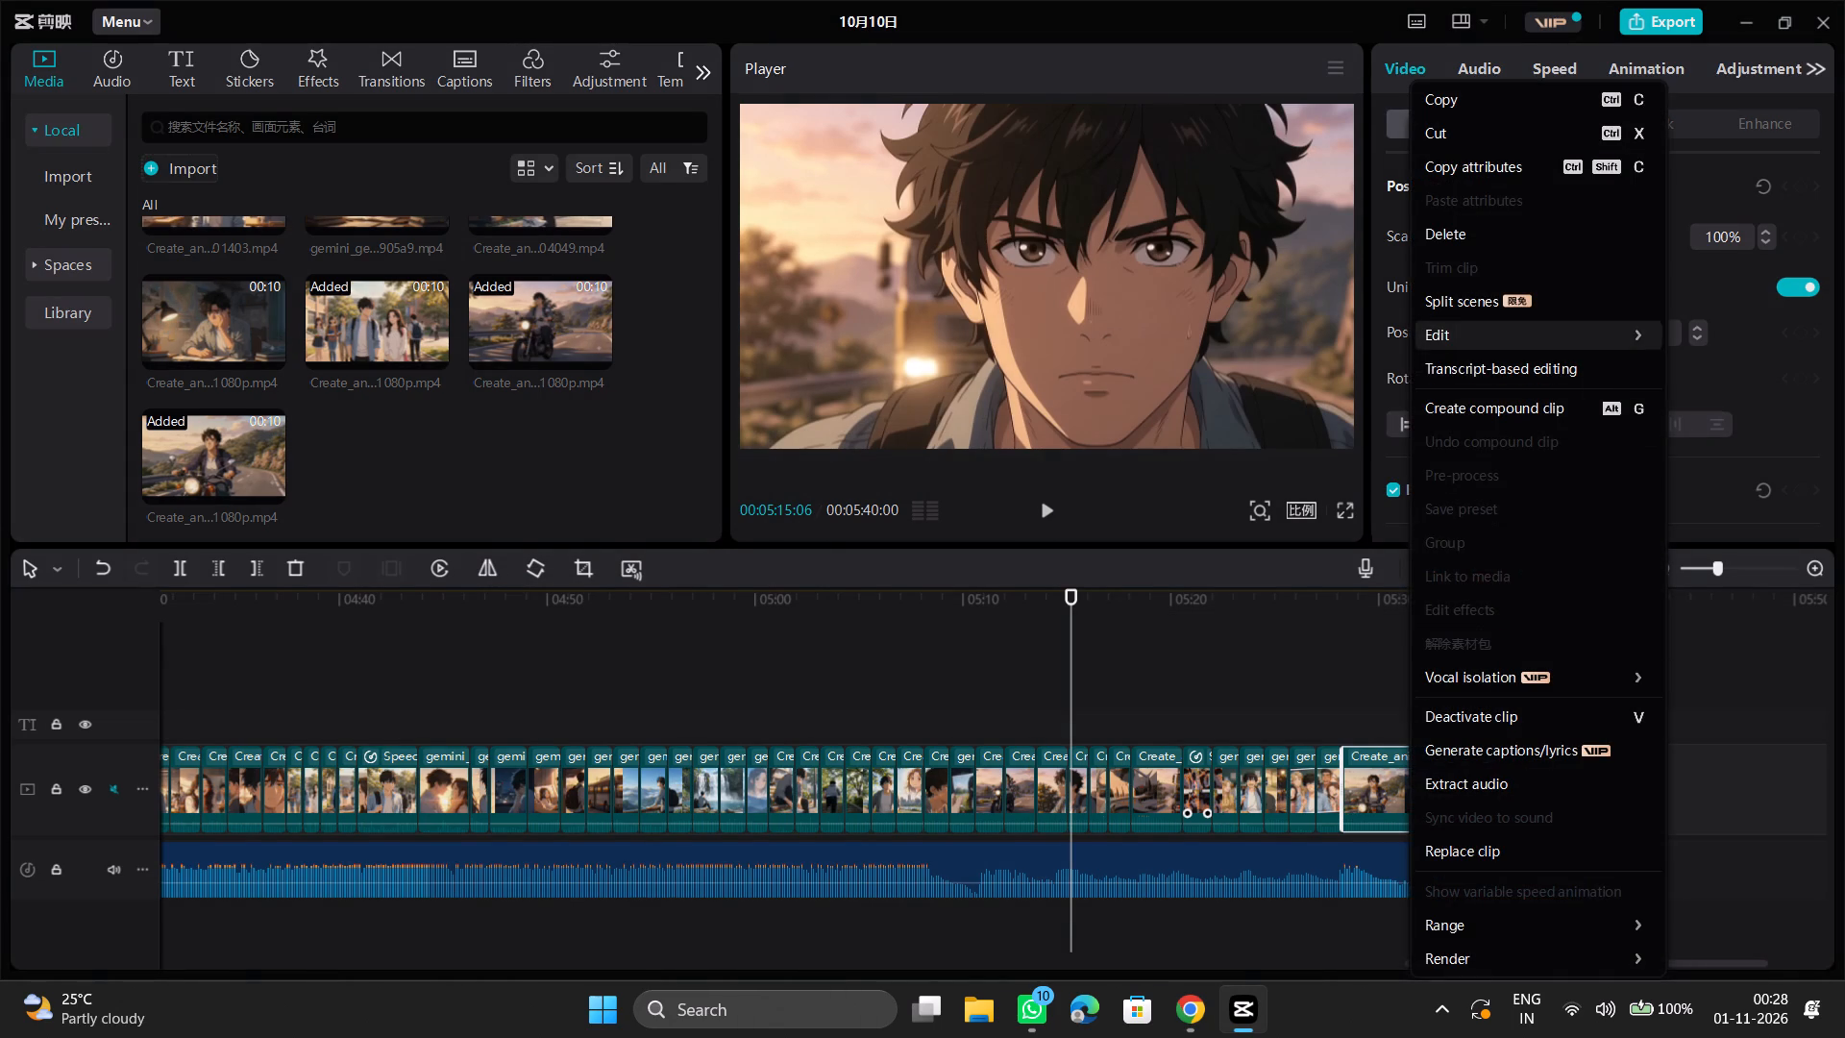
{"action": "left_click", "coordinate": [1501, 309]}
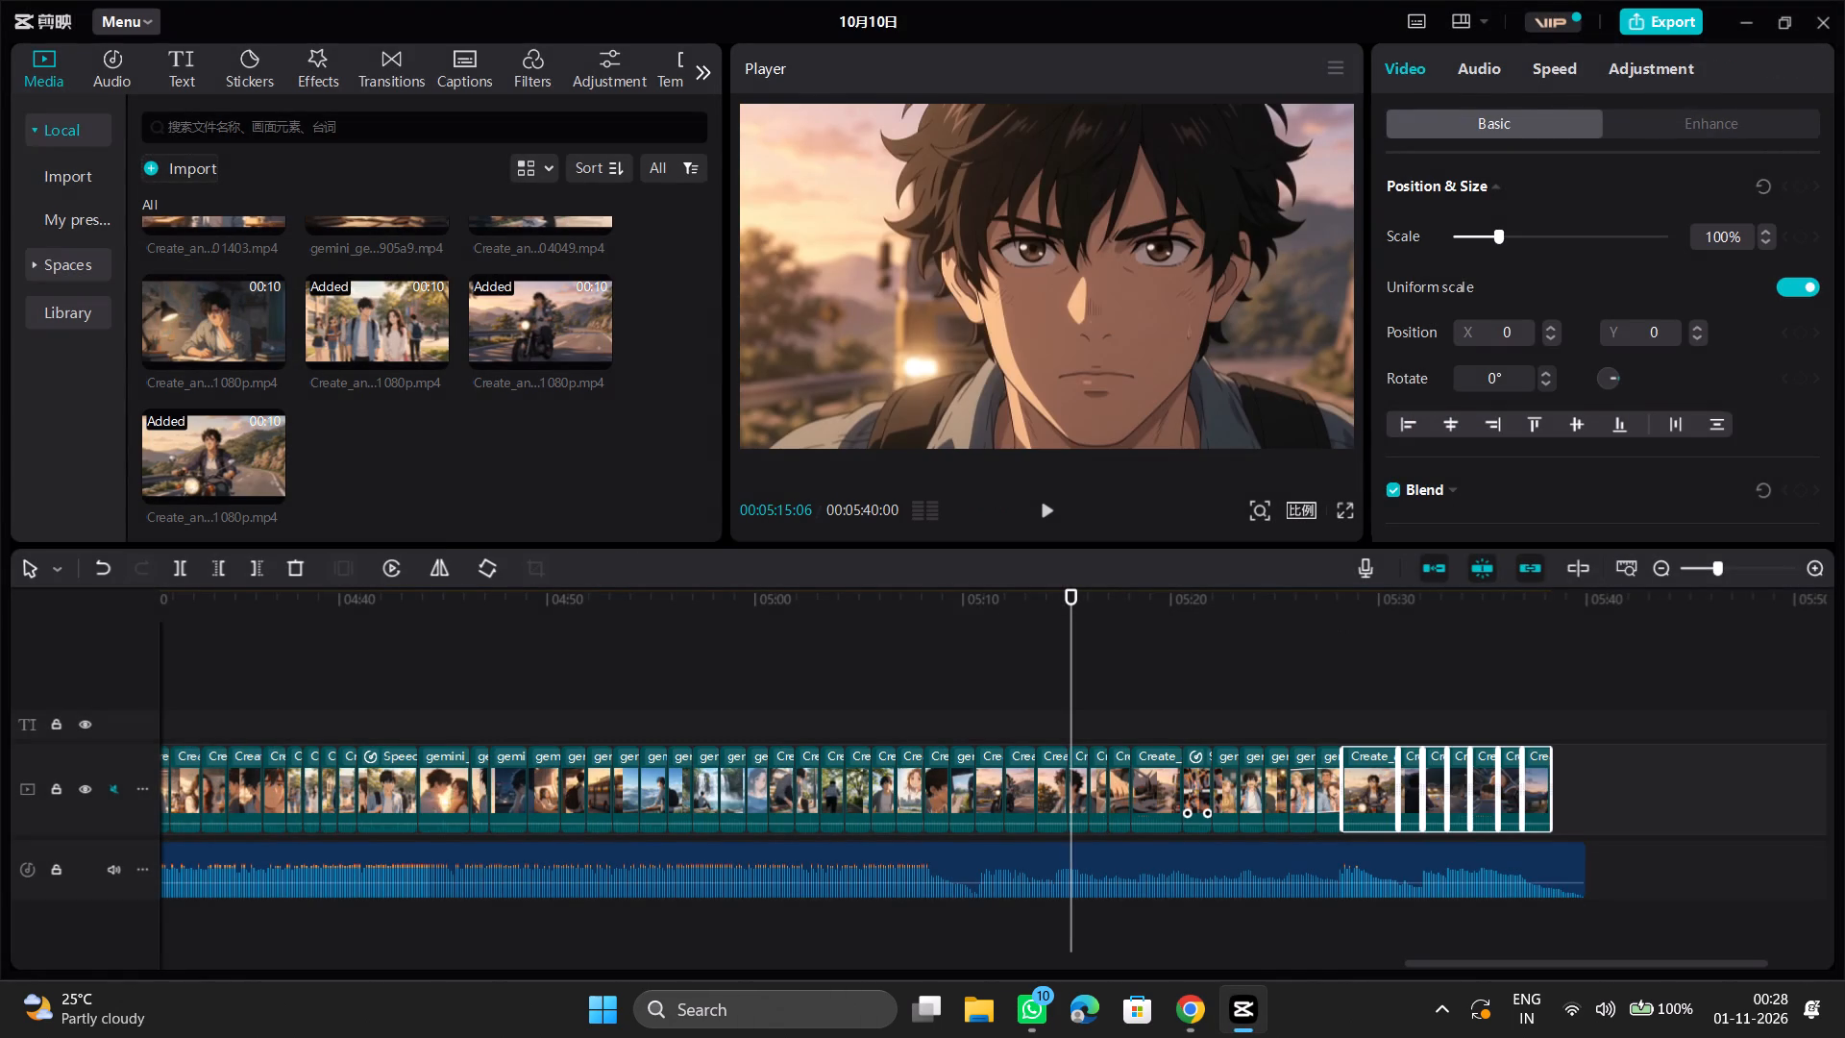
{"action": "left_click", "coordinate": [1306, 702]}
Play the motorcycle scenes from about 05:10 to 05:16, pausing to examine the cuts up to the bare-hand handlebar shot.
{"action": "left_click", "coordinate": [1008, 651]}
{"action": "key", "text": "space"}
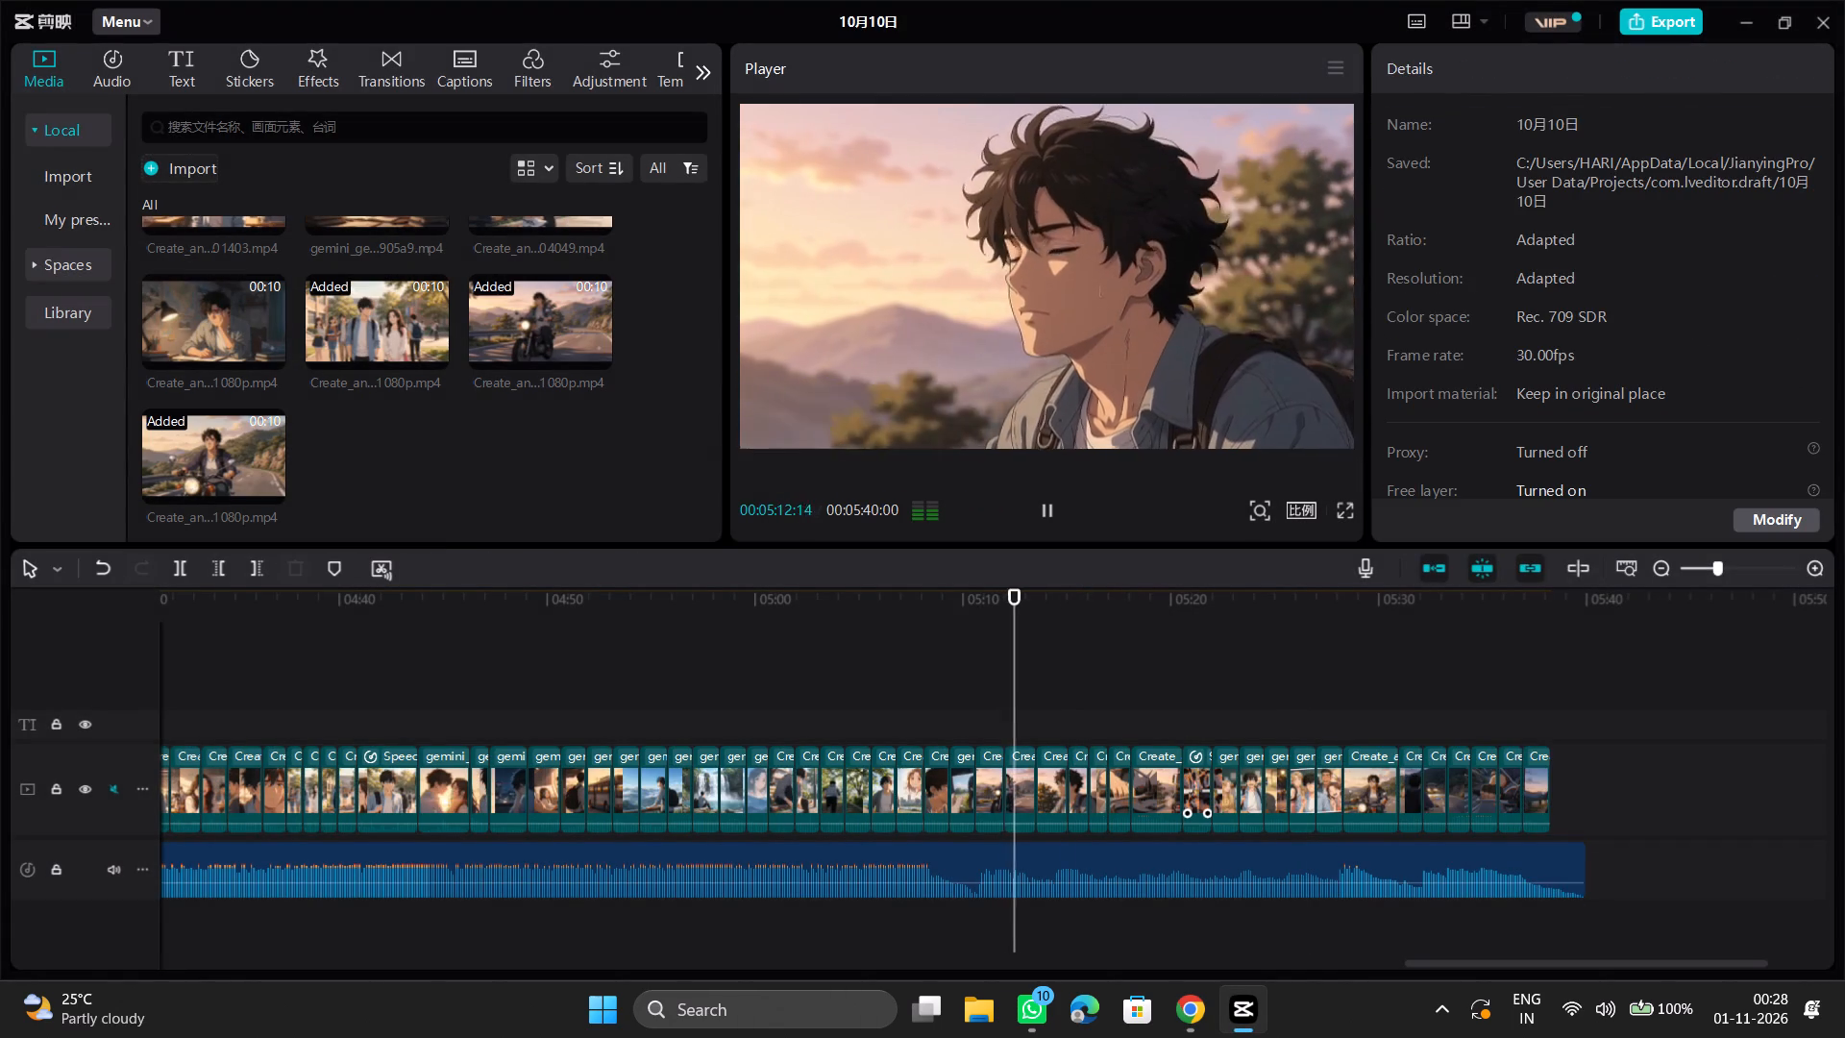
{"action": "left_click", "coordinate": [957, 648]}
{"action": "key", "text": "space"}
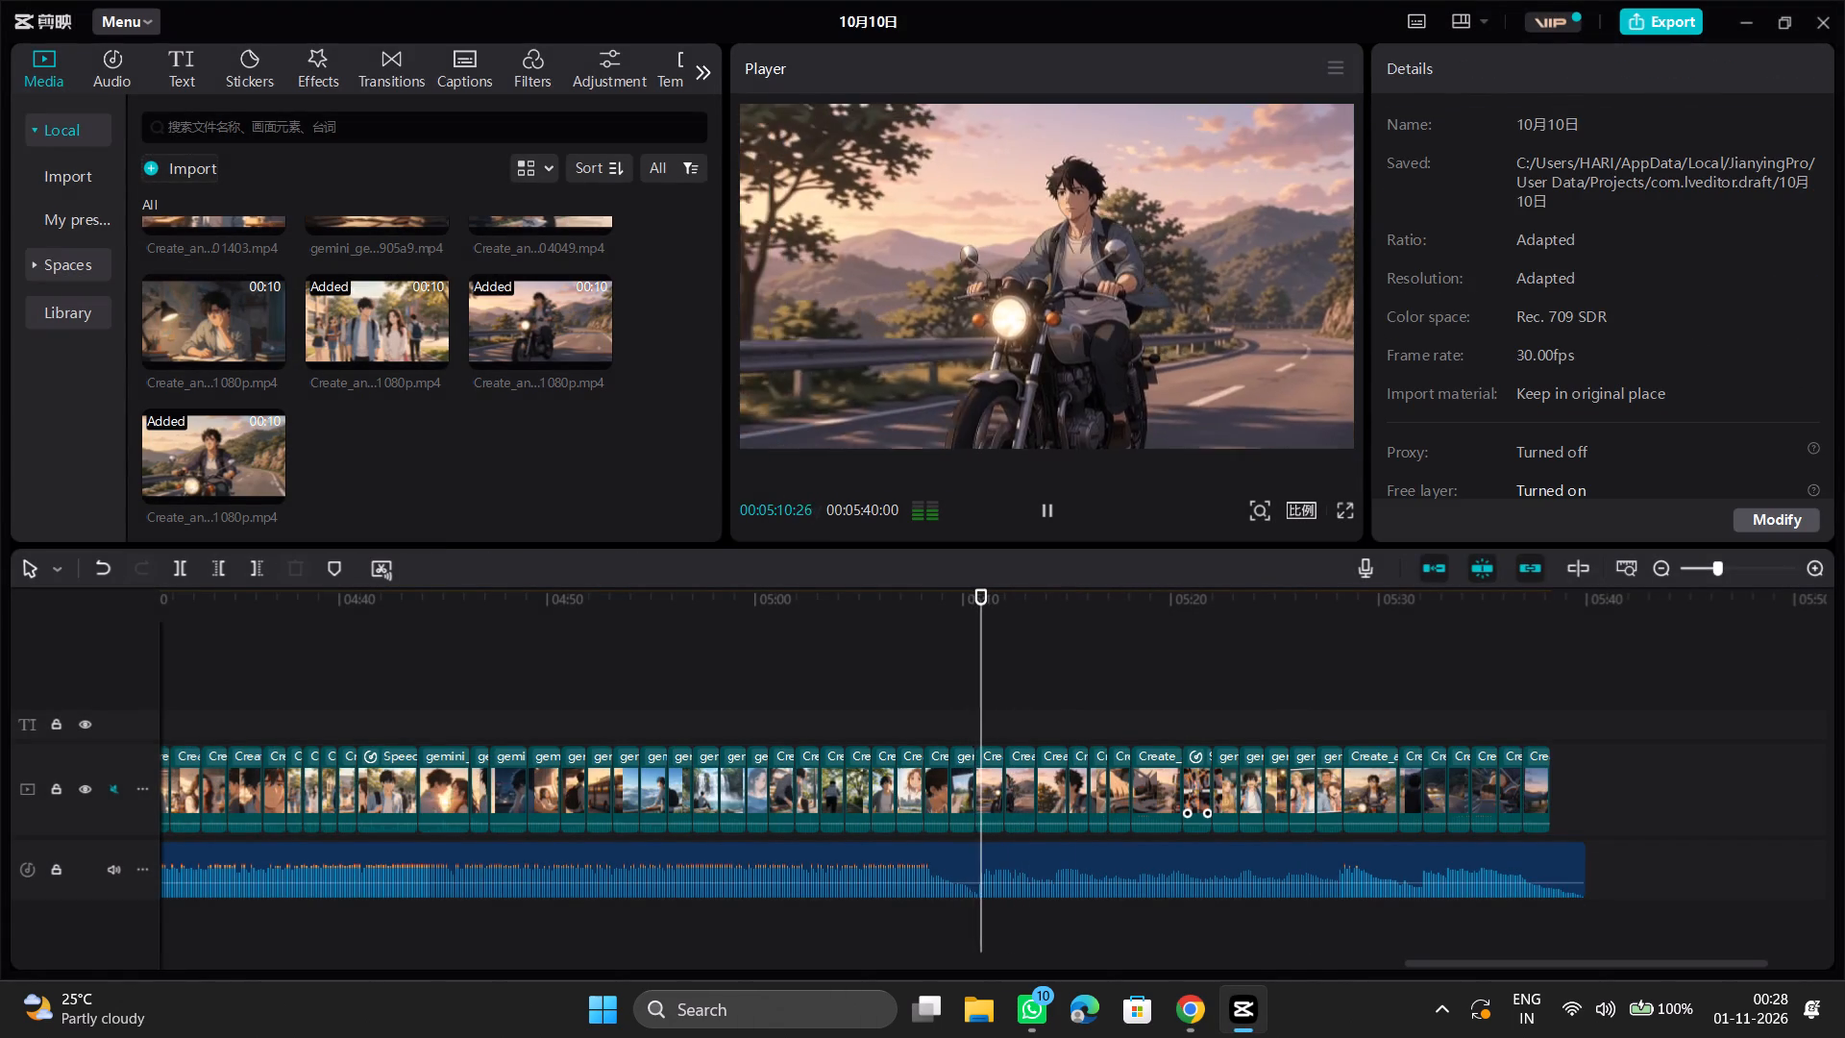
{"action": "scroll", "coordinate": [1258, 683], "scroll_direction": "up", "scroll_amount": 3, "text": "ctrl"}
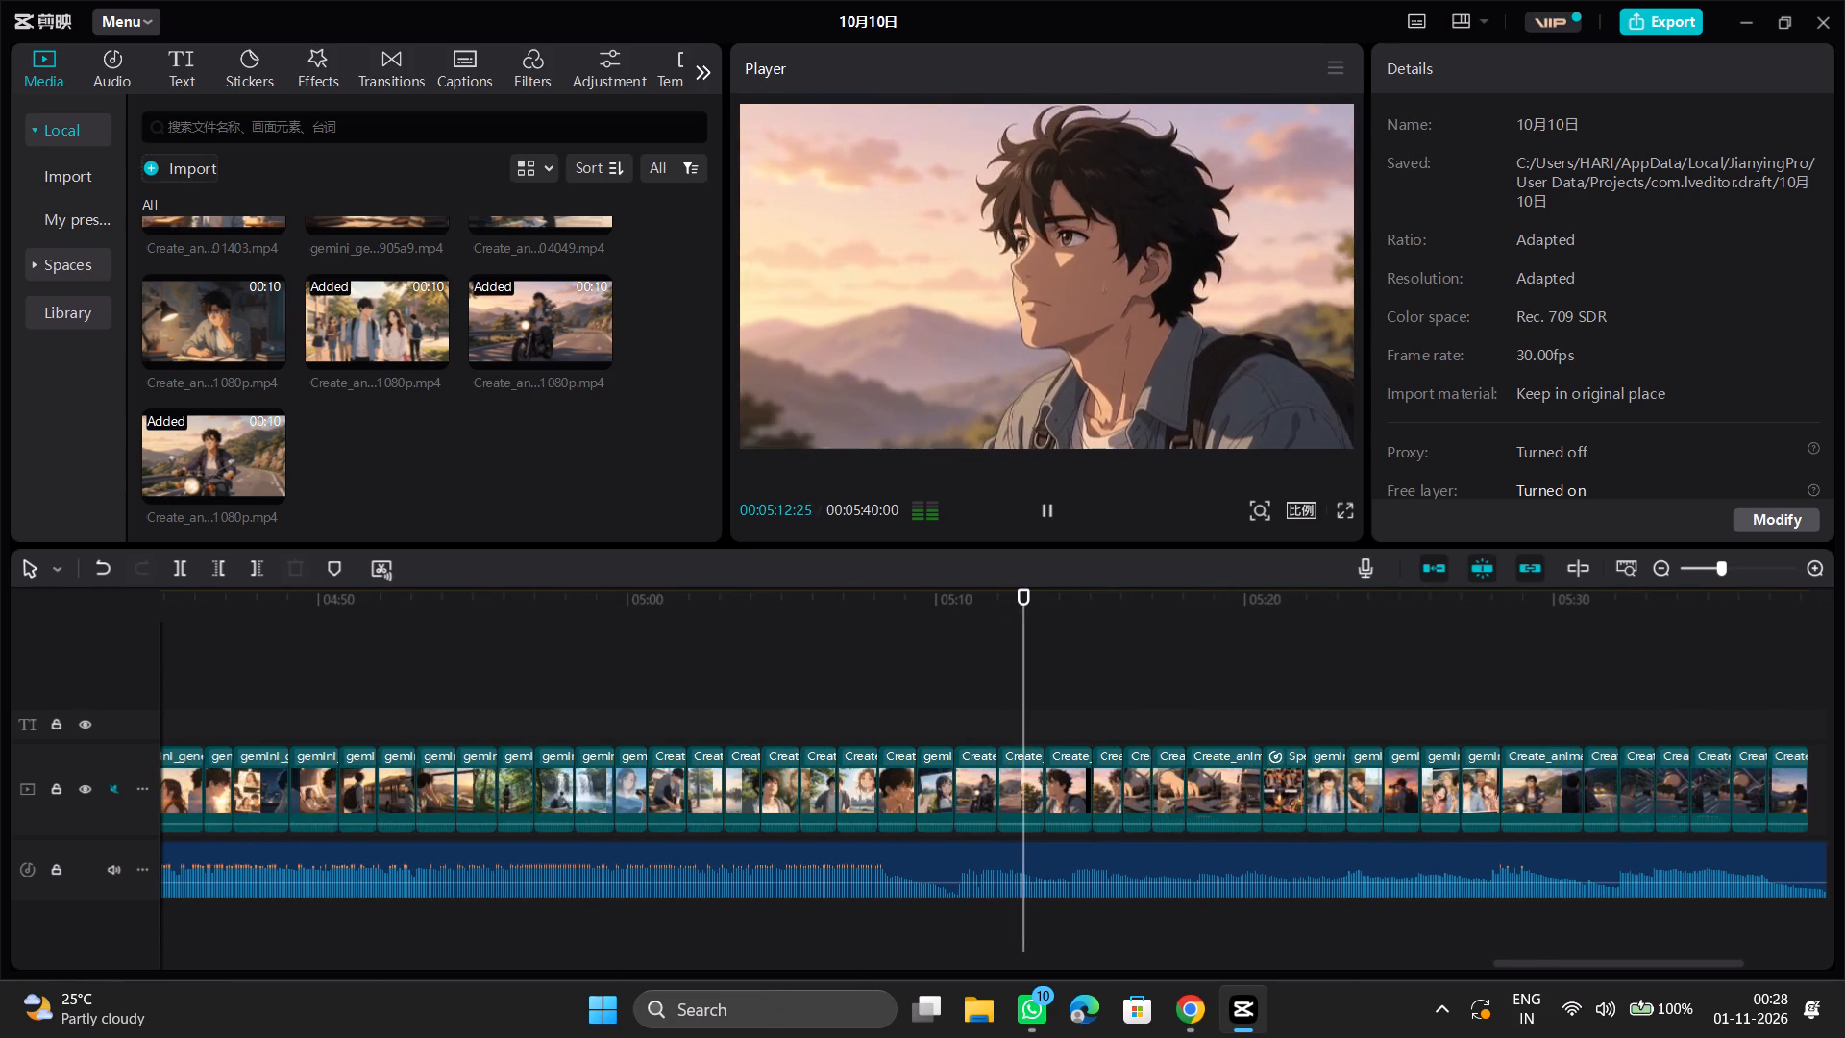
{"action": "key", "text": "space"}
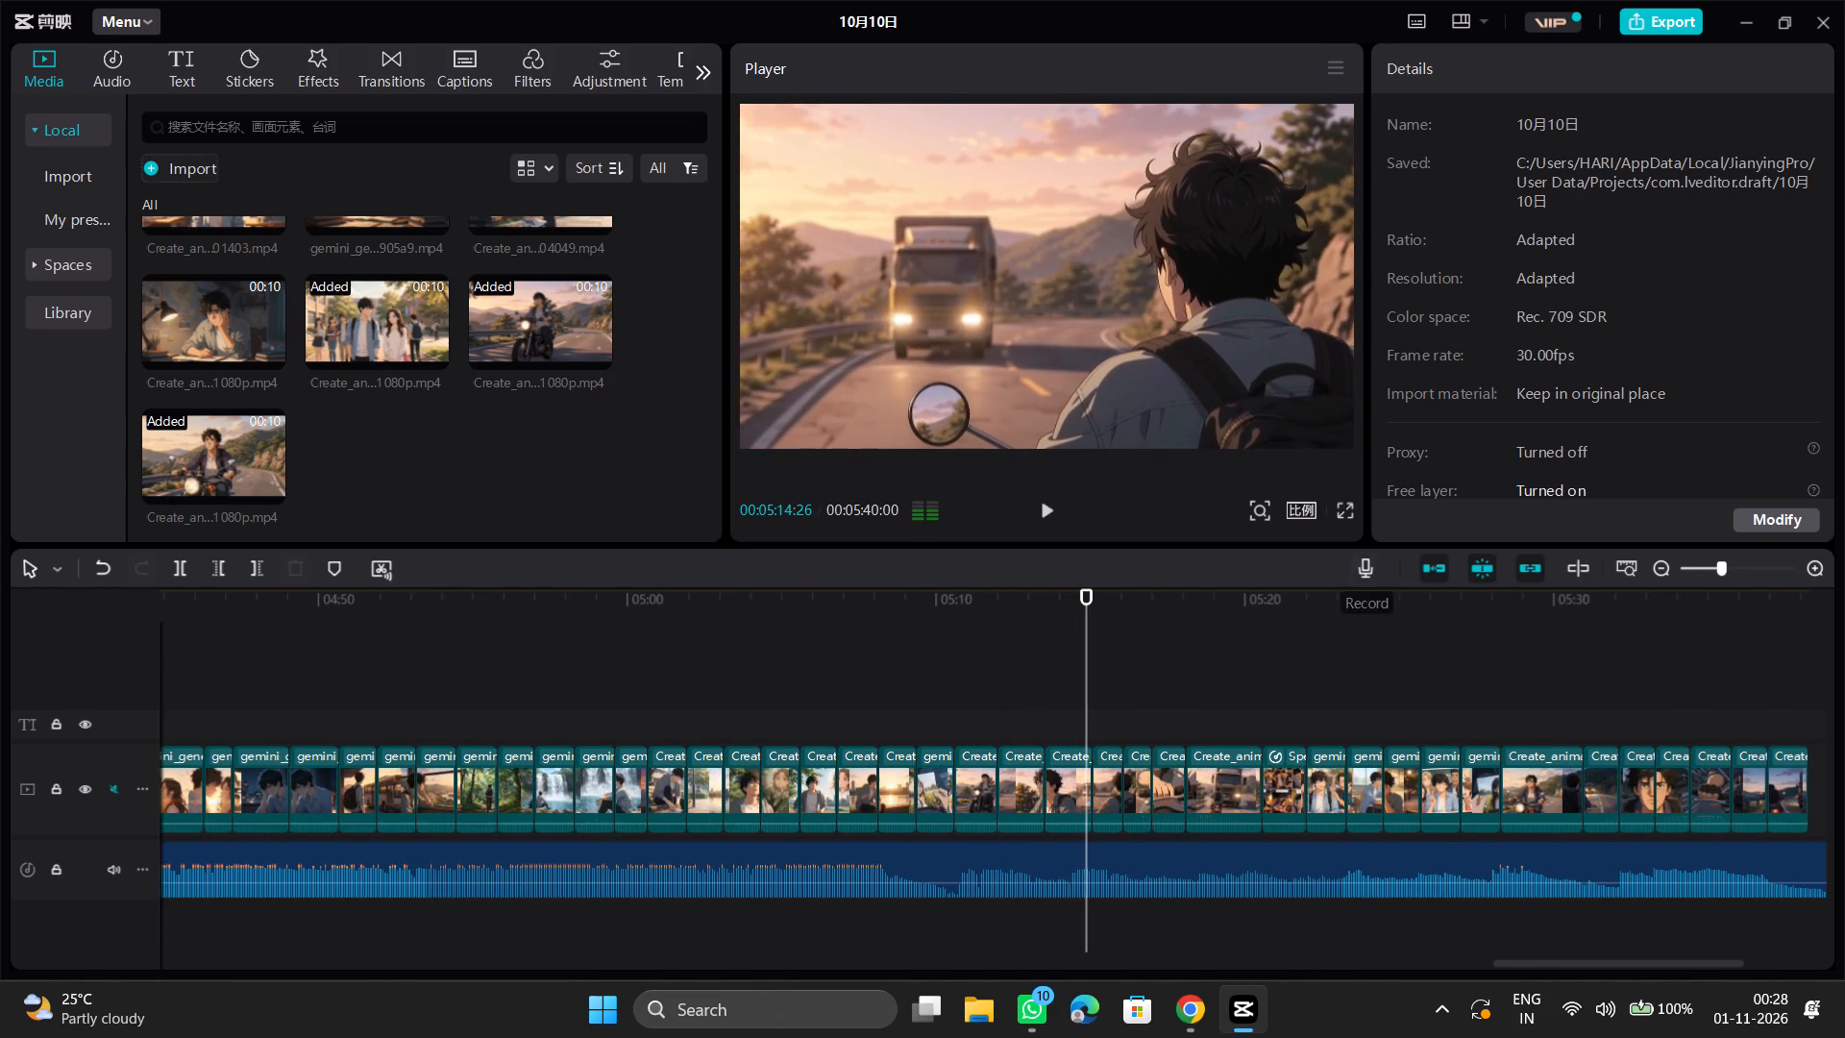
{"action": "key", "text": "space"}
{"action": "key", "text": "space"}
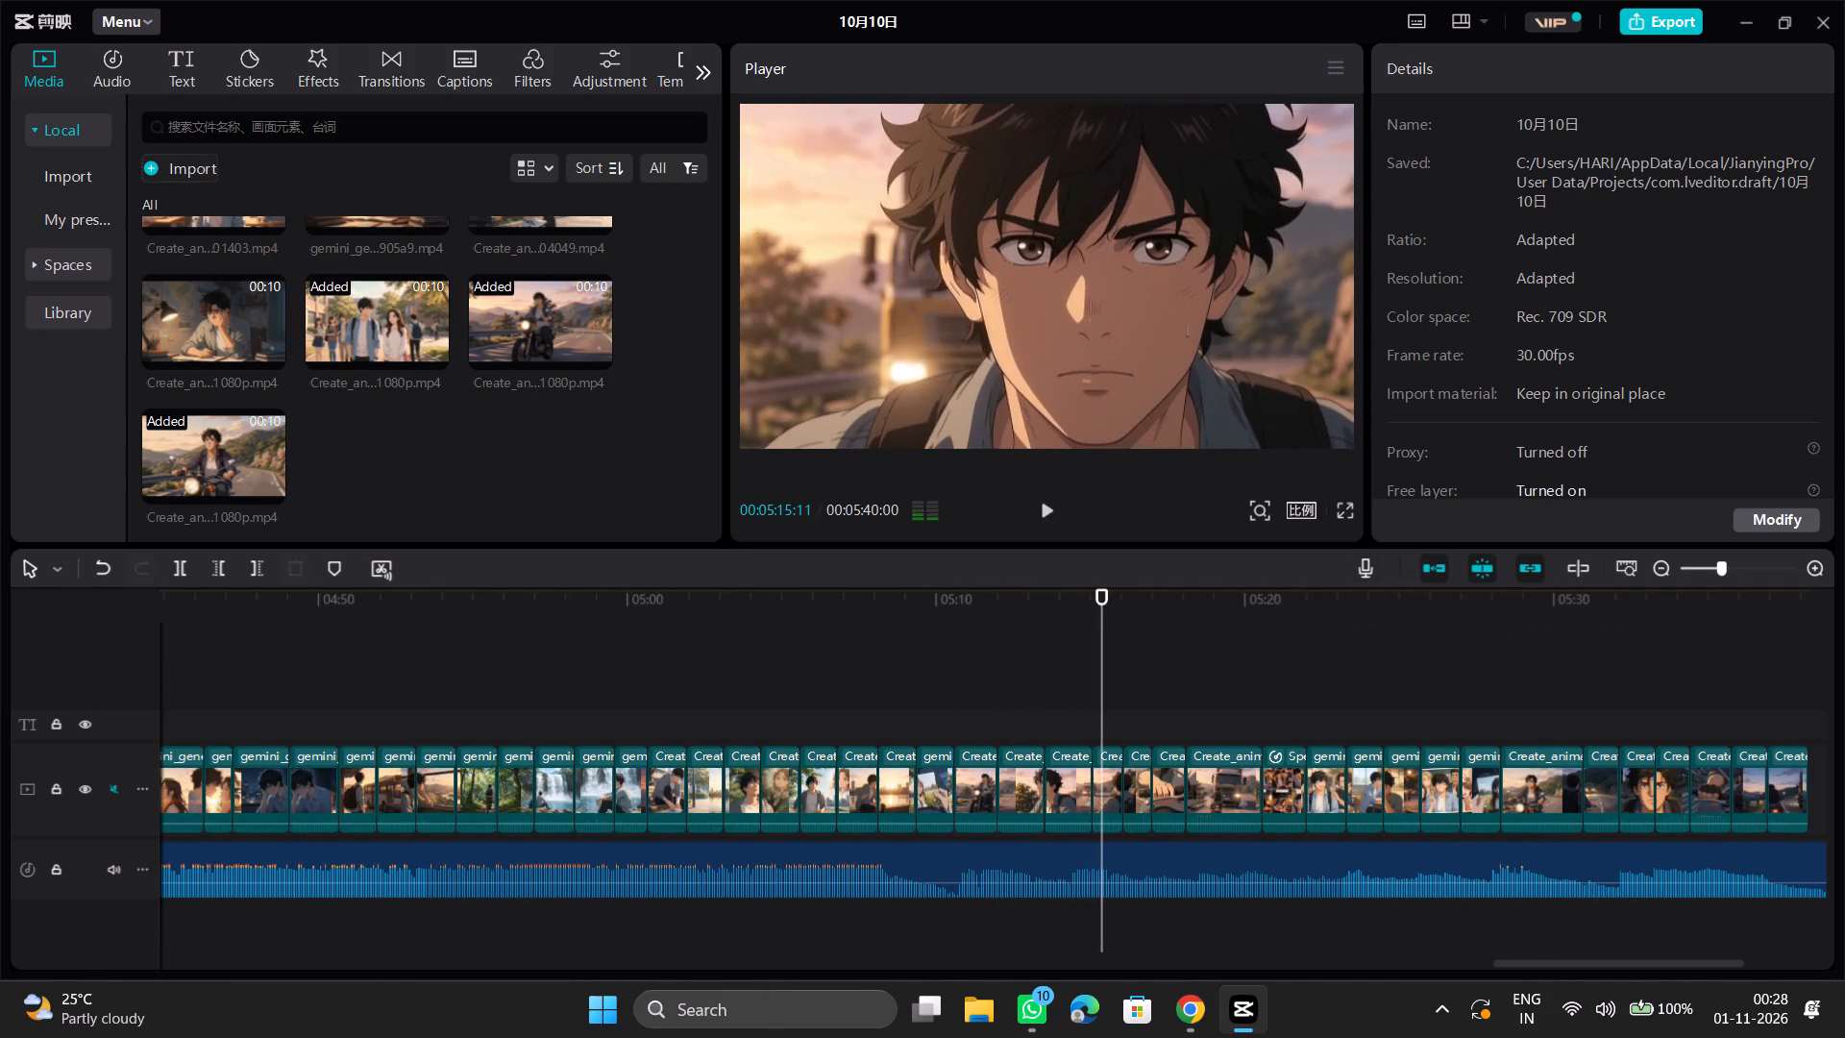
{"action": "key", "text": "space"}
{"action": "key", "text": "space"}
{"action": "key", "text": "space"}
{"action": "key", "text": "space"}
{"action": "key", "text": "space"}
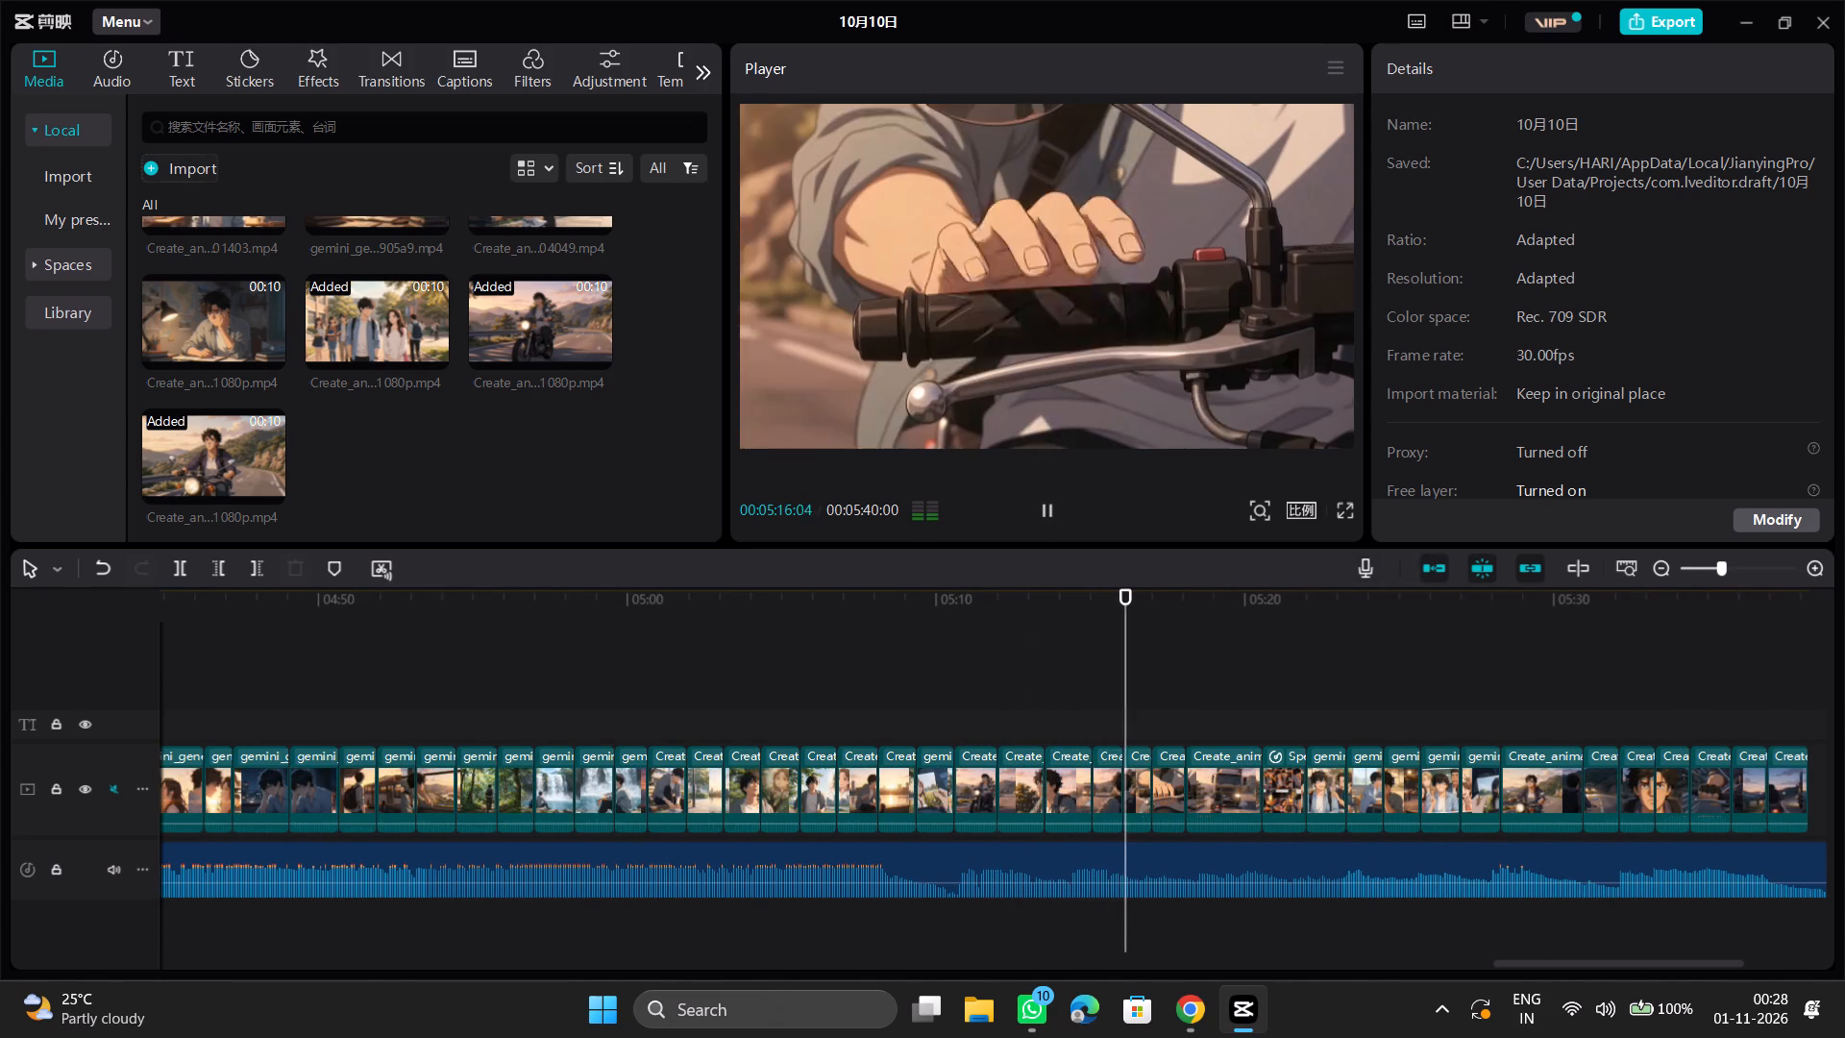
{"action": "key", "text": "space"}
{"action": "key", "text": "space"}
{"action": "key", "text": "space"}
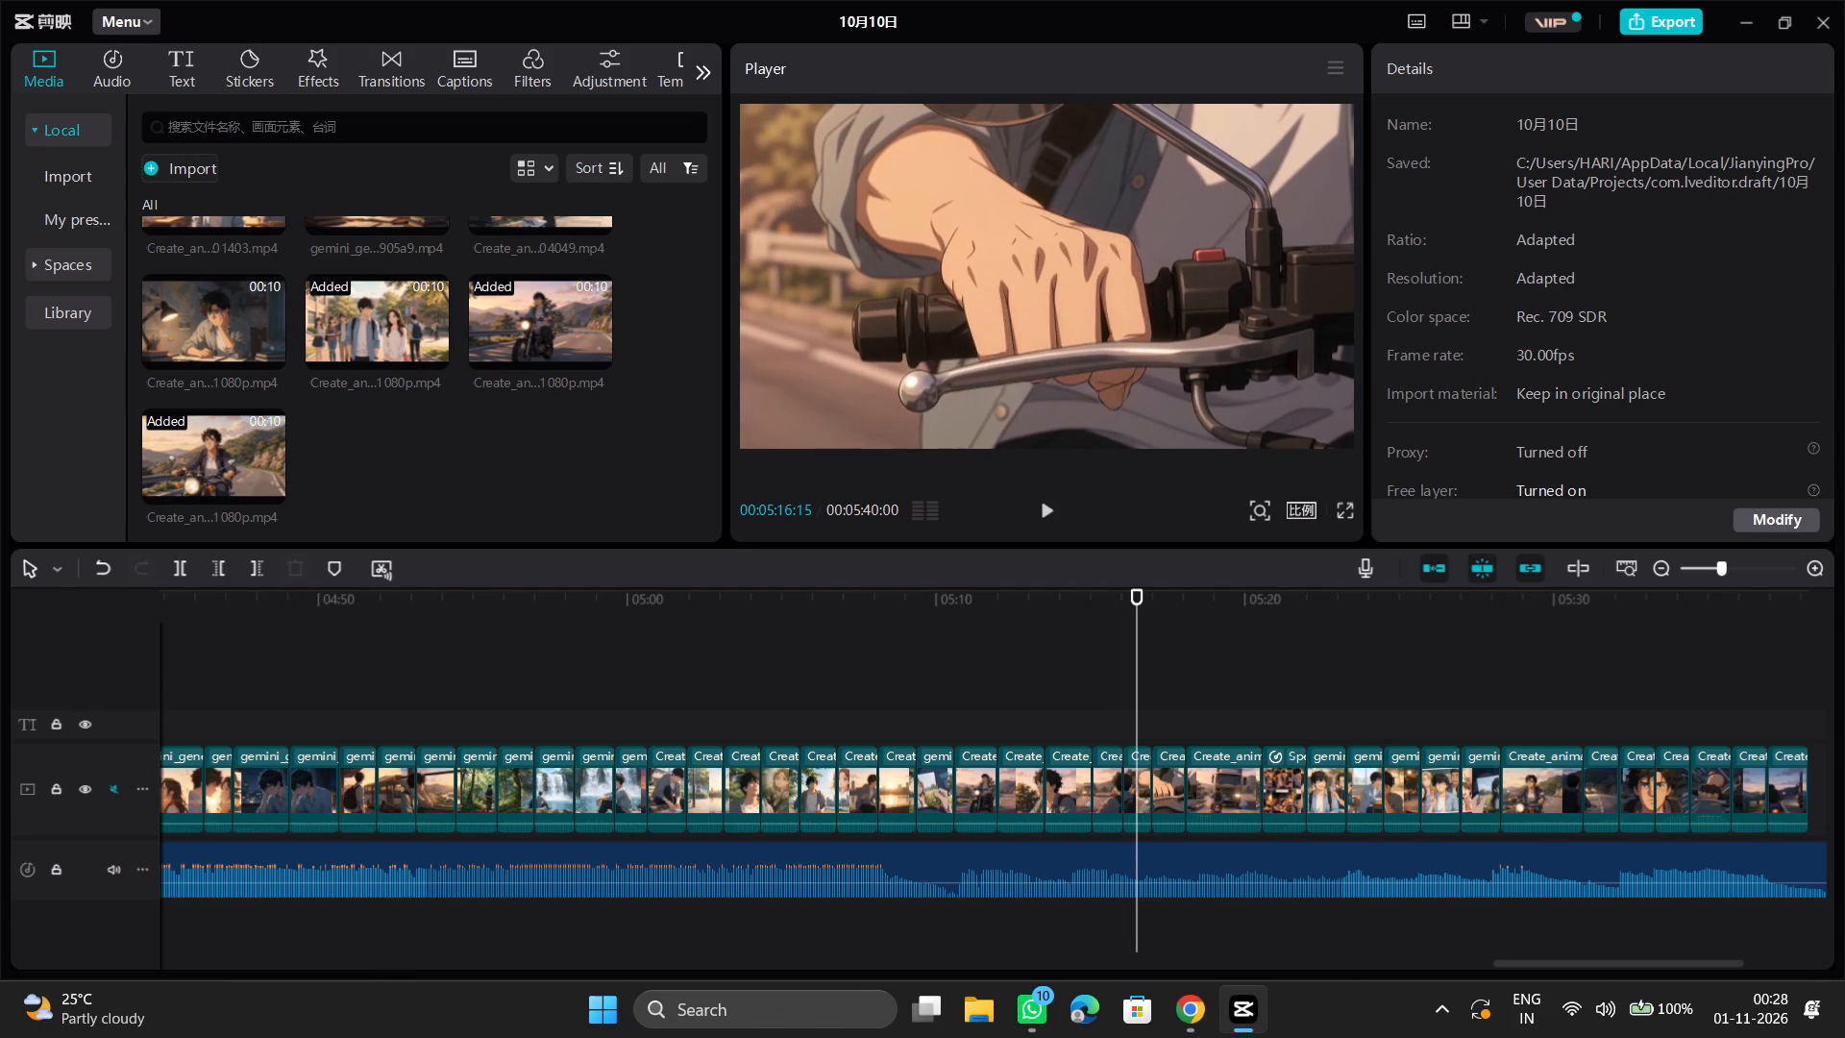
Move the gloved-hand throttle scene from about 05:33 to directly after the bare-hand handlebar shot at about 05:16.
{"action": "scroll", "coordinate": [1292, 747], "scroll_direction": "left", "scroll_amount": 1}
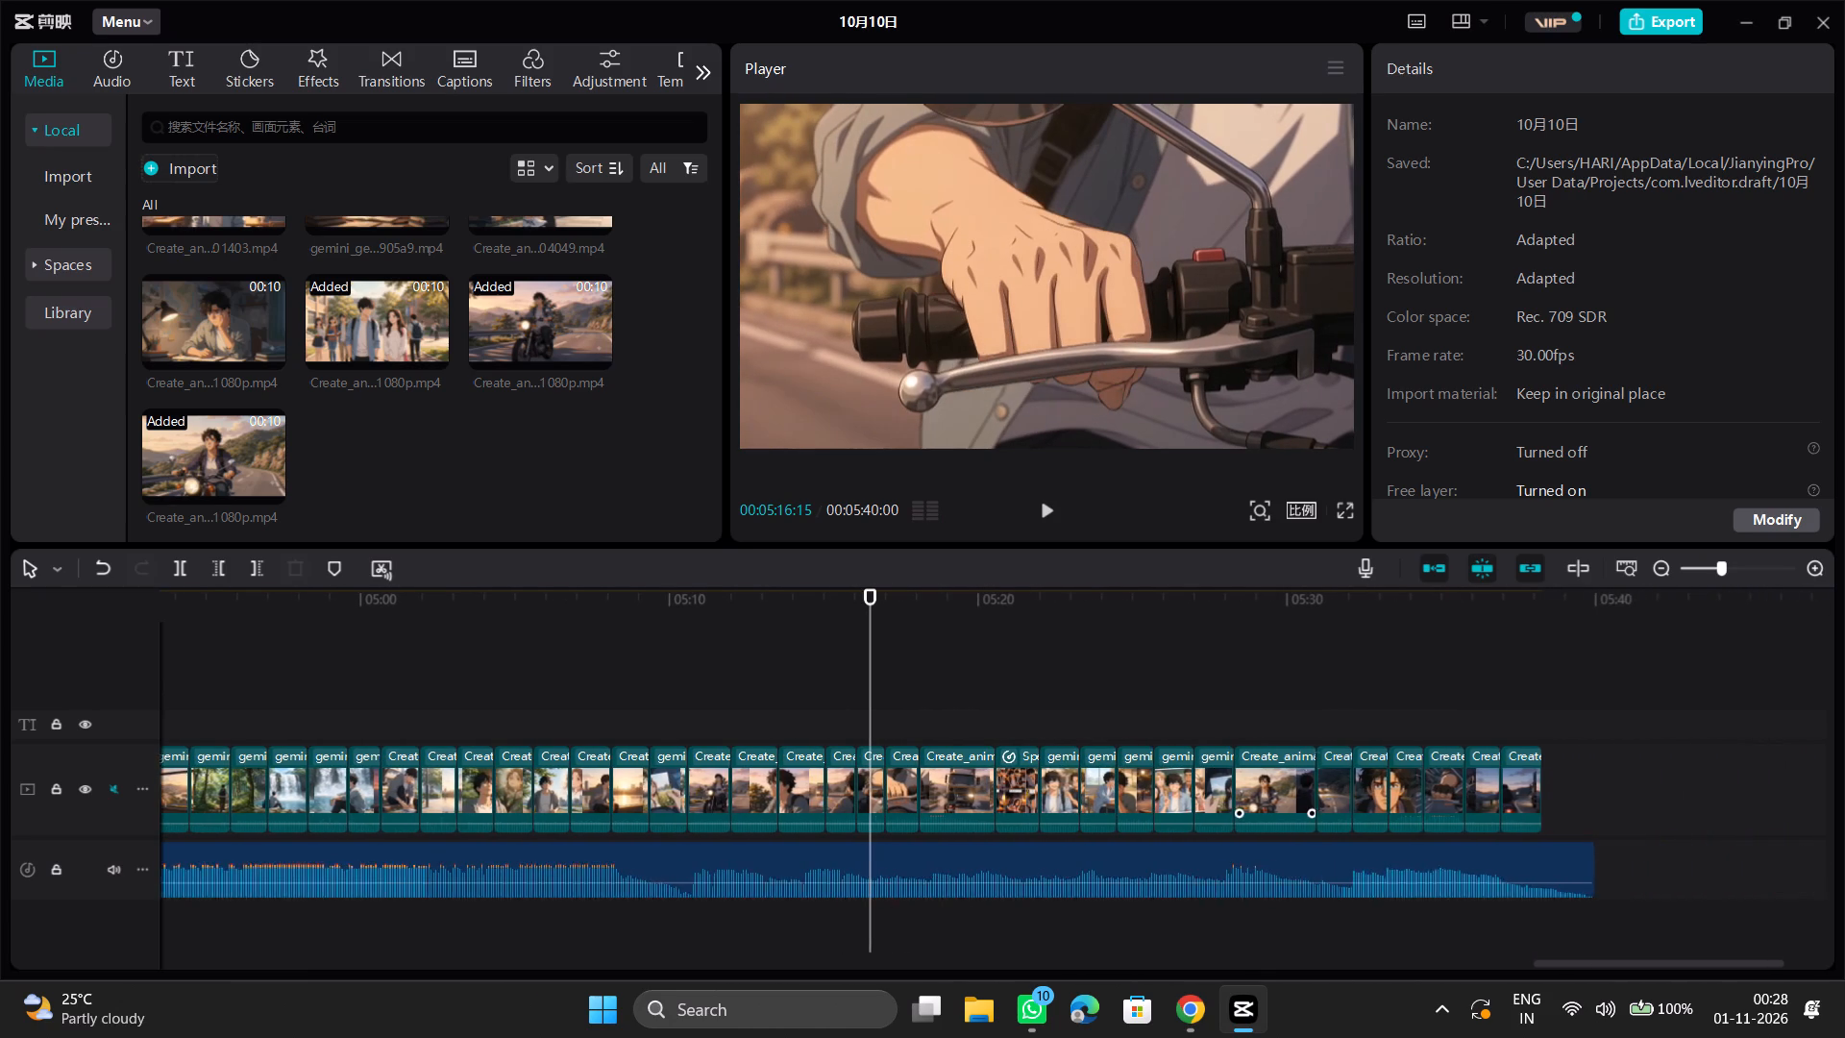
{"action": "scroll", "coordinate": [1302, 764], "scroll_direction": "left", "scroll_amount": 1}
{"action": "left_click", "coordinate": [1442, 710]}
{"action": "left_click", "coordinate": [1439, 785]}
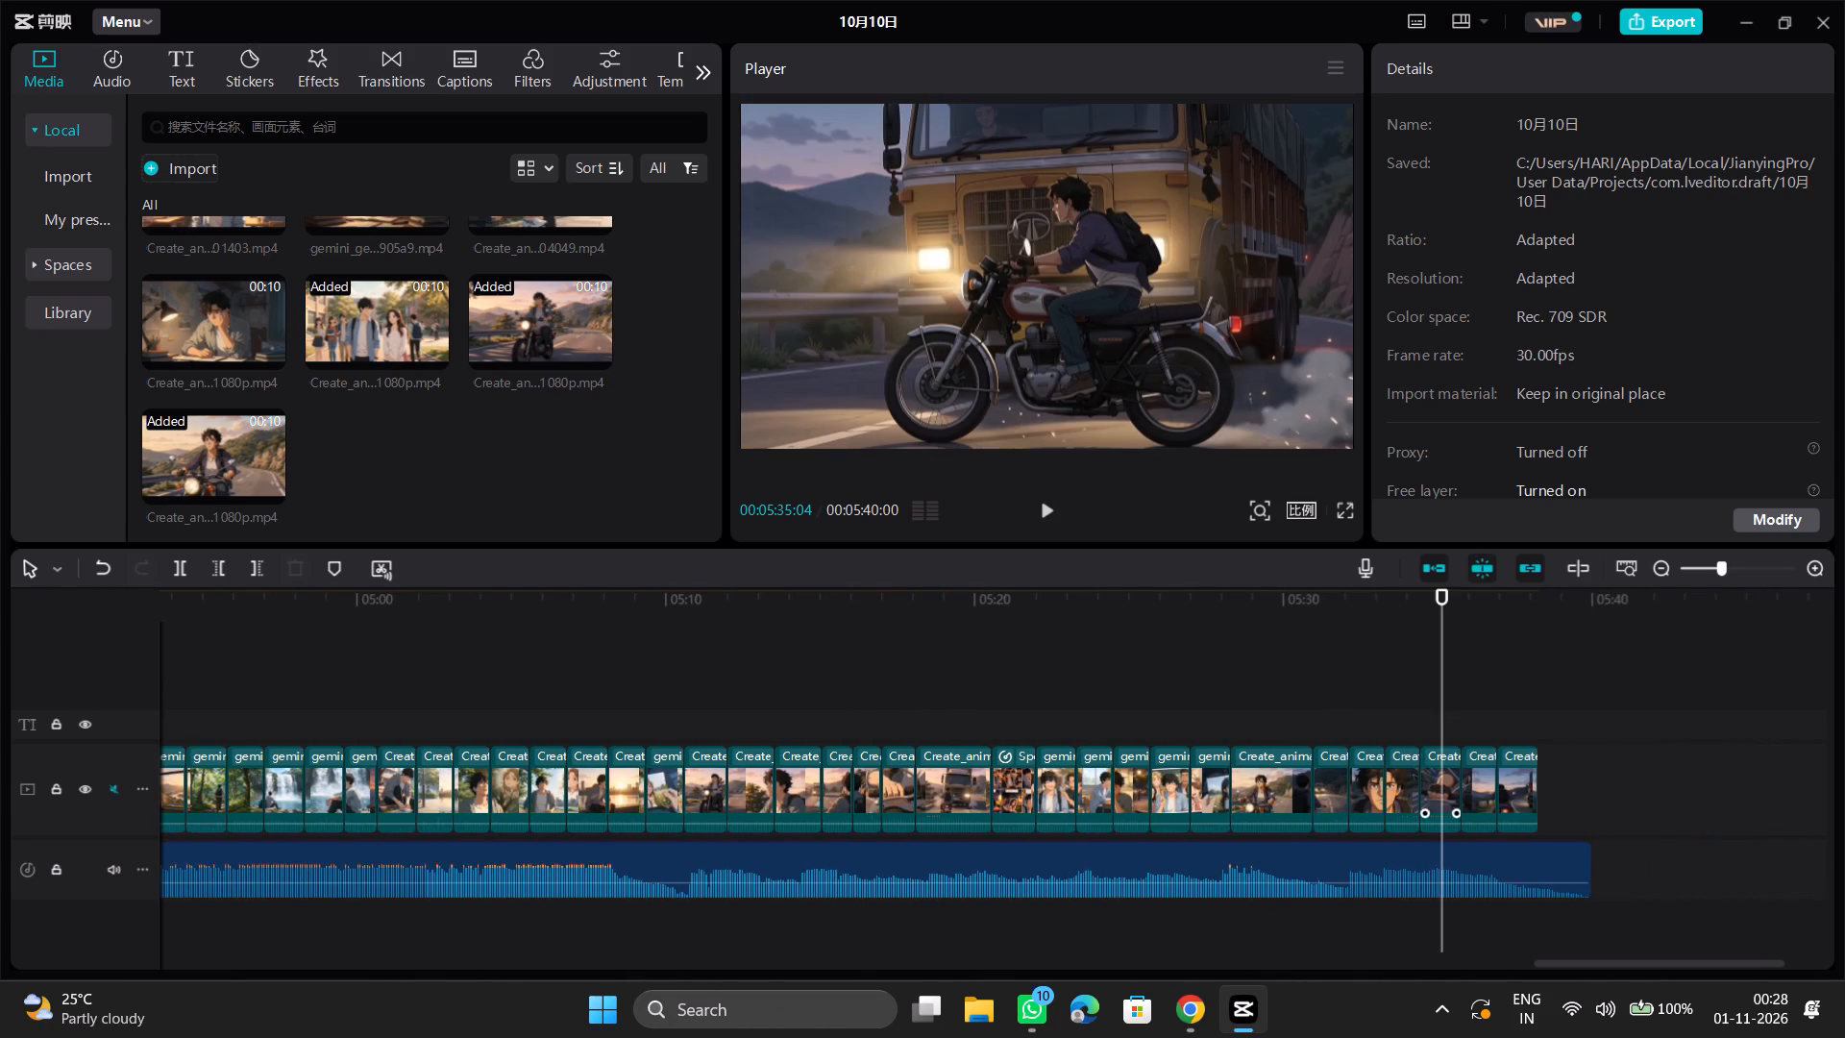
{"action": "left_click", "coordinate": [1394, 712]}
{"action": "left_click_drag", "start_coordinate": [1394, 710], "coordinate": [1403, 708]}
{"action": "left_click", "coordinate": [1403, 783]}
{"action": "left_click_drag", "start_coordinate": [1403, 783], "coordinate": [947, 783]}
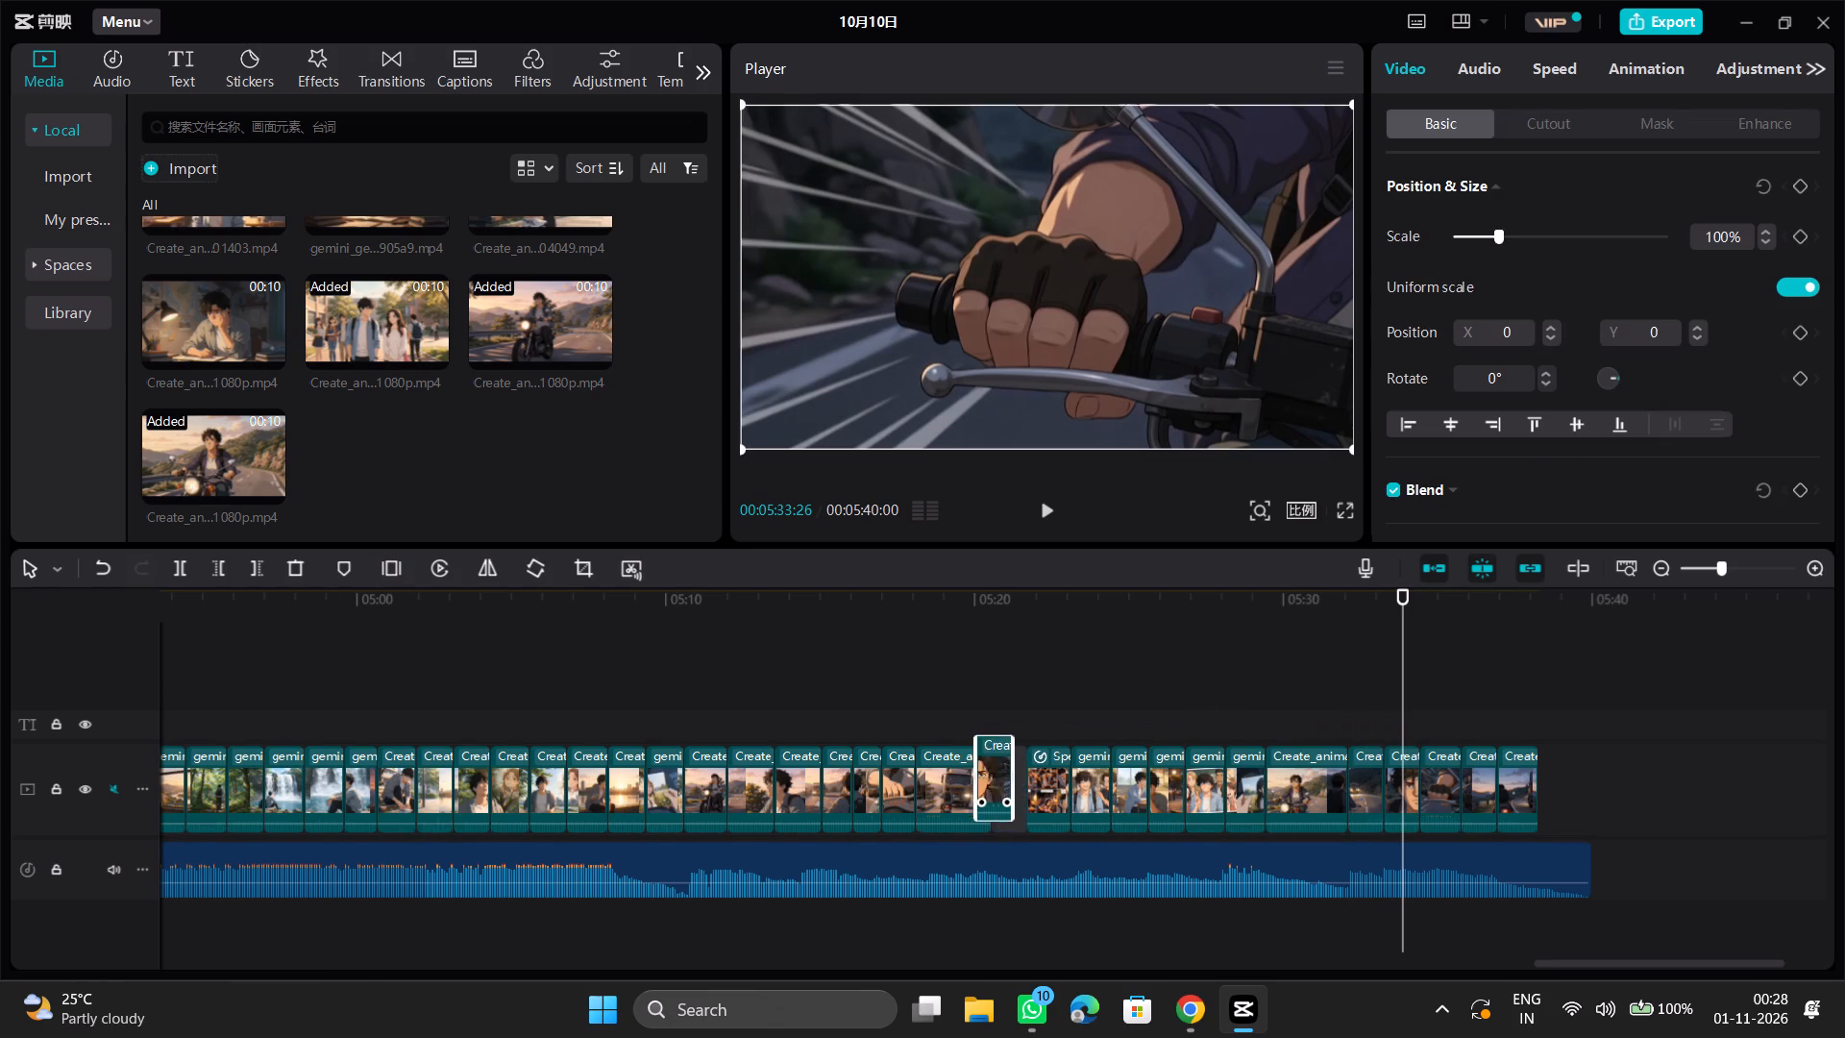
{"action": "left_click_drag", "start_coordinate": [947, 783], "coordinate": [868, 791]}
Delete the bare-hand handlebar scene at about 05:16, just before the gloved-hand scene.
{"action": "left_click", "coordinate": [831, 702]}
{"action": "key", "text": "space"}
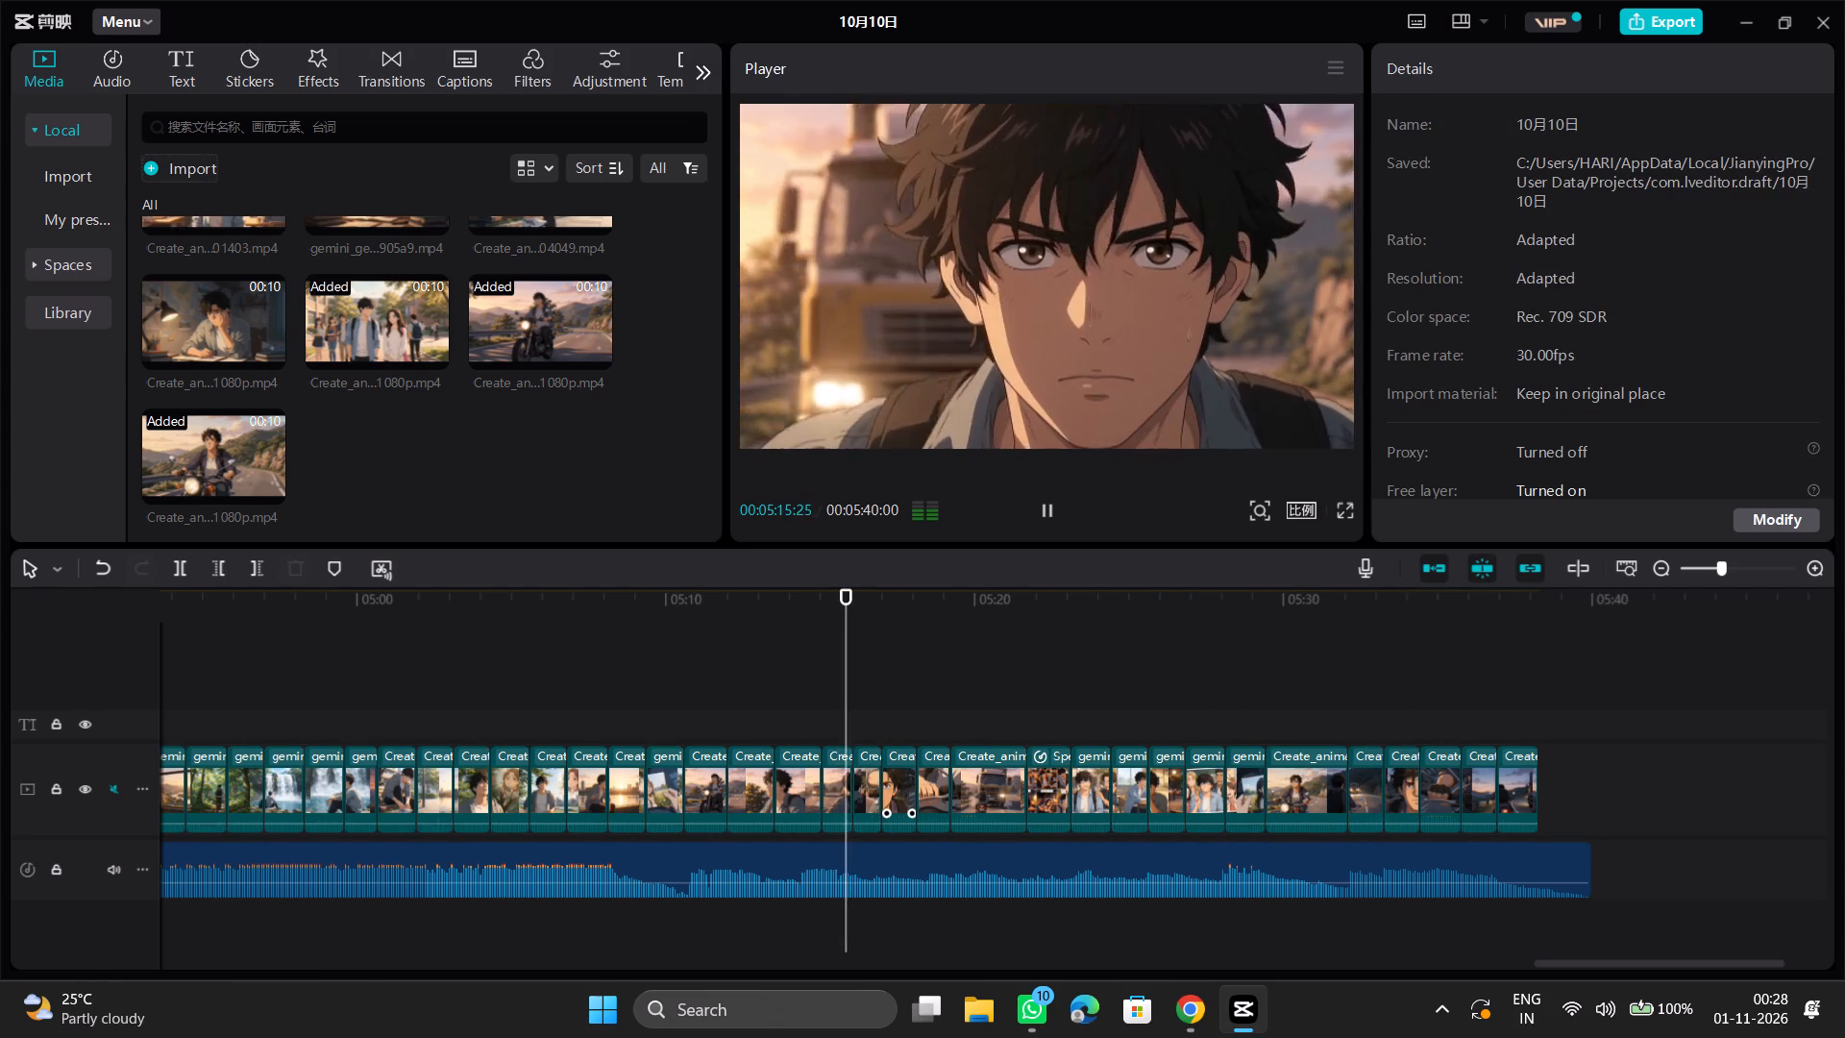
{"action": "key", "text": "space"}
{"action": "left_click", "coordinate": [868, 776]}
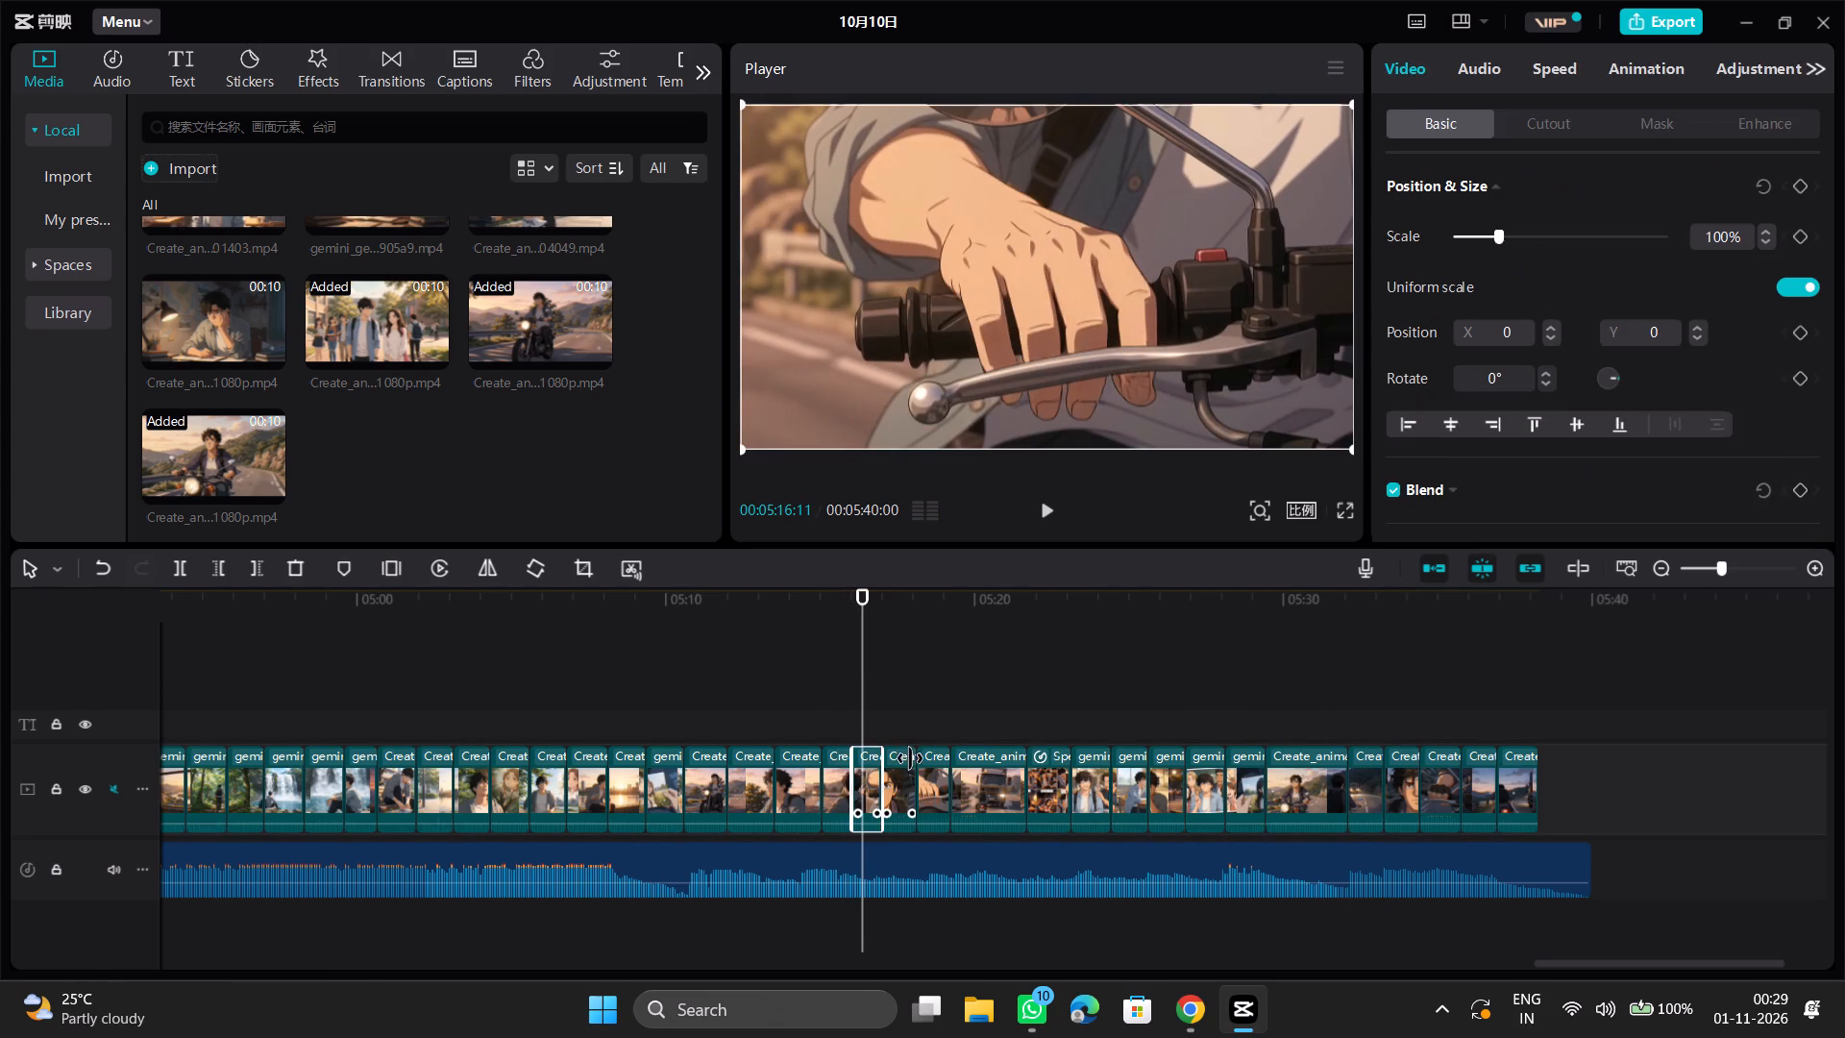
{"action": "key", "text": "Delete"}
Play the sequence from about 05:15 to 05:20, pausing to examine how the gloved-hand scene leads into the truck scenes.
{"action": "left_click", "coordinate": [829, 710]}
{"action": "key", "text": "space"}
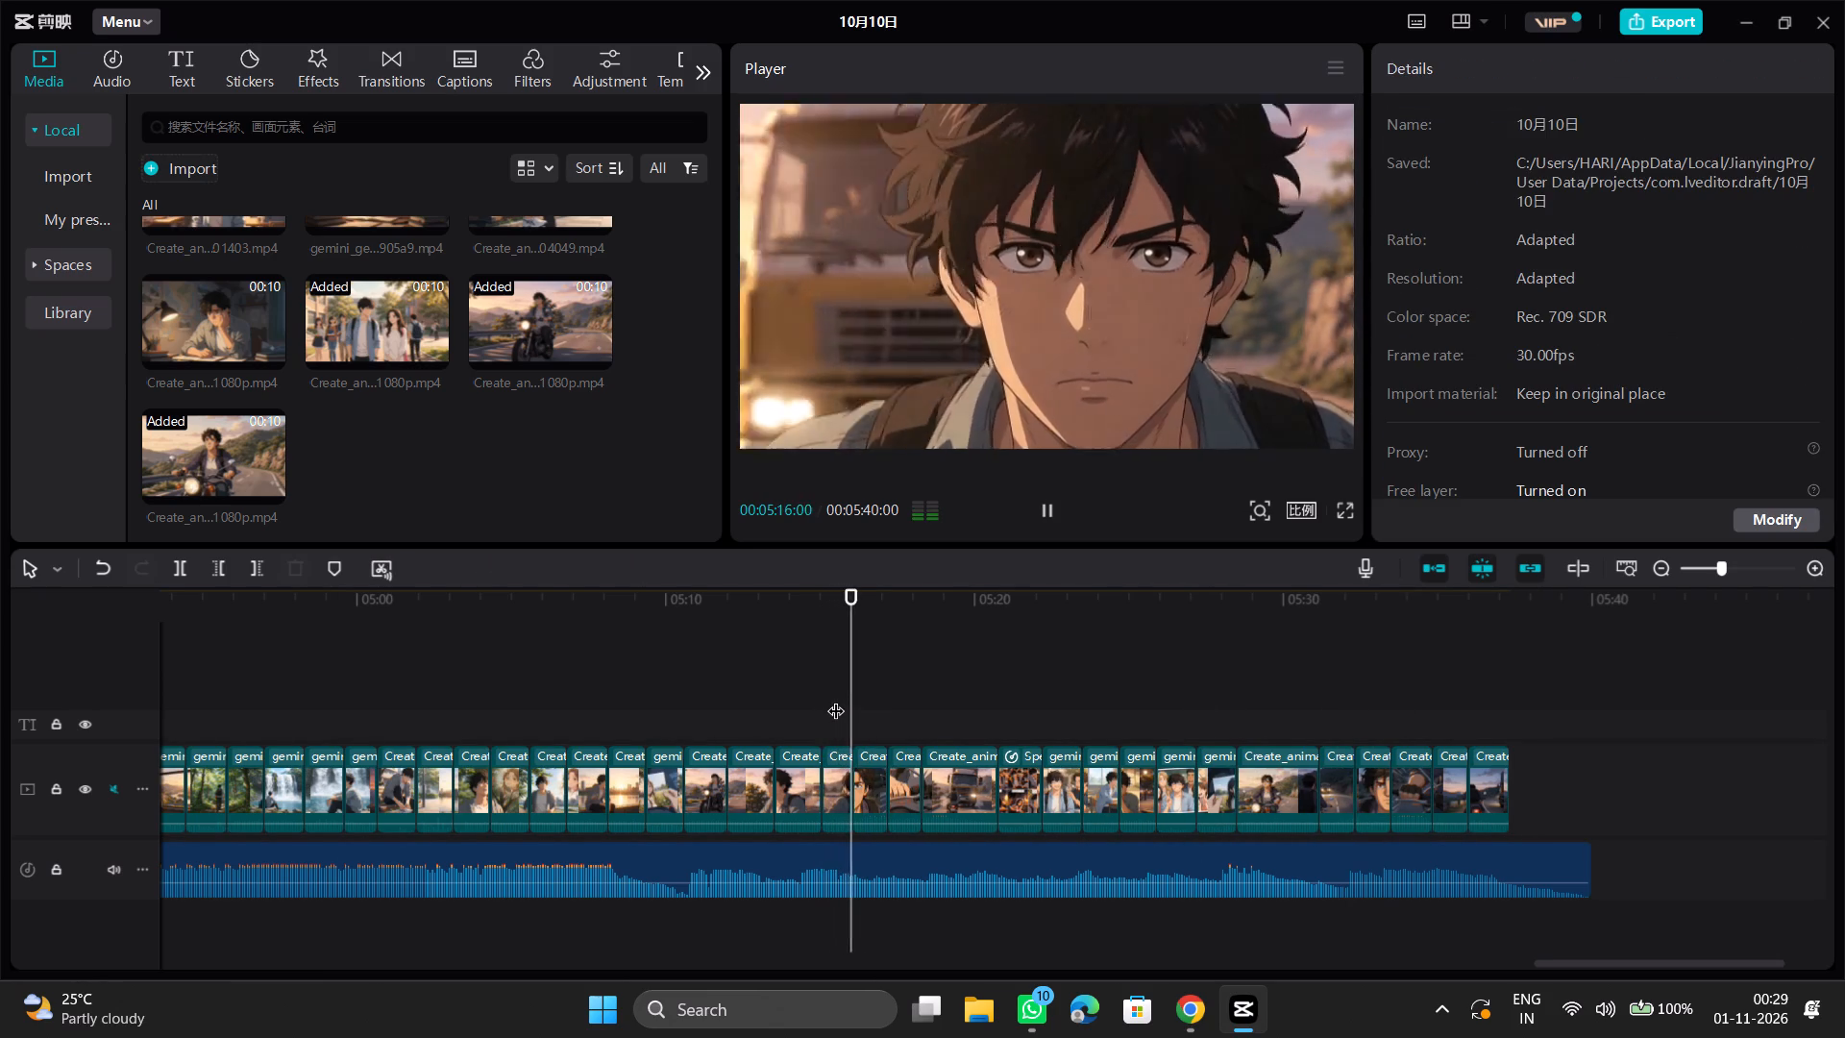
{"action": "key", "text": "space"}
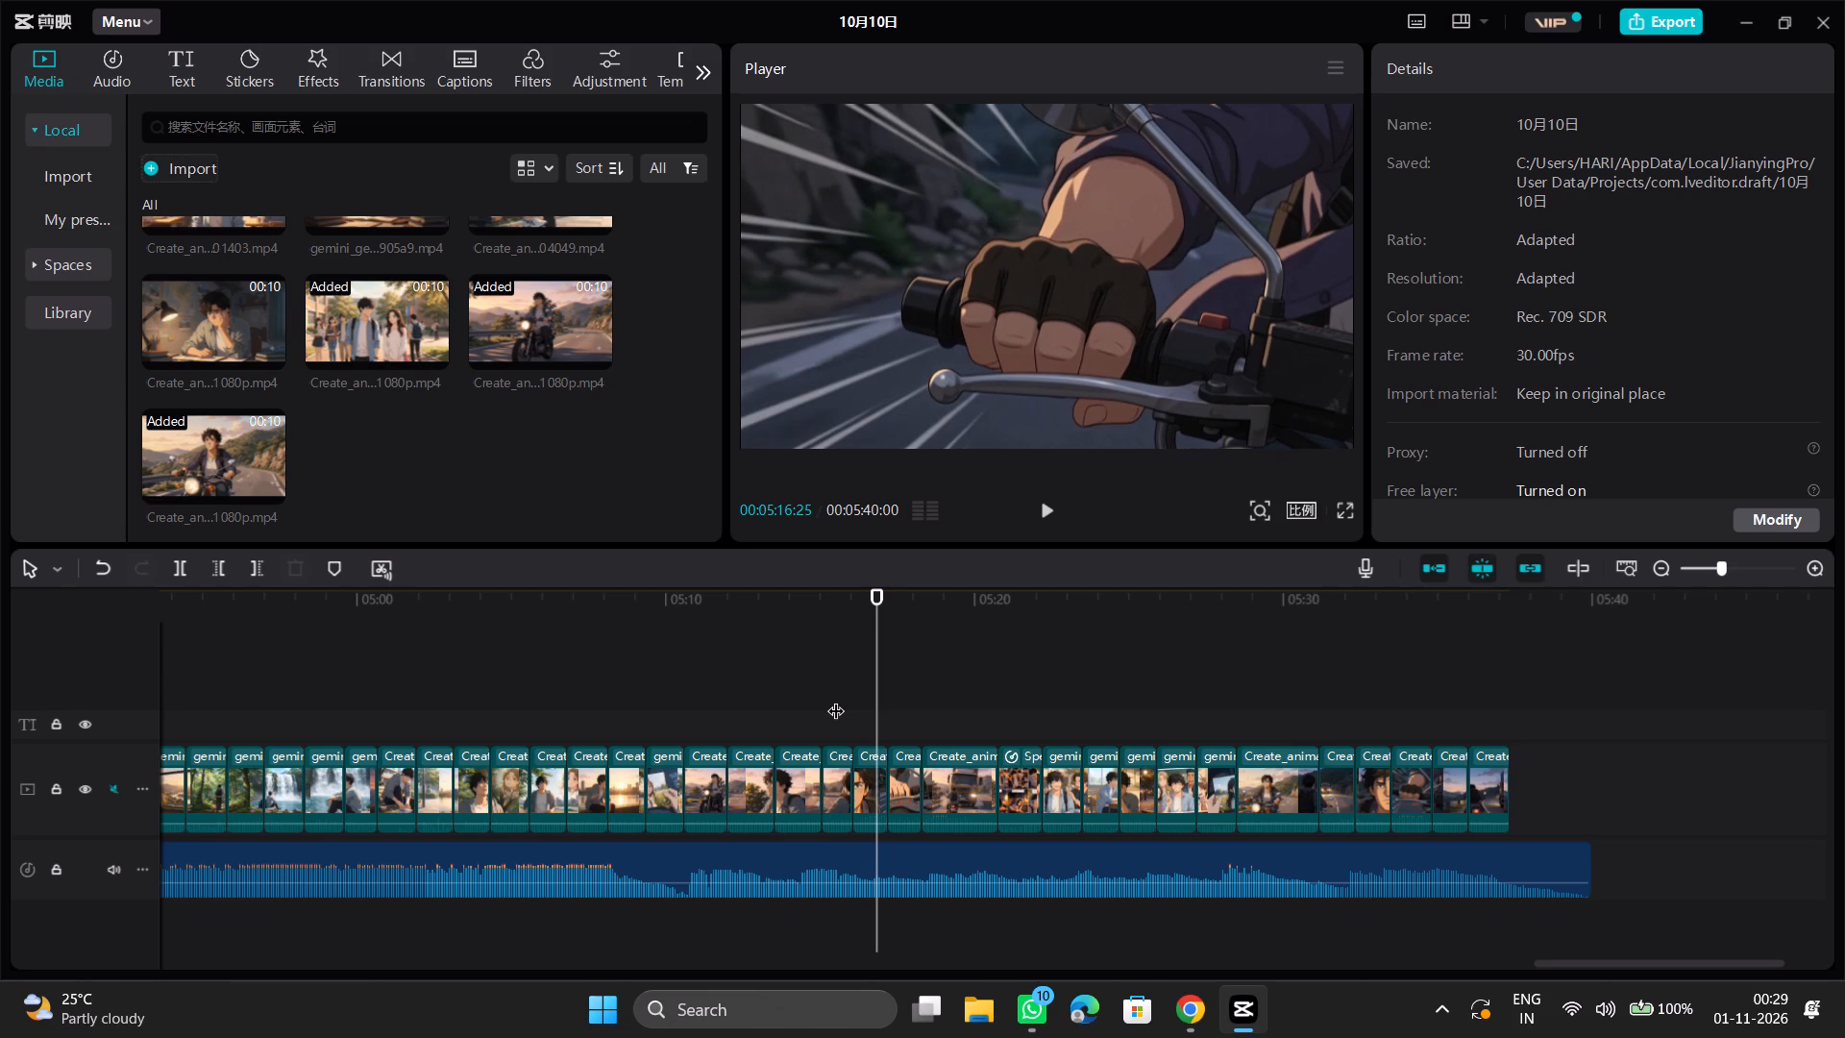
{"action": "key", "text": "space"}
{"action": "key", "text": "space"}
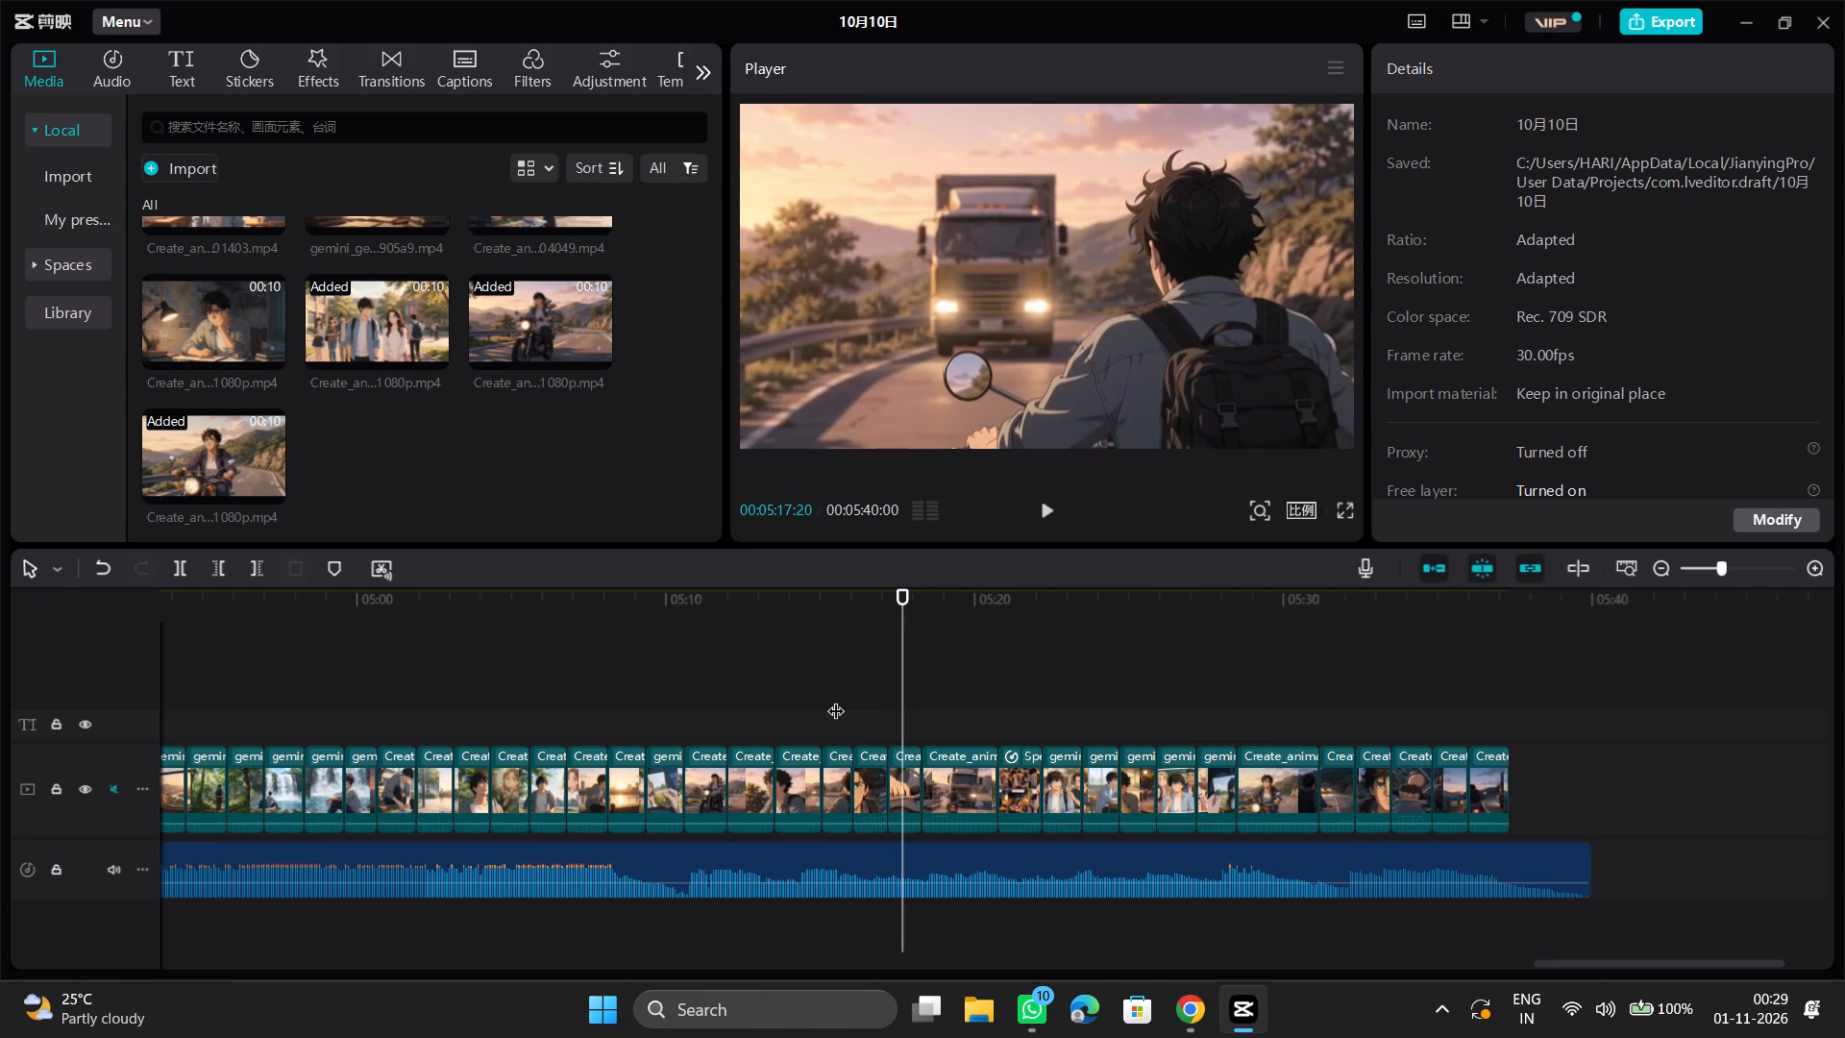
{"action": "key", "text": "space"}
{"action": "key", "text": "space"}
{"action": "key", "text": "space"}
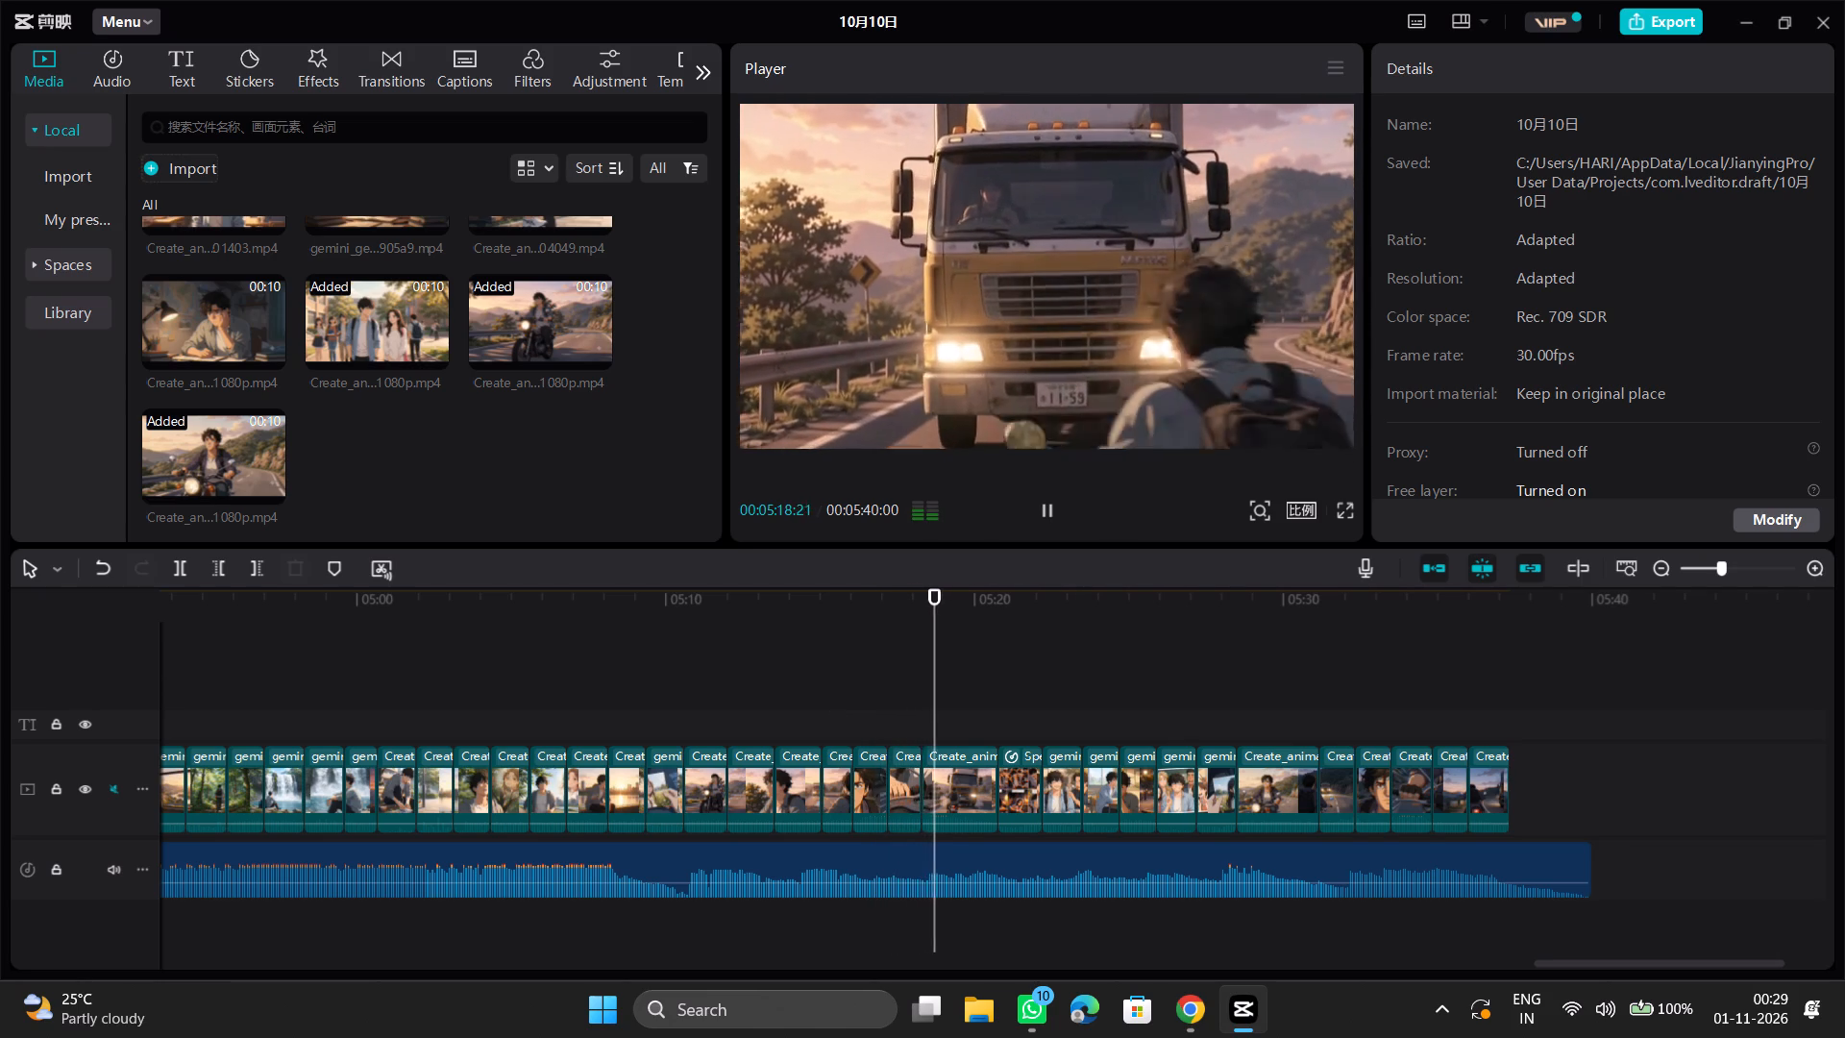
{"action": "key", "text": "space"}
{"action": "key", "text": "space"}
{"action": "key", "text": "space"}
{"action": "key", "text": "space"}
{"action": "key", "text": "space"}
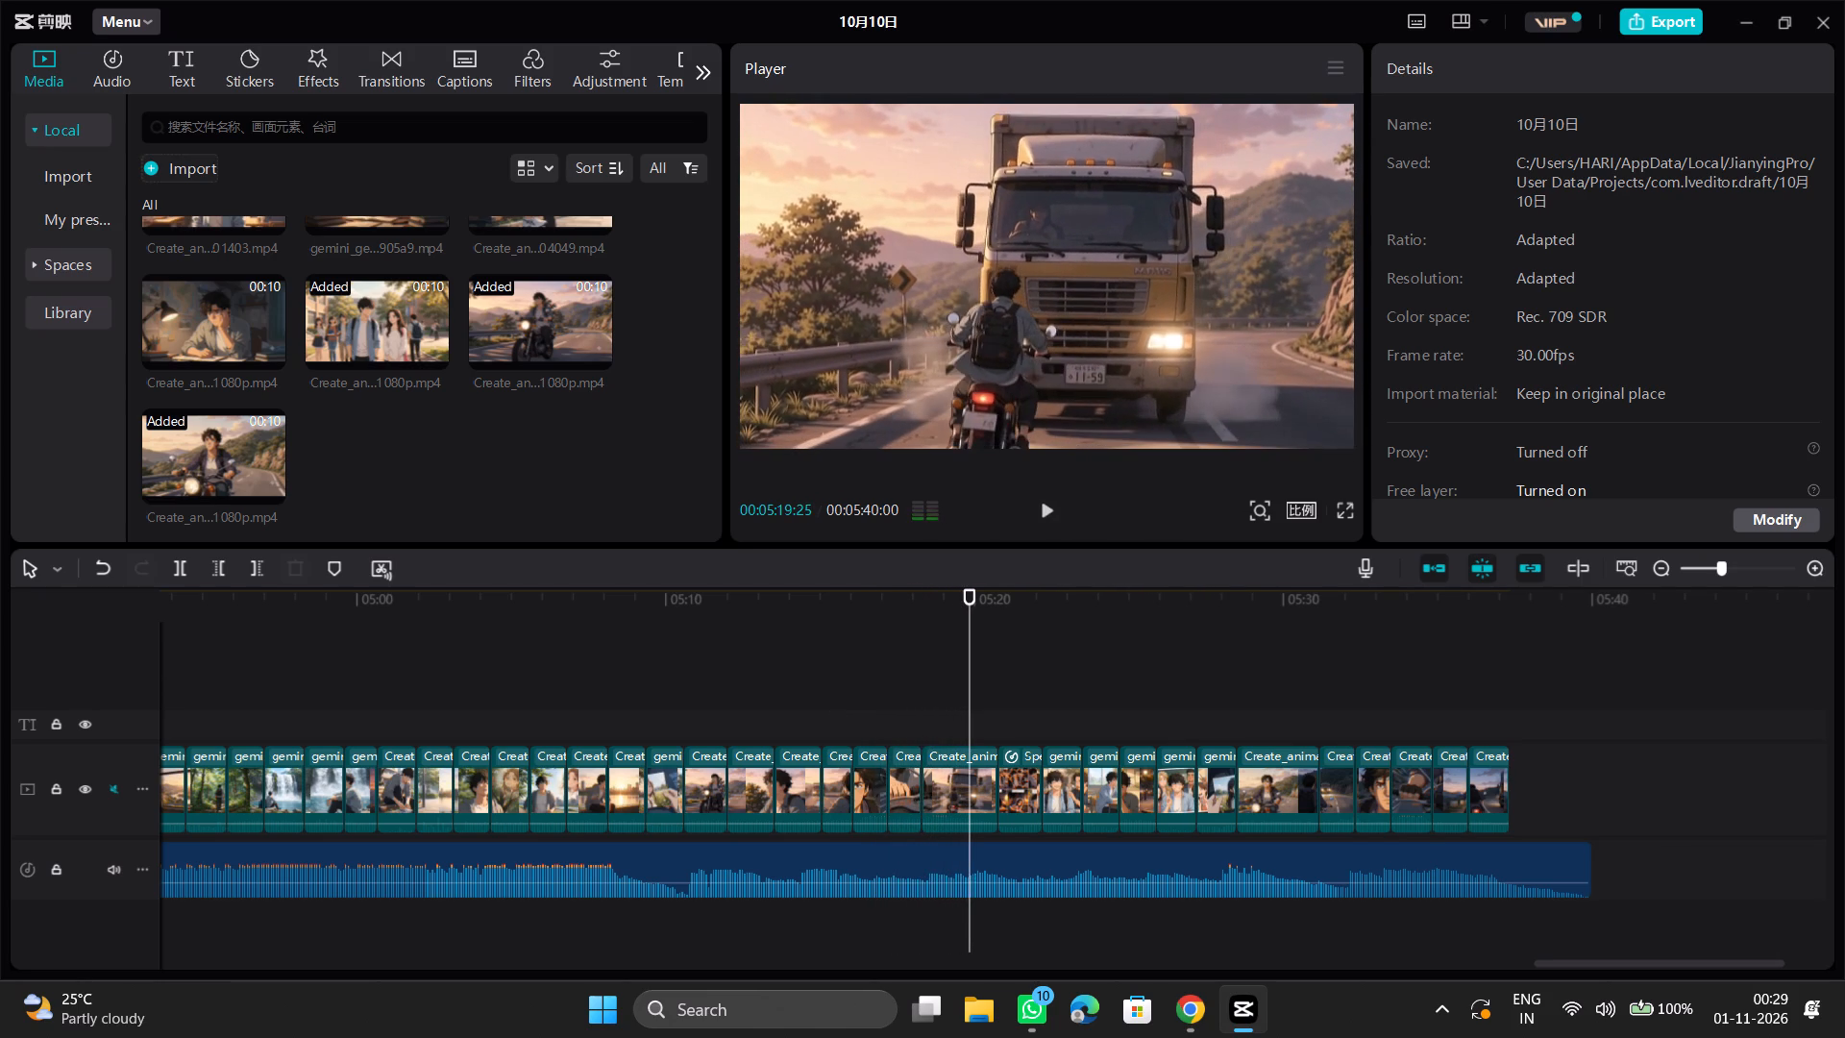
{"action": "key", "text": "space"}
{"action": "key", "text": "space"}
Move the scene of the rider bent over his motorcycle from about 05:35 to just before the long truck-approach scene at about 05:18.
{"action": "left_click", "coordinate": [1440, 686]}
{"action": "key", "text": "space"}
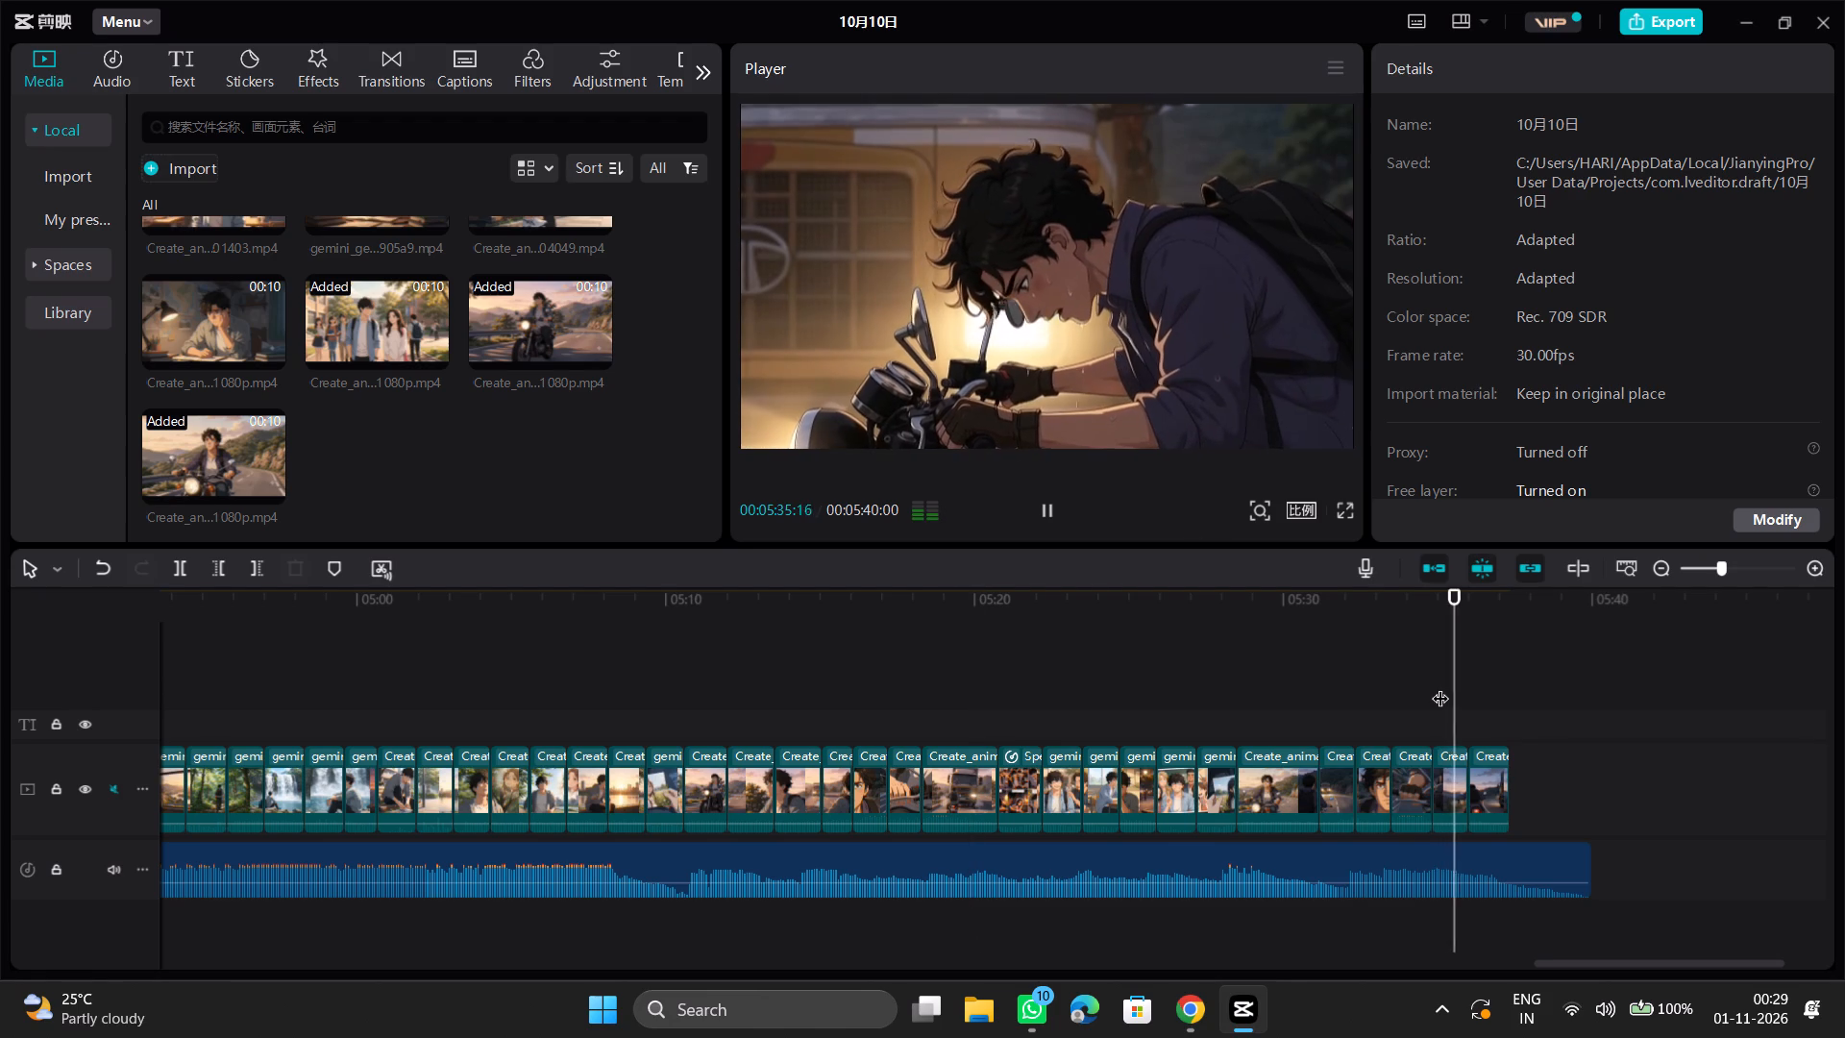
{"action": "key", "text": "space"}
{"action": "left_click", "coordinate": [1437, 675]}
{"action": "key", "text": "space"}
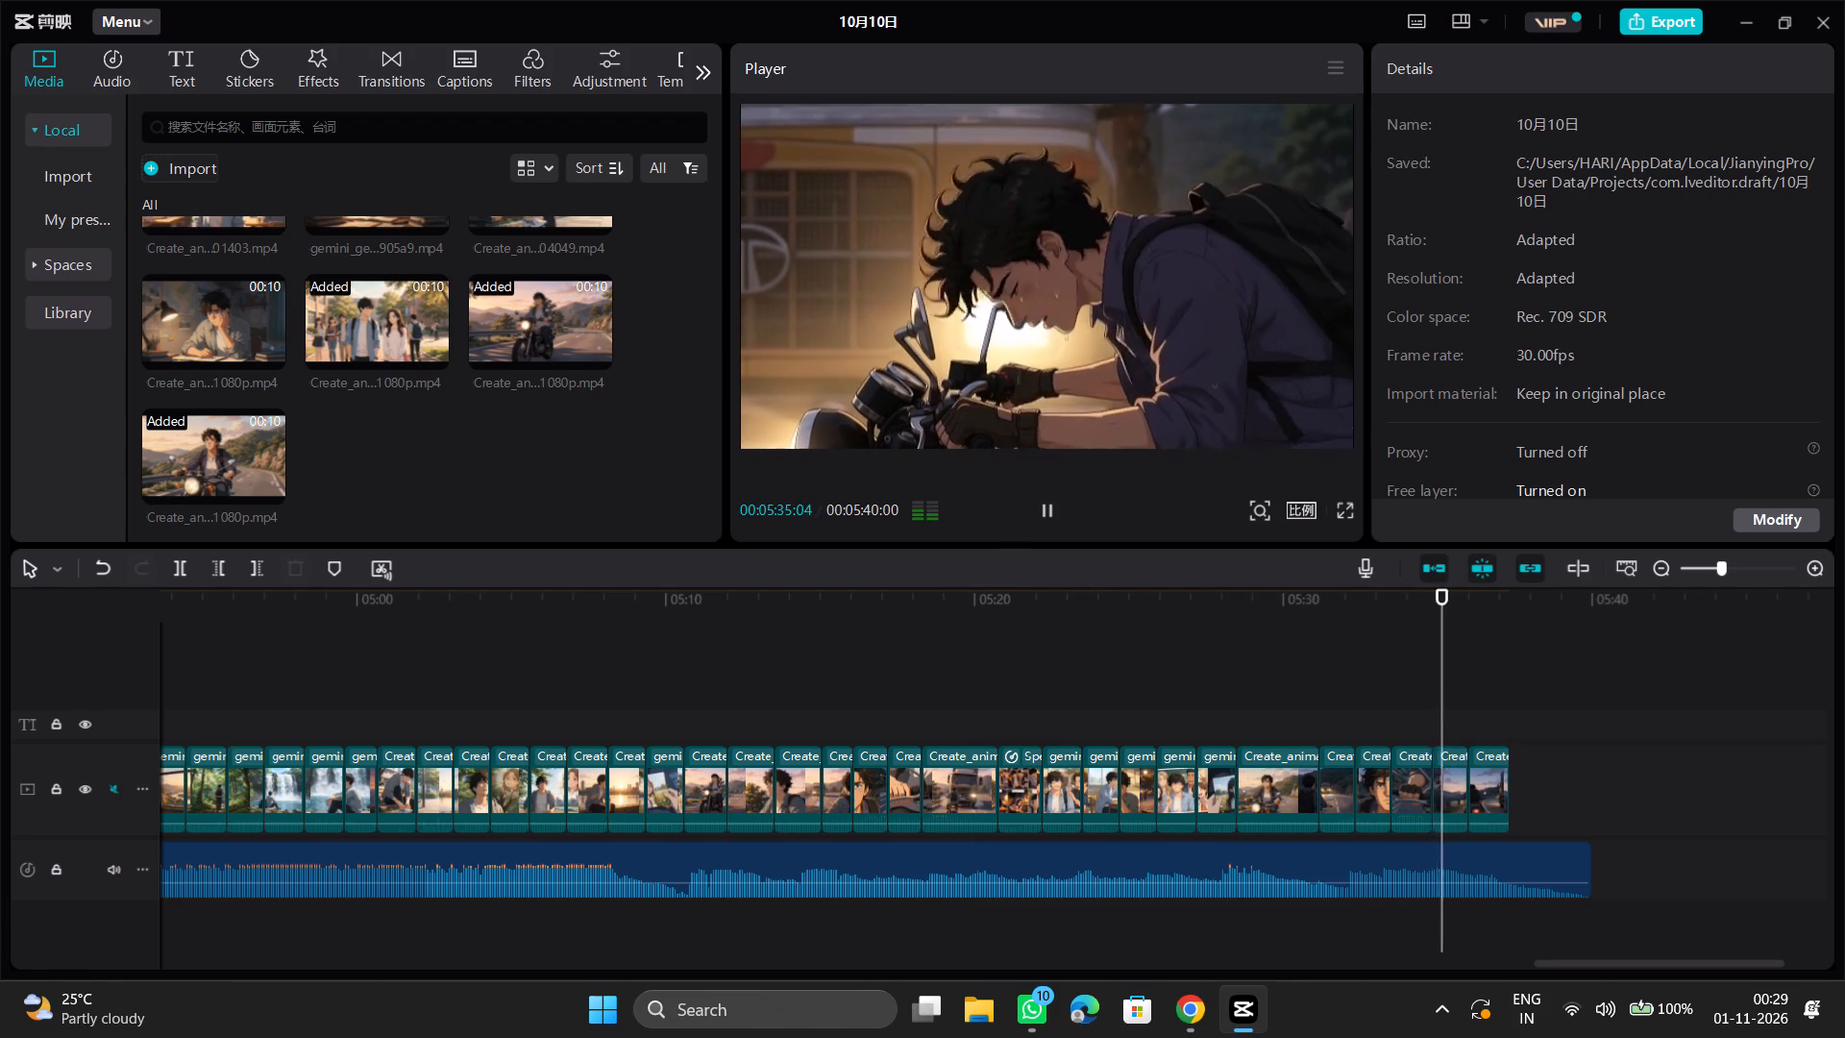
{"action": "left_click", "coordinate": [1428, 675]}
{"action": "key", "text": "space"}
{"action": "left_click", "coordinate": [1397, 681]}
{"action": "key", "text": "space"}
{"action": "key", "text": "space"}
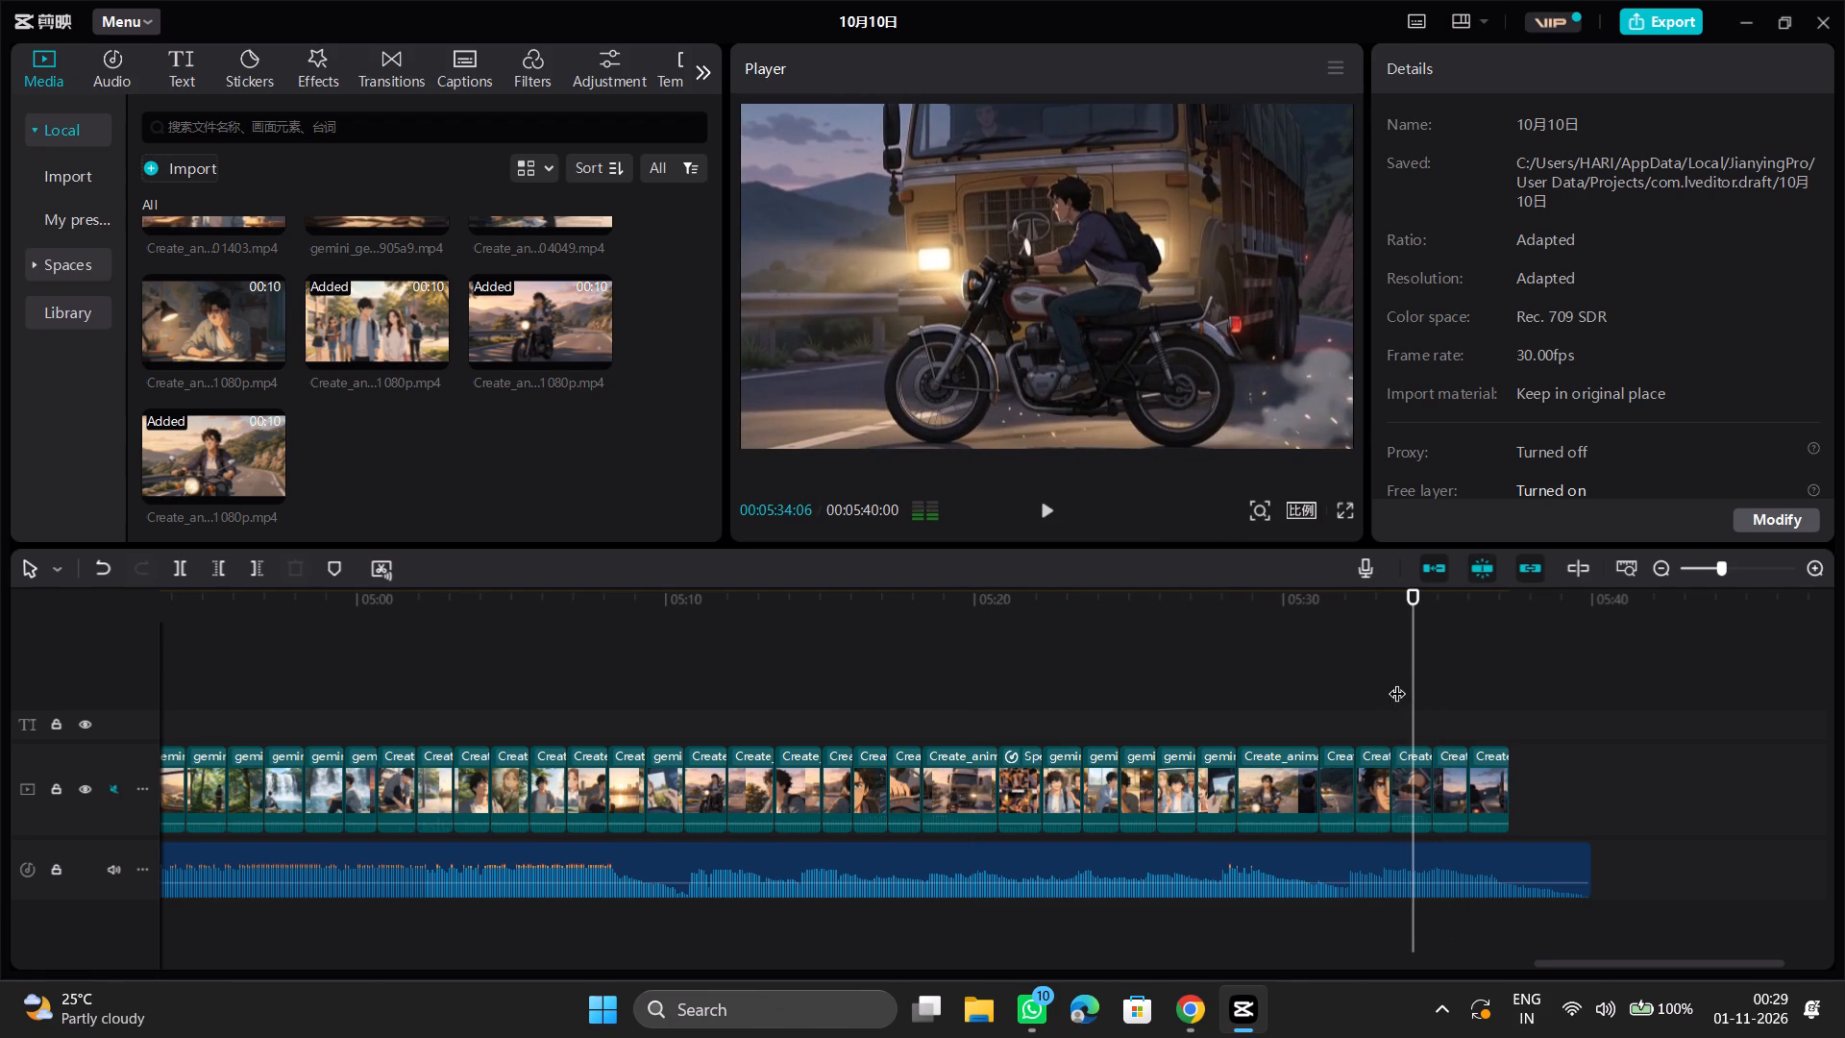
{"action": "key", "text": "space"}
{"action": "key", "text": "space"}
{"action": "key", "text": "space"}
{"action": "key", "text": "space"}
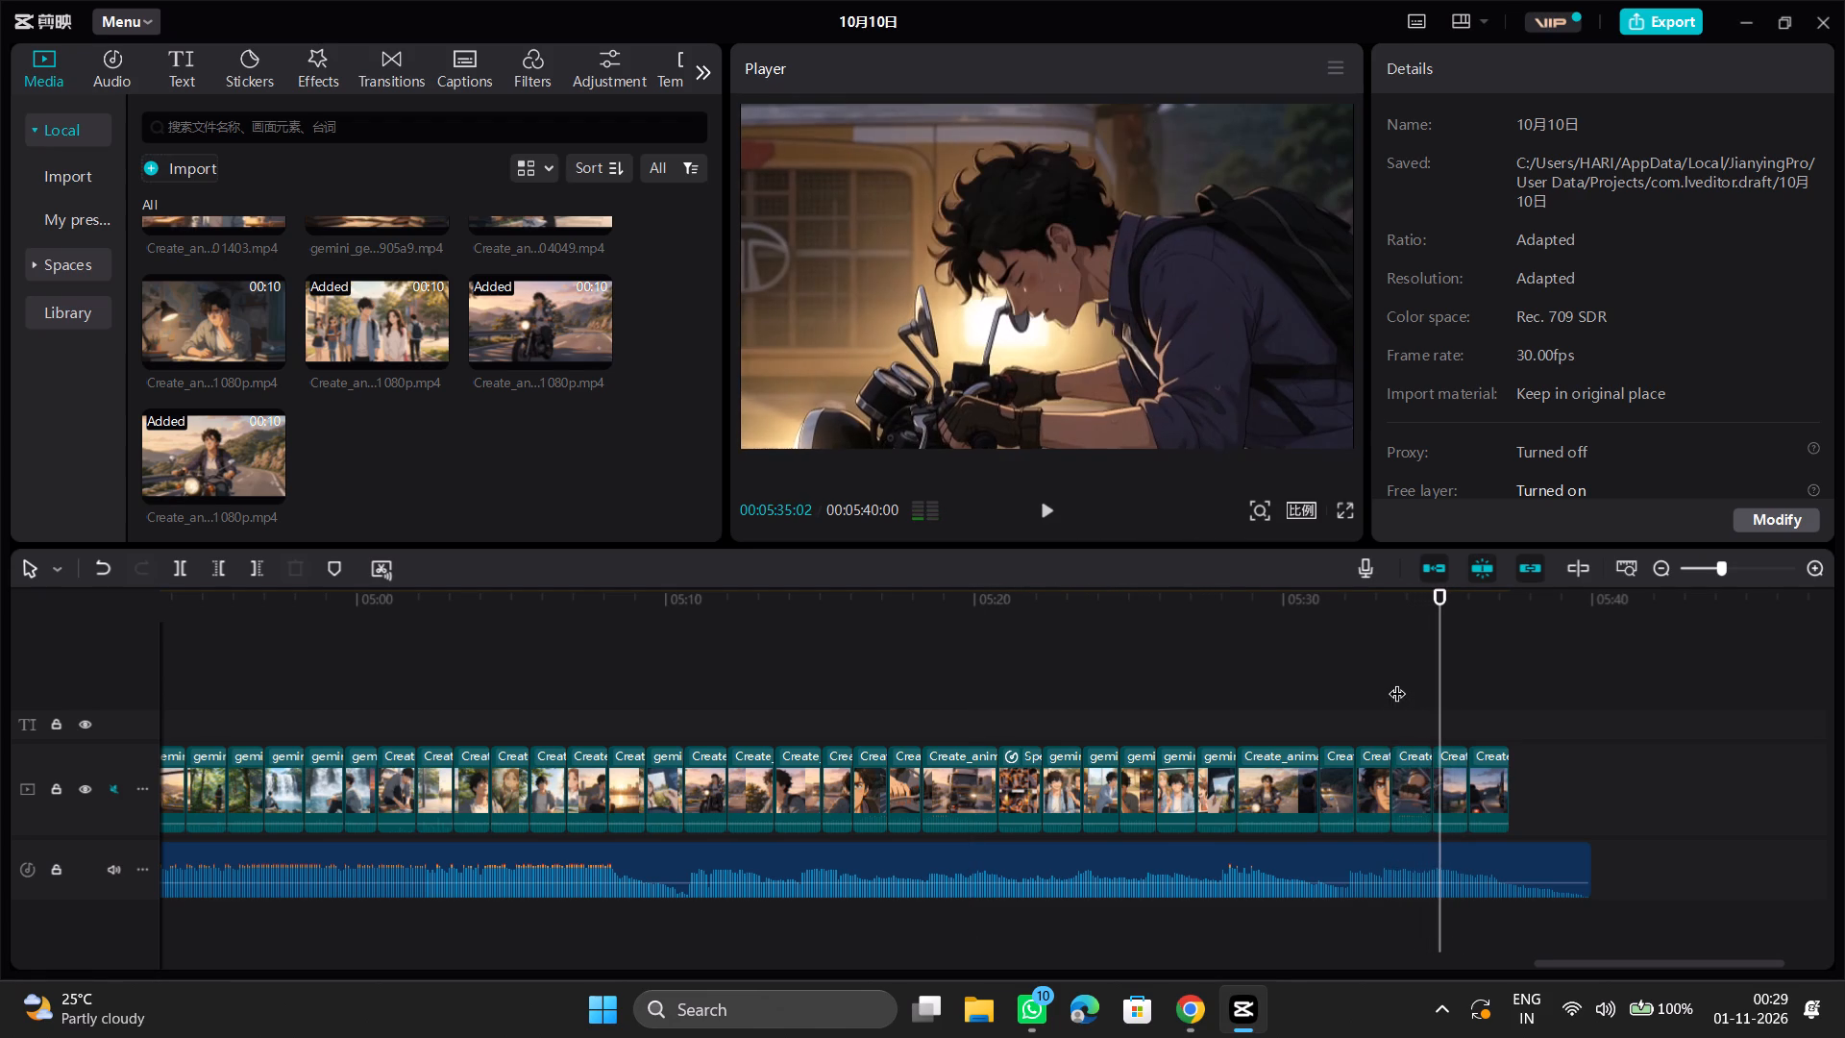
{"action": "key", "text": "space"}
{"action": "key", "text": "space"}
{"action": "left_click_drag", "start_coordinate": [1456, 774], "coordinate": [1031, 685]}
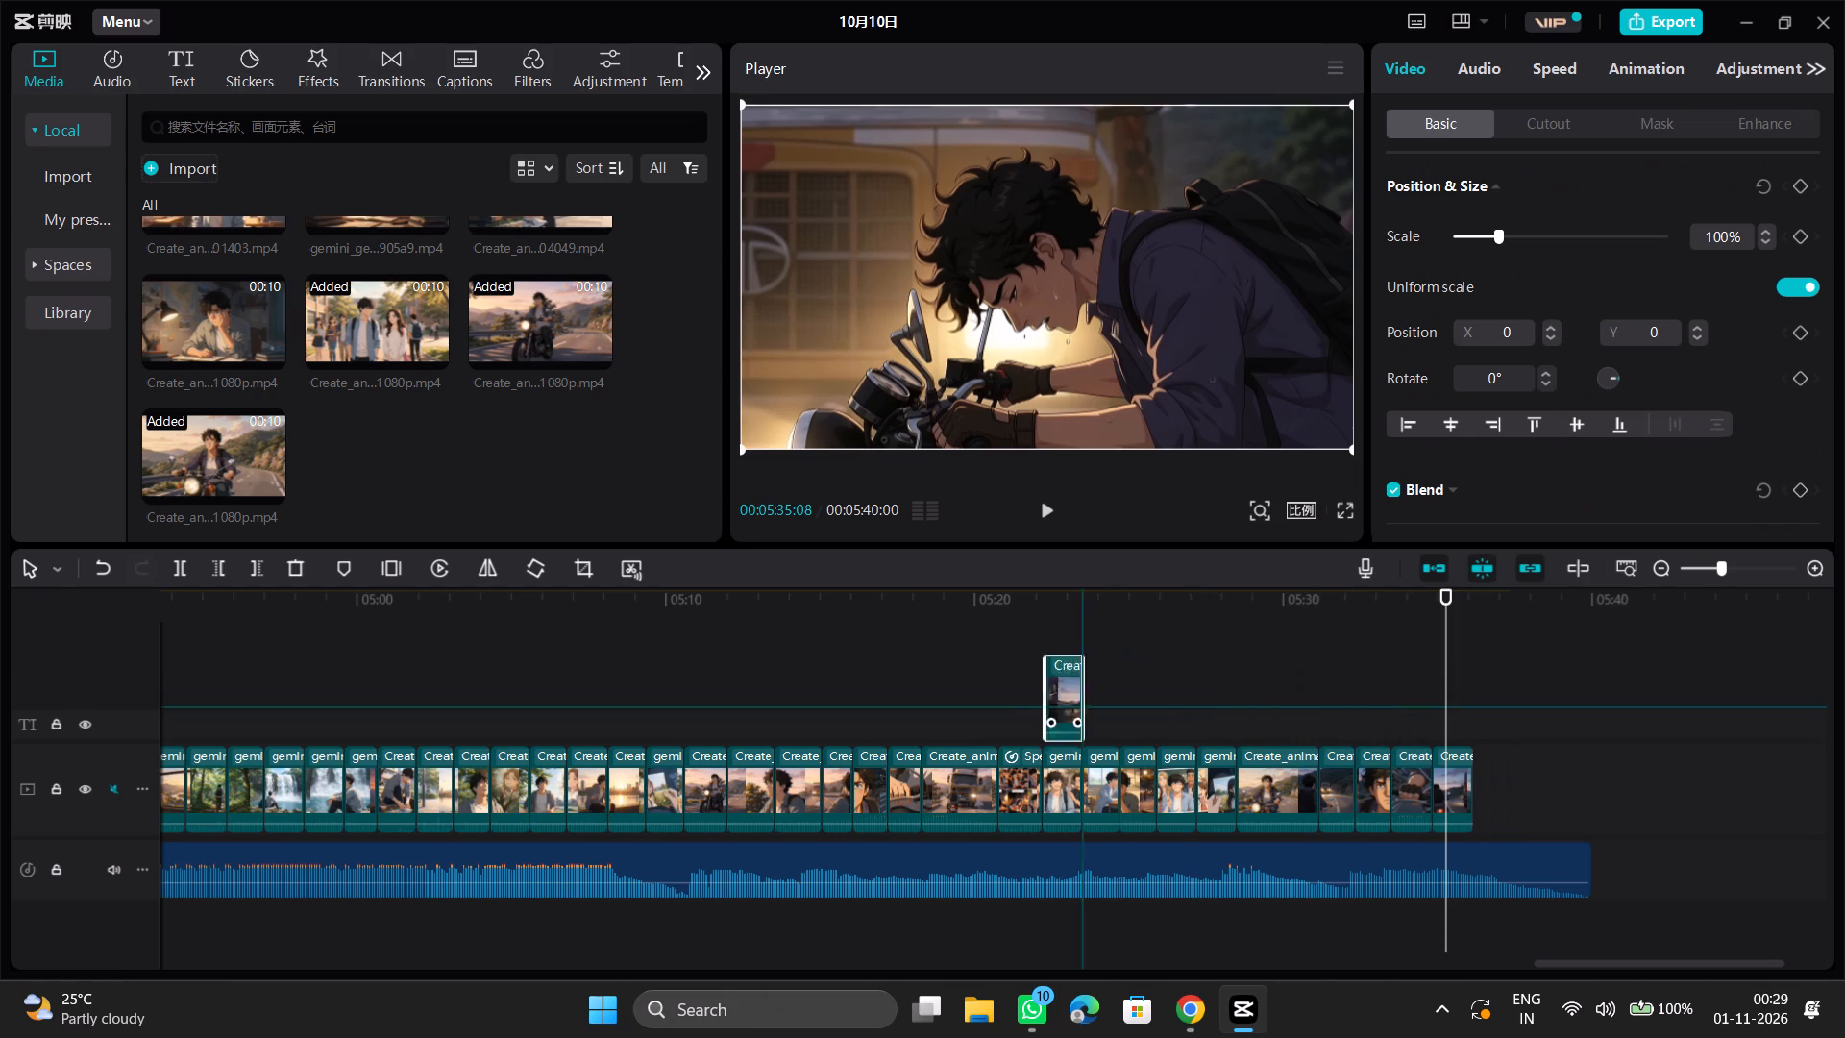
{"action": "left_click_drag", "start_coordinate": [1031, 685], "coordinate": [964, 792]}
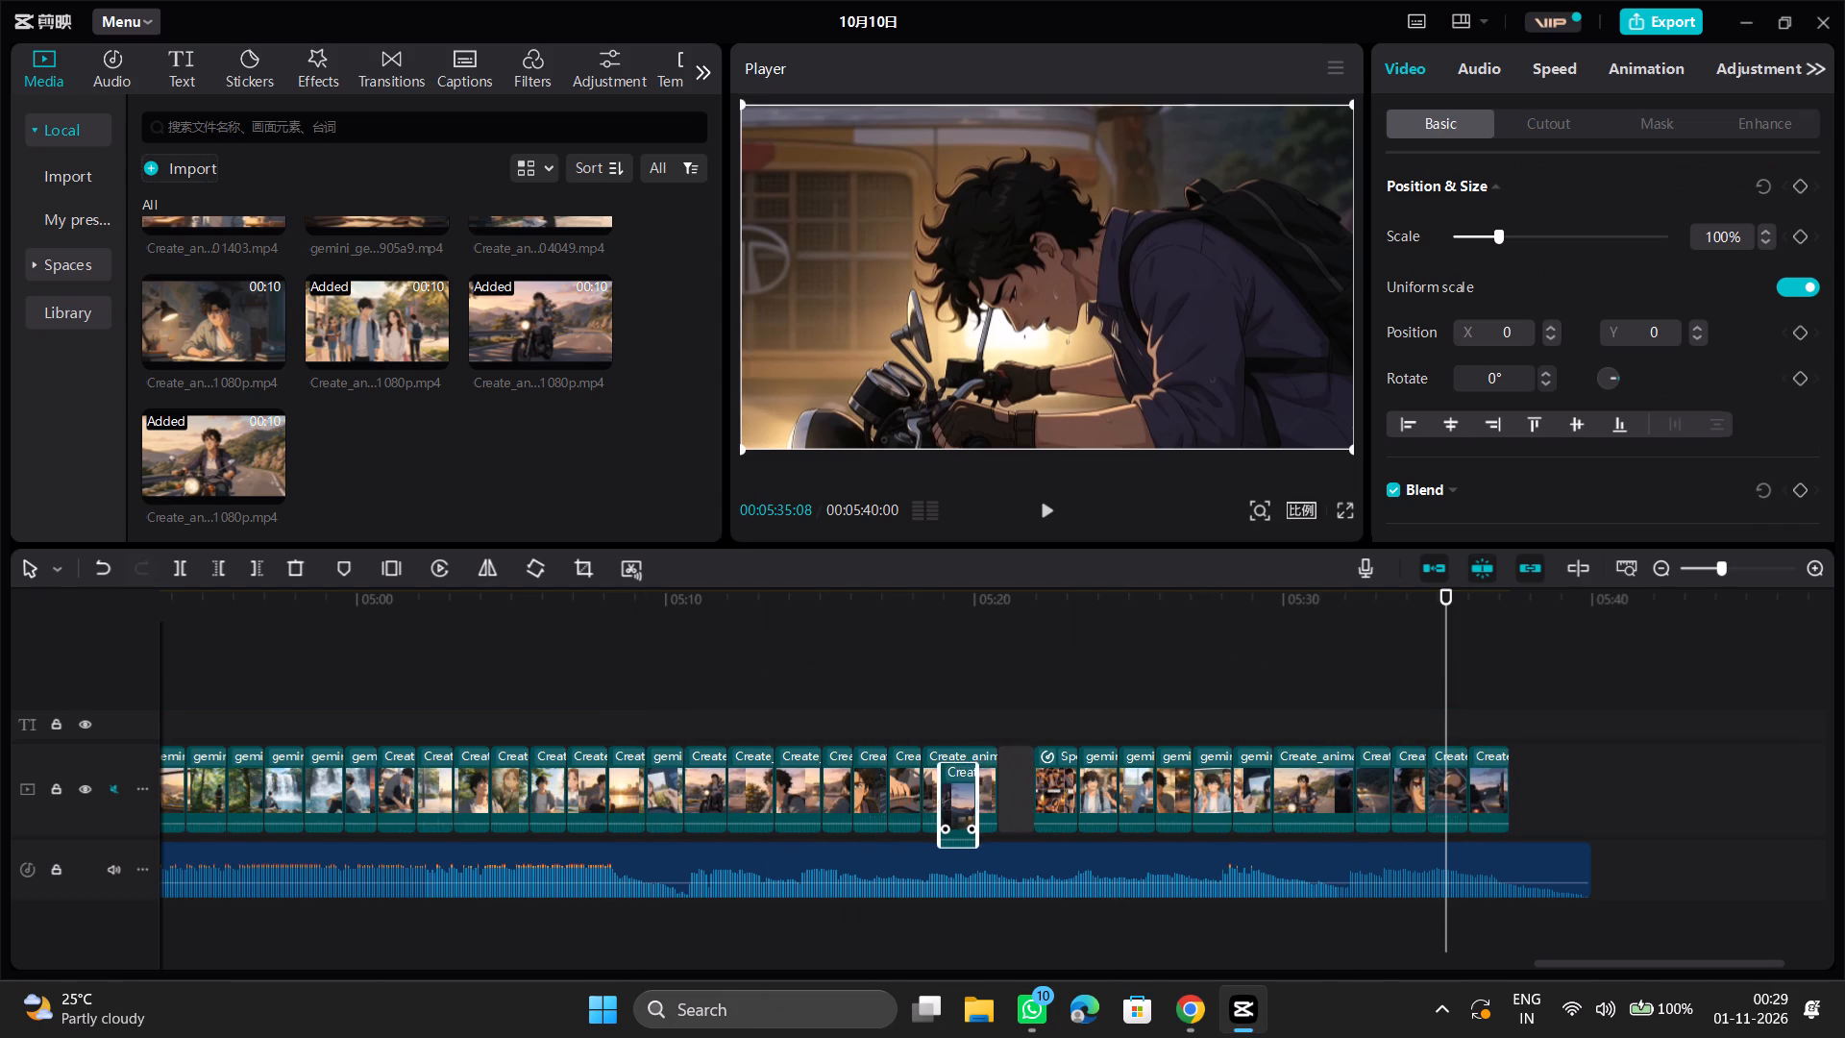
{"action": "left_click_drag", "start_coordinate": [964, 792], "coordinate": [951, 786]}
Review the cuts from about 05:17 and delete the long truck-approach scene that follows the bent-over rider scene.
{"action": "left_click", "coordinate": [866, 700]}
{"action": "key", "text": "space"}
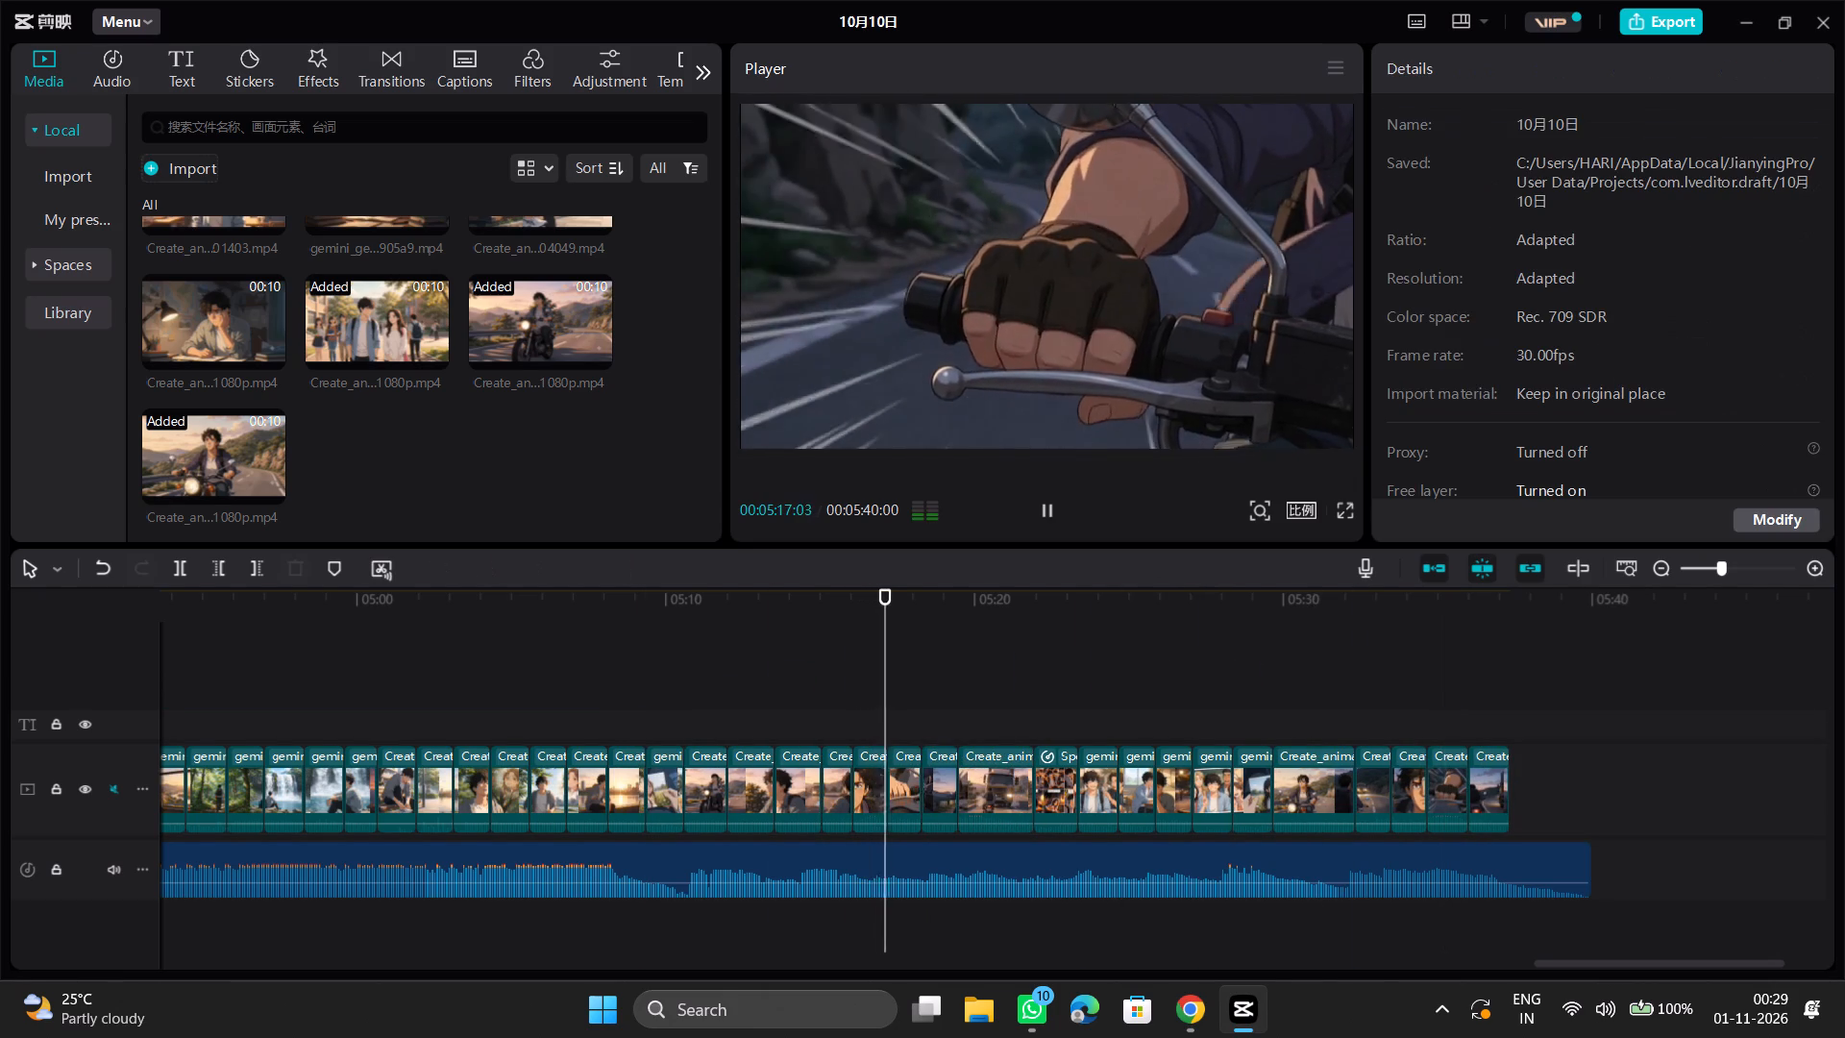
{"action": "key", "text": "space"}
{"action": "key", "text": "space"}
{"action": "key", "text": "space"}
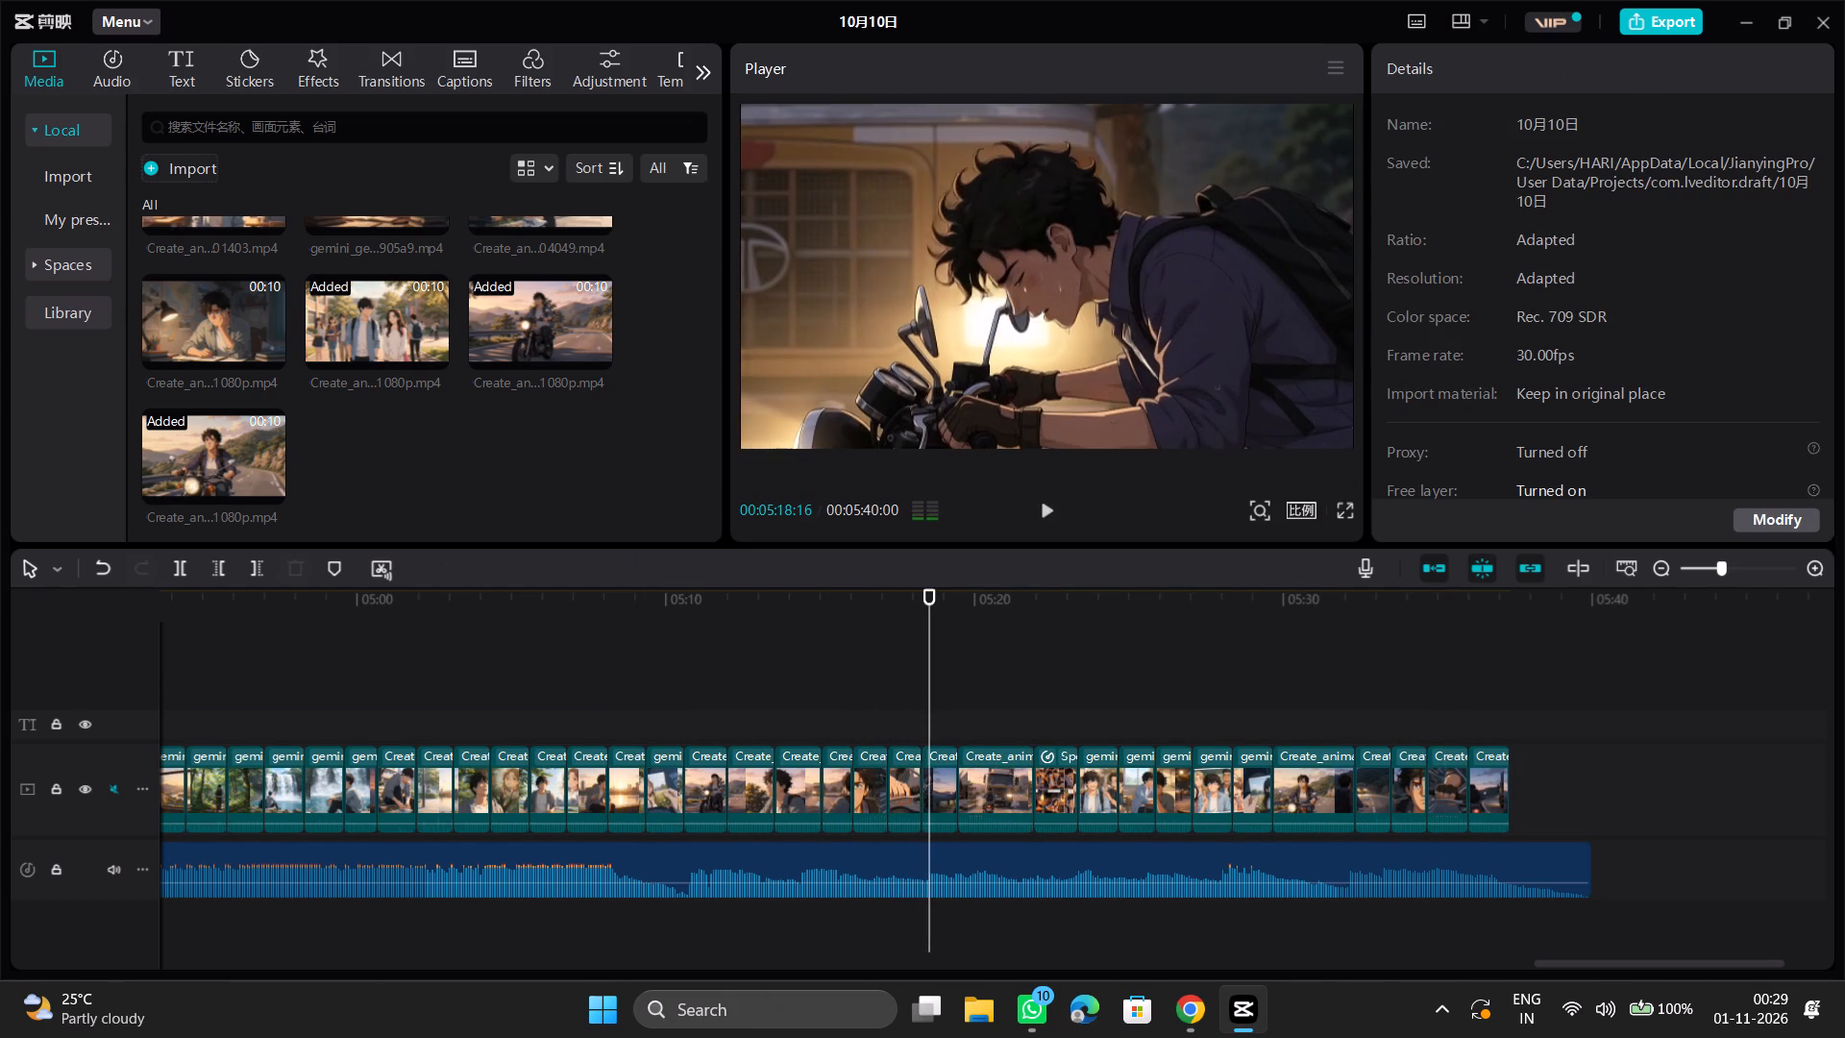
{"action": "key", "text": "space"}
{"action": "key", "text": "space"}
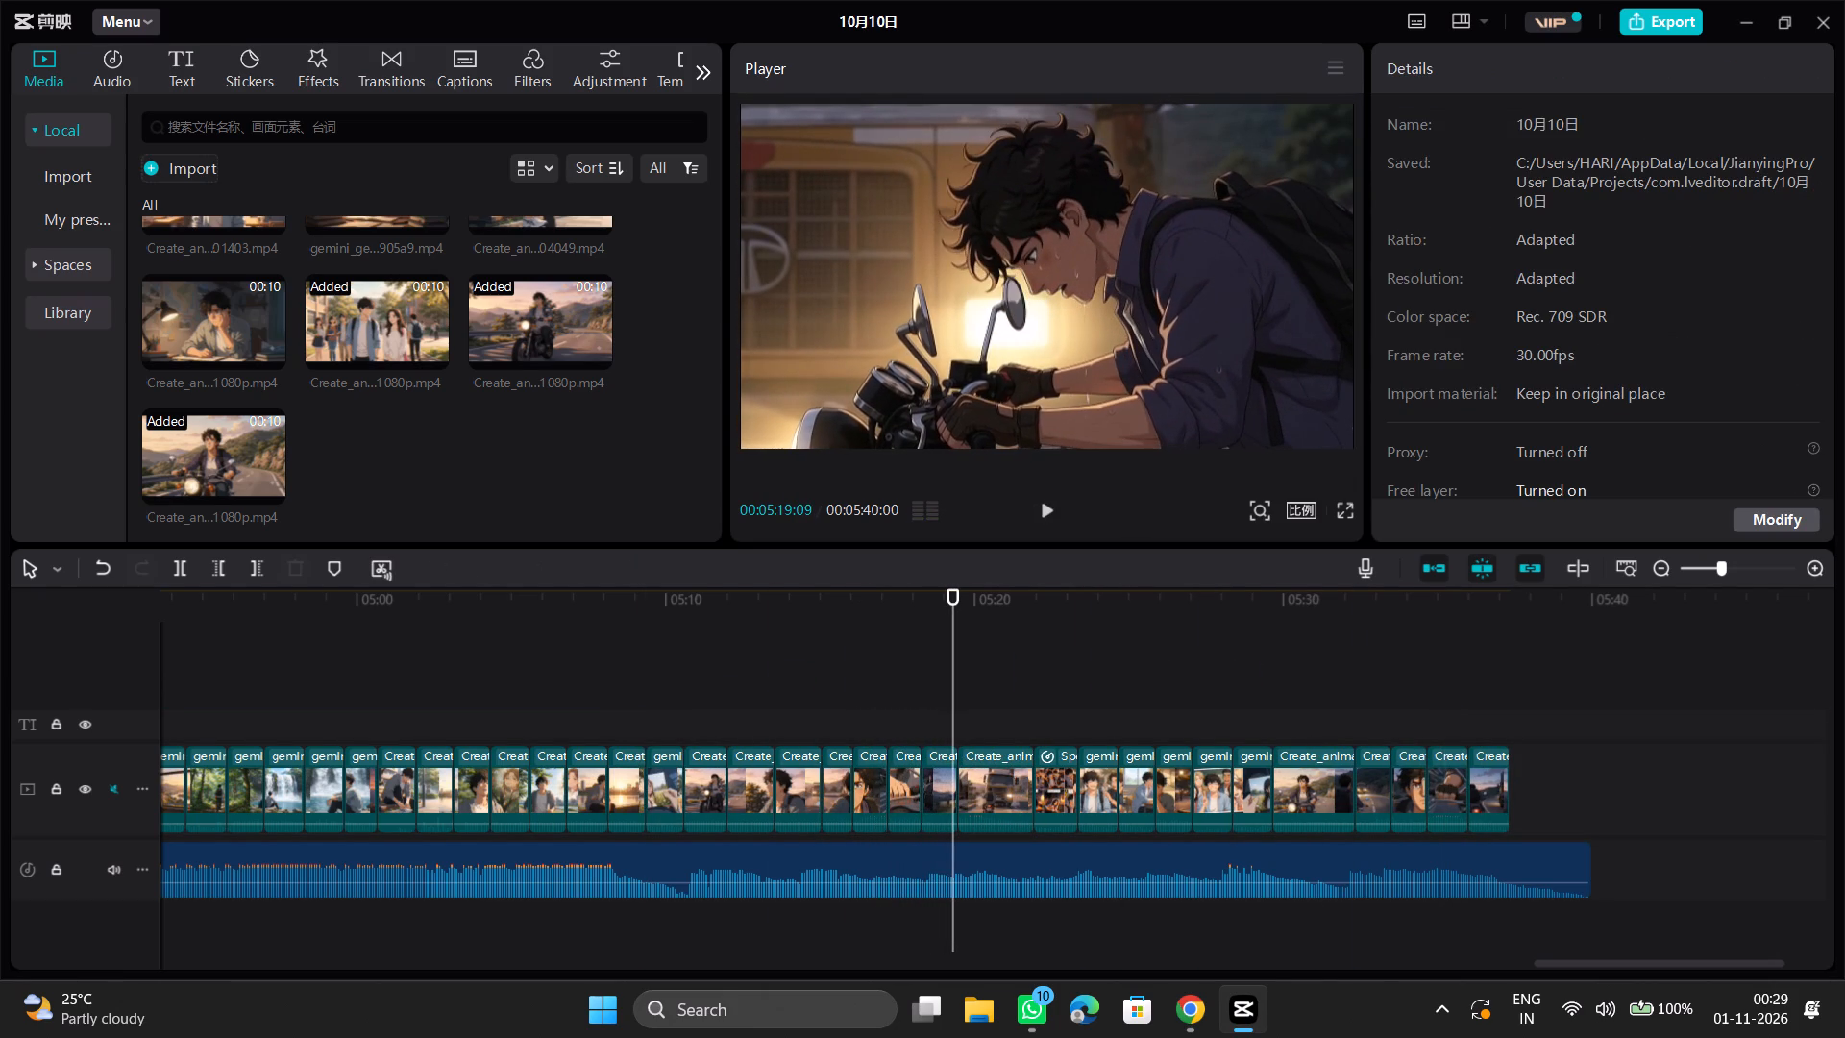
{"action": "key", "text": "space"}
{"action": "key", "text": "space"}
{"action": "key", "text": "space"}
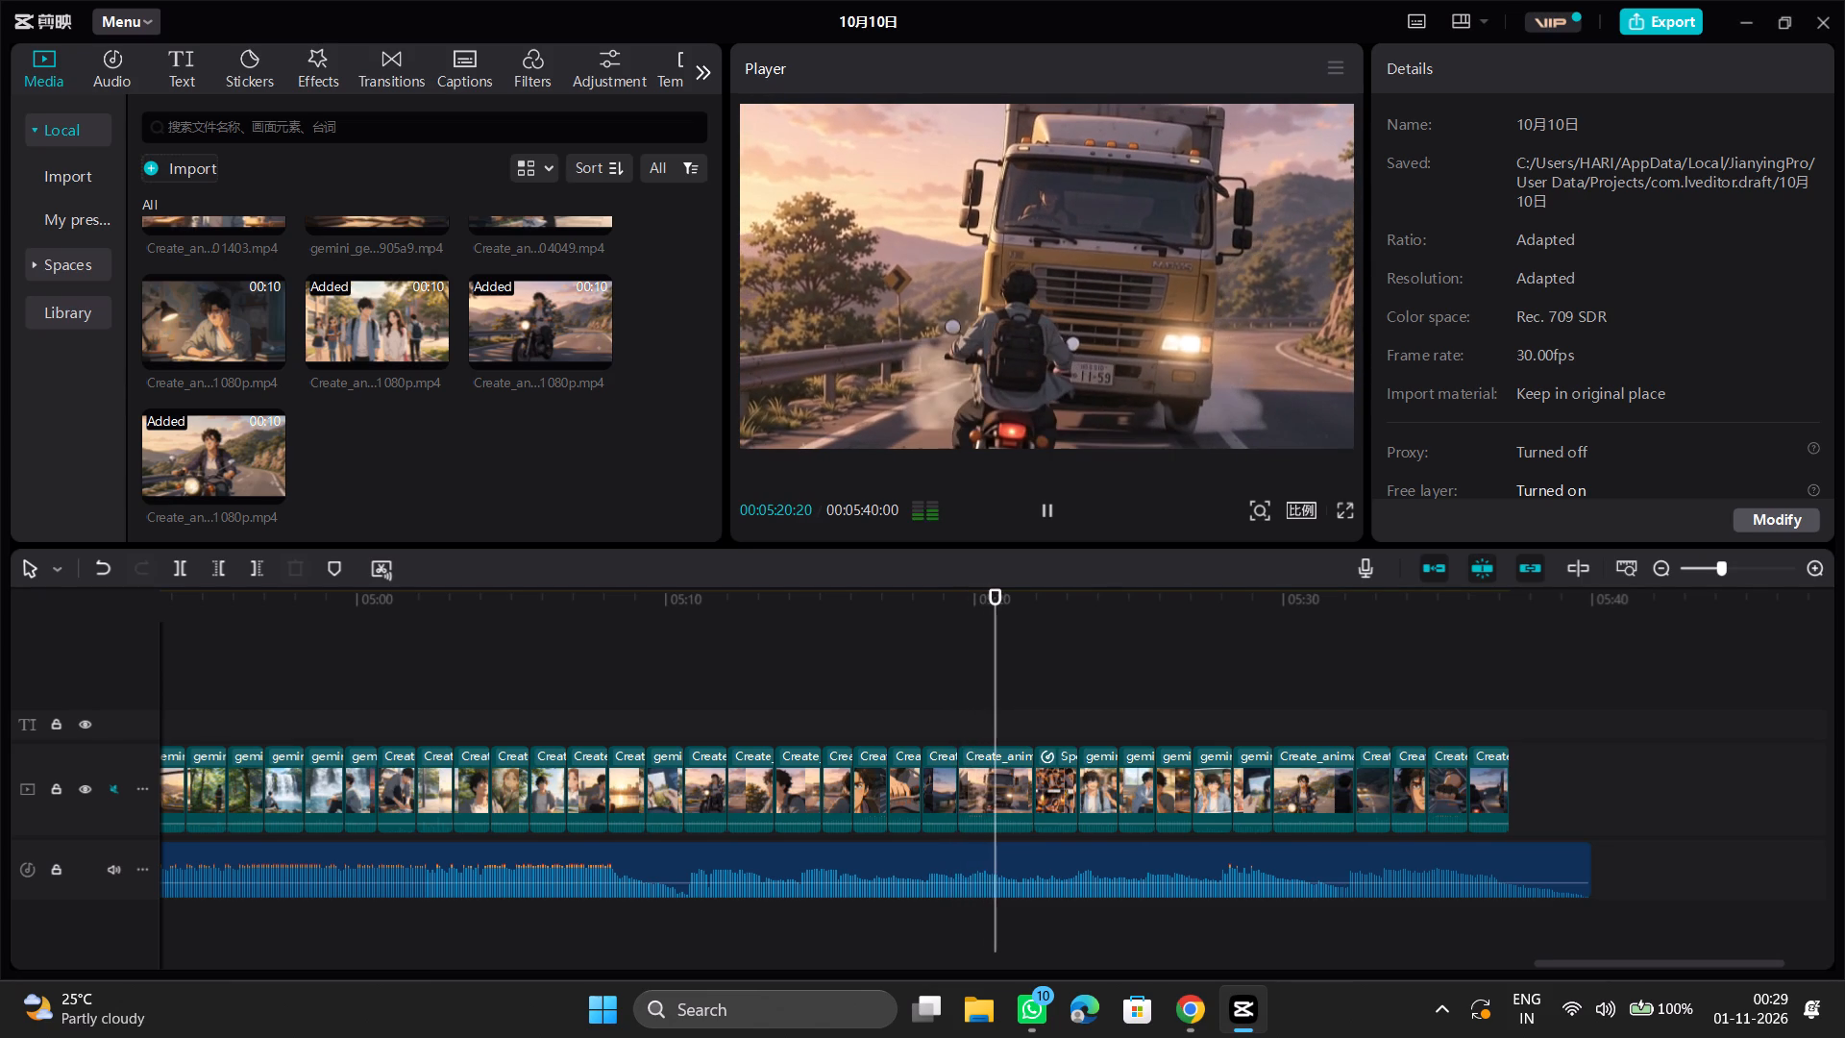
{"action": "key", "text": "space"}
{"action": "left_click", "coordinate": [995, 774]}
{"action": "key", "text": "space"}
{"action": "key", "text": "space"}
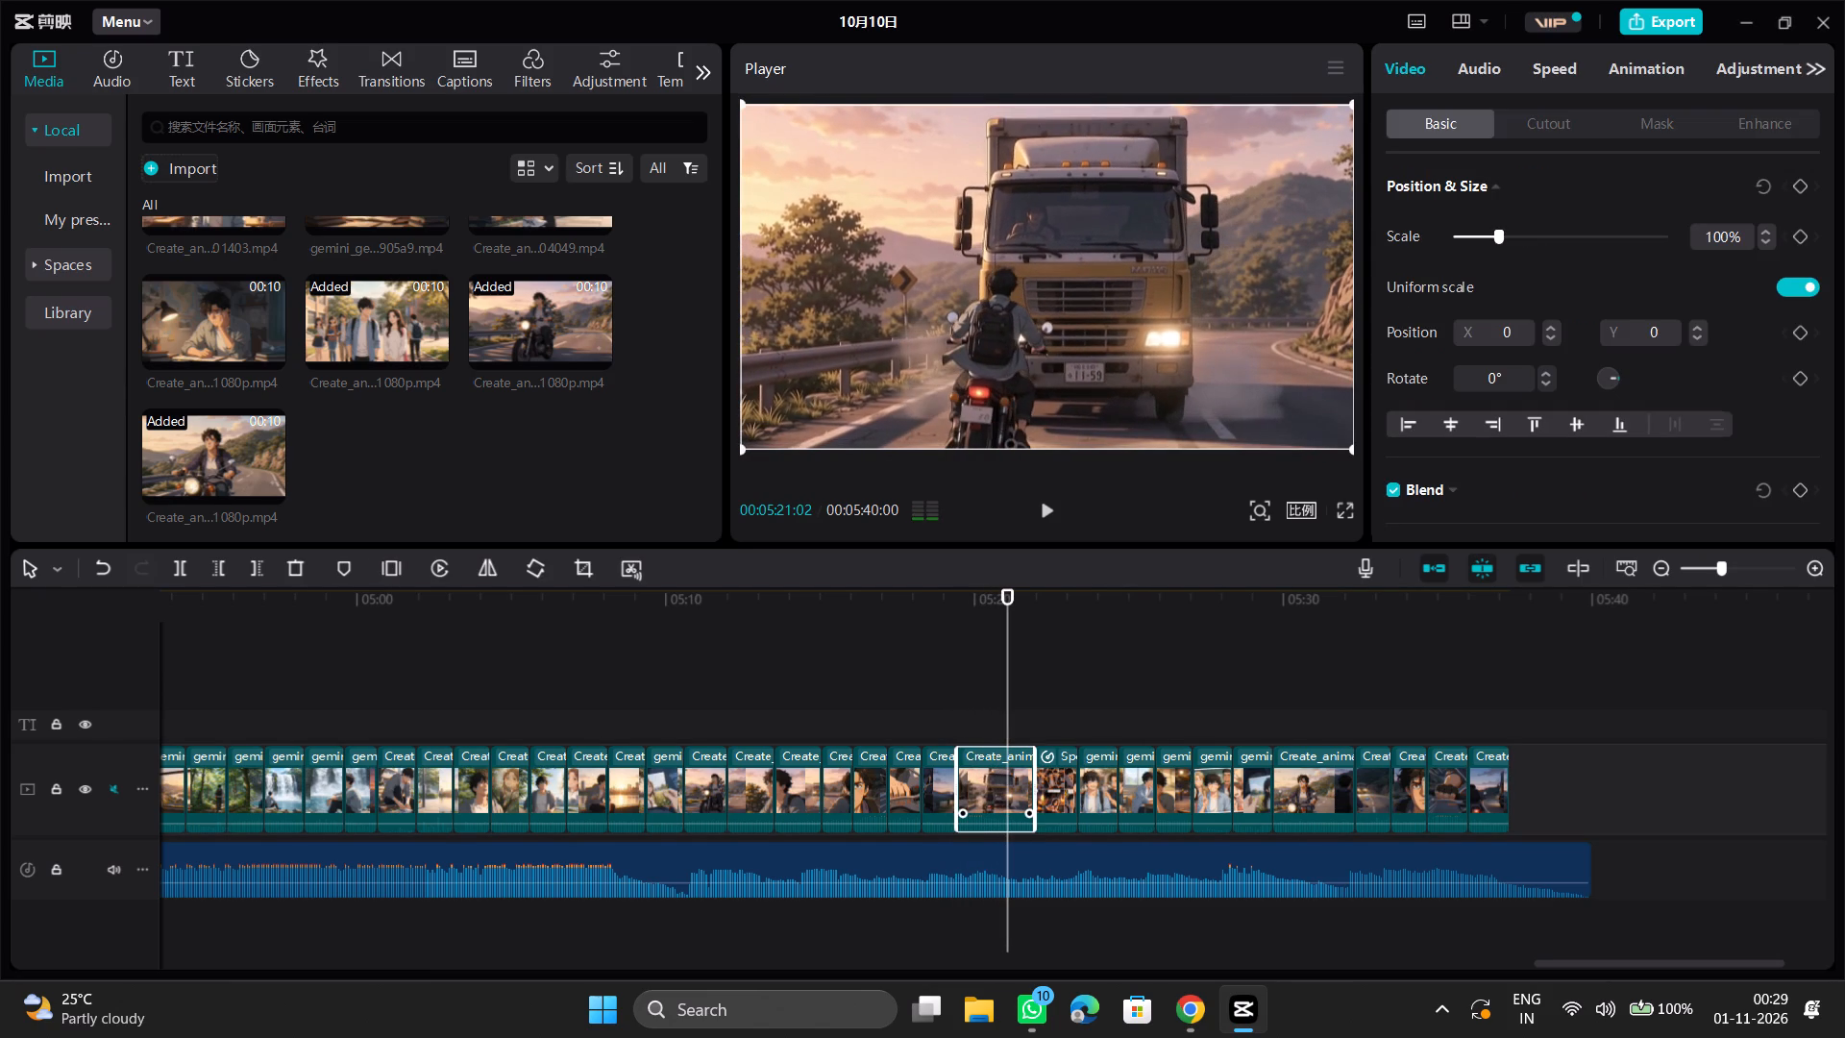
{"action": "key", "text": "Delete"}
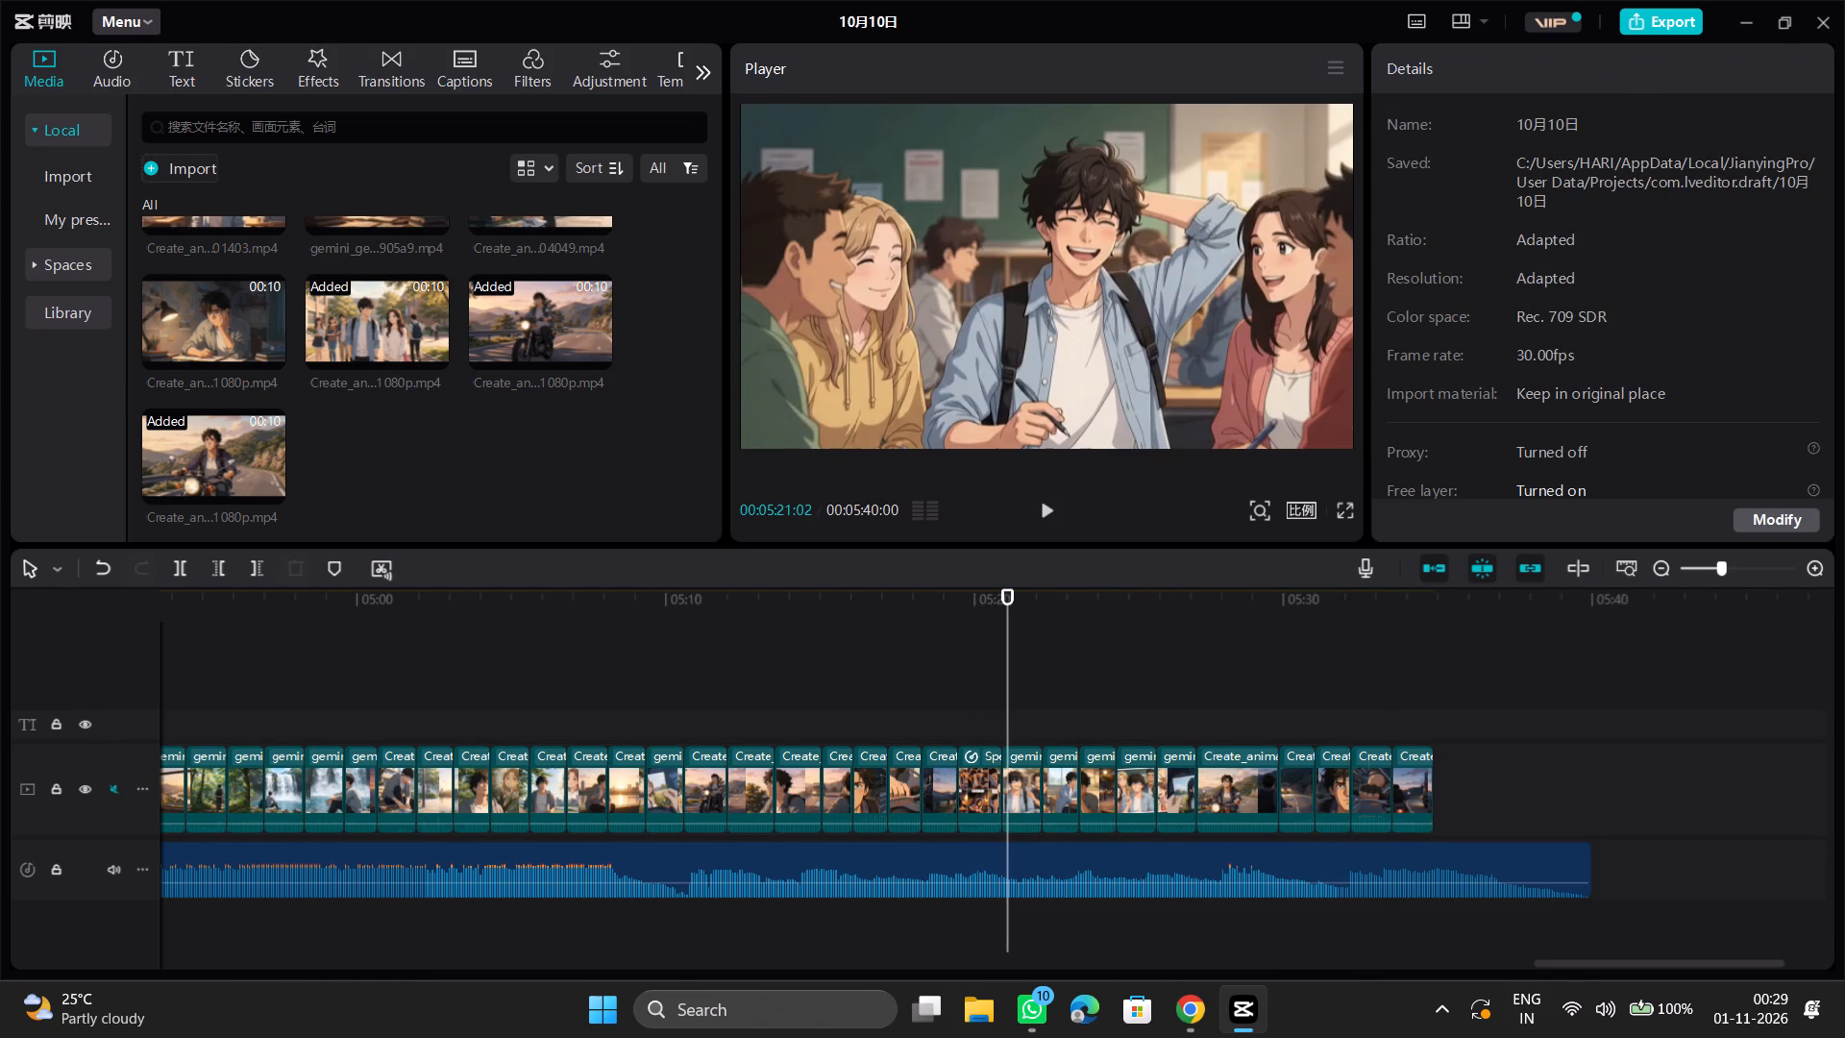
Play the remaining storyboard motorcycle scenes between about 05:27 and the track's end to examine which ones to reuse.
{"action": "left_click", "coordinate": [1367, 678]}
{"action": "key", "text": "space"}
{"action": "left_click", "coordinate": [1315, 682]}
{"action": "key", "text": "space"}
{"action": "key", "text": "space"}
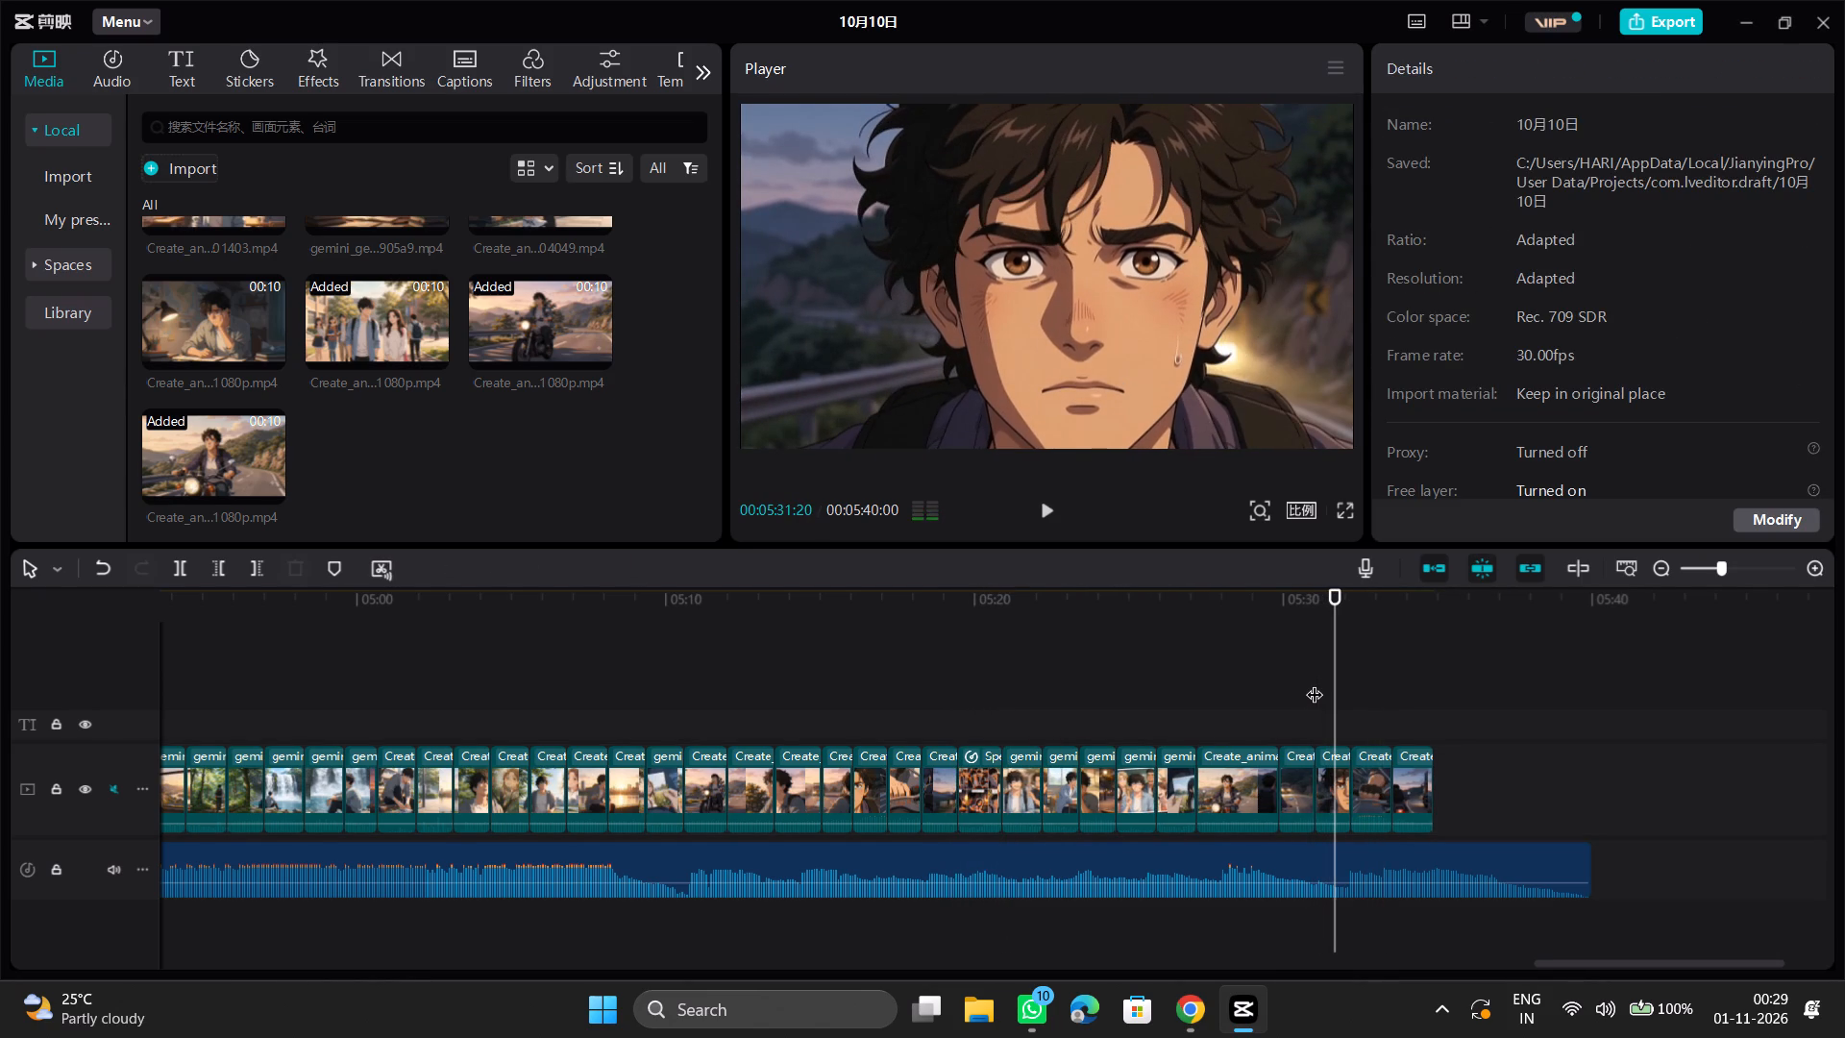
{"action": "left_click", "coordinate": [1276, 672]}
{"action": "key", "text": "space"}
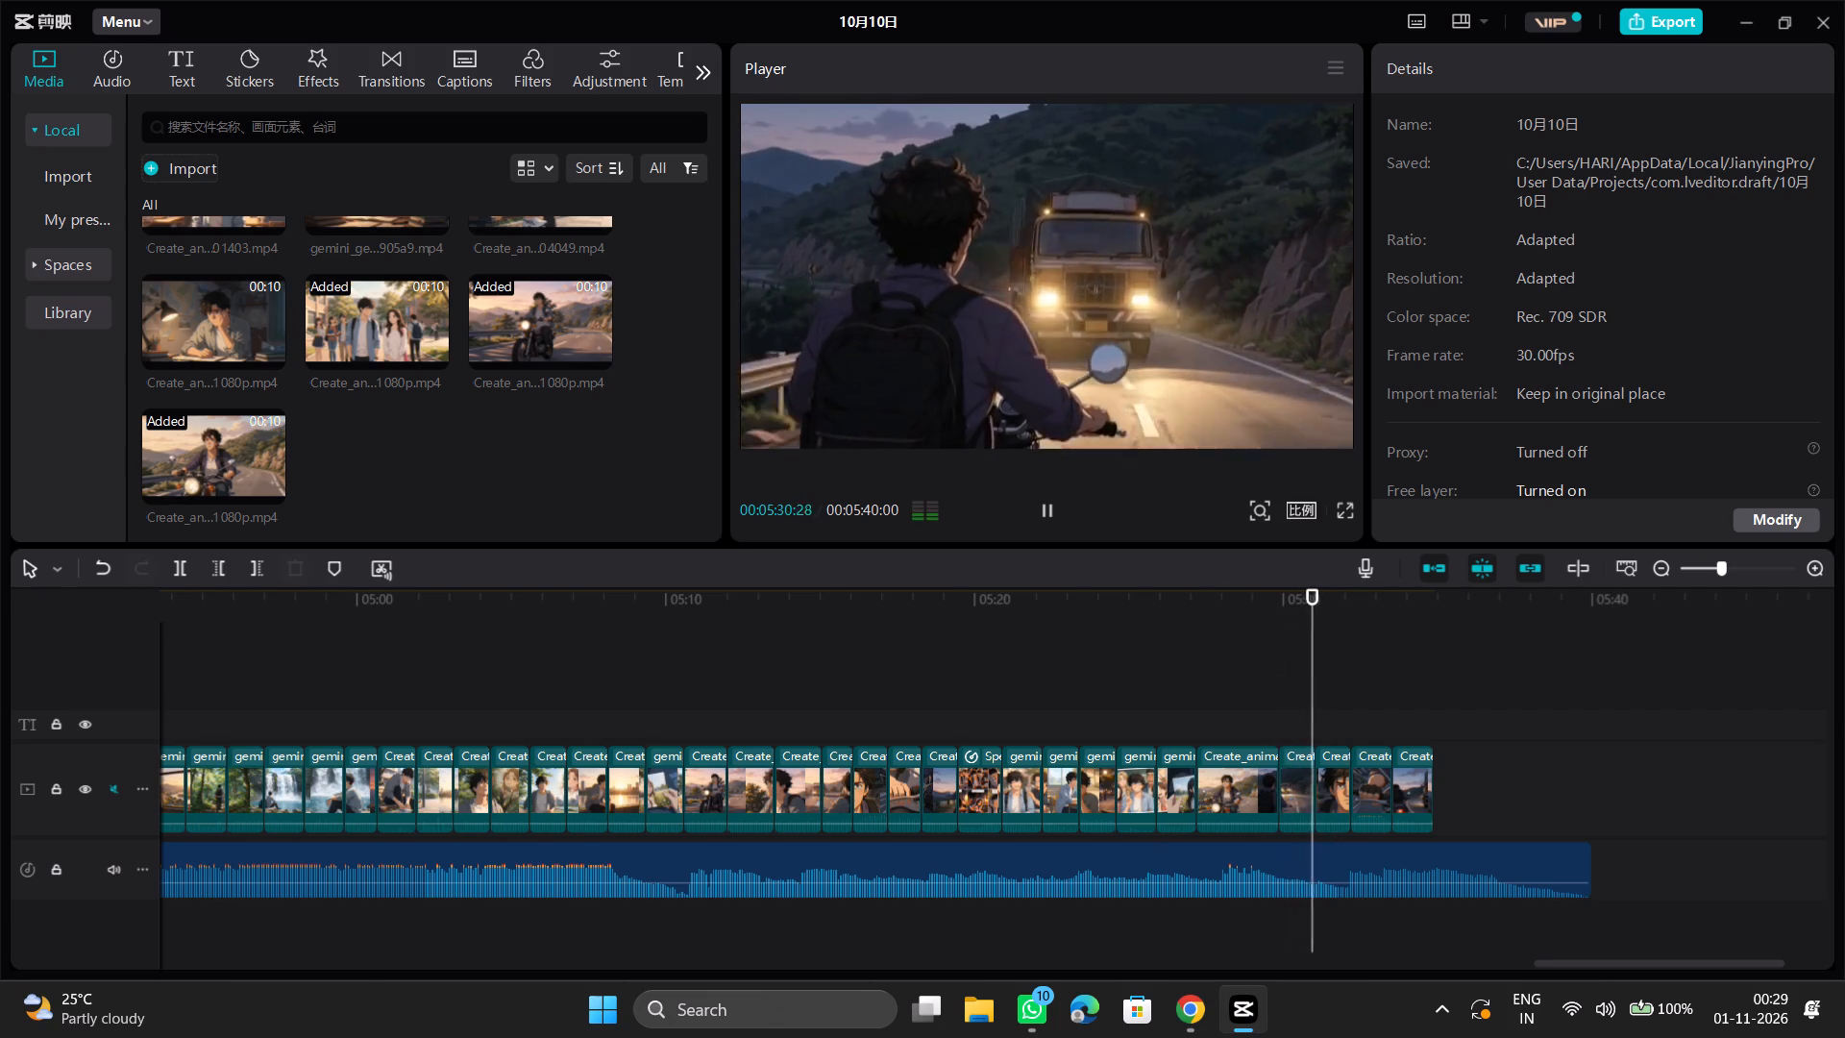
{"action": "left_click", "coordinate": [1237, 678]}
{"action": "key", "text": "space"}
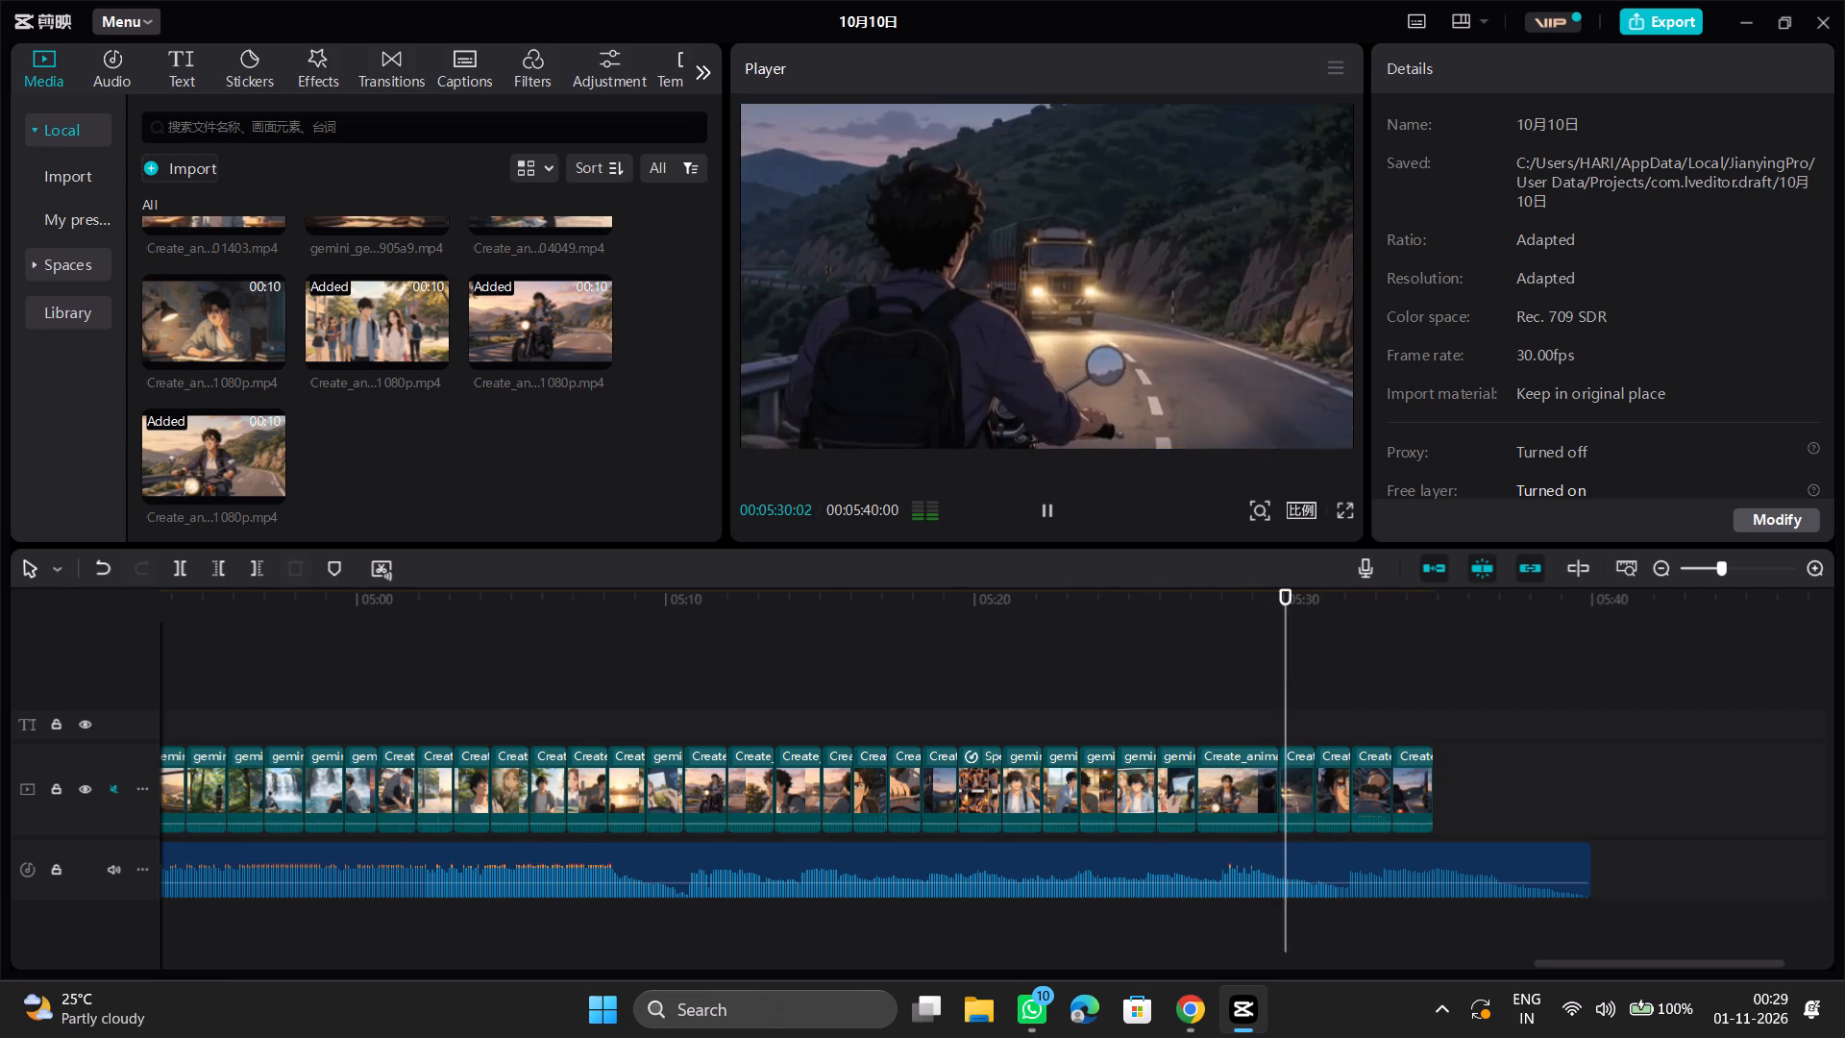
{"action": "left_click", "coordinate": [1210, 694]}
{"action": "key", "text": "space"}
{"action": "left_click", "coordinate": [1192, 685]}
{"action": "key", "text": "space"}
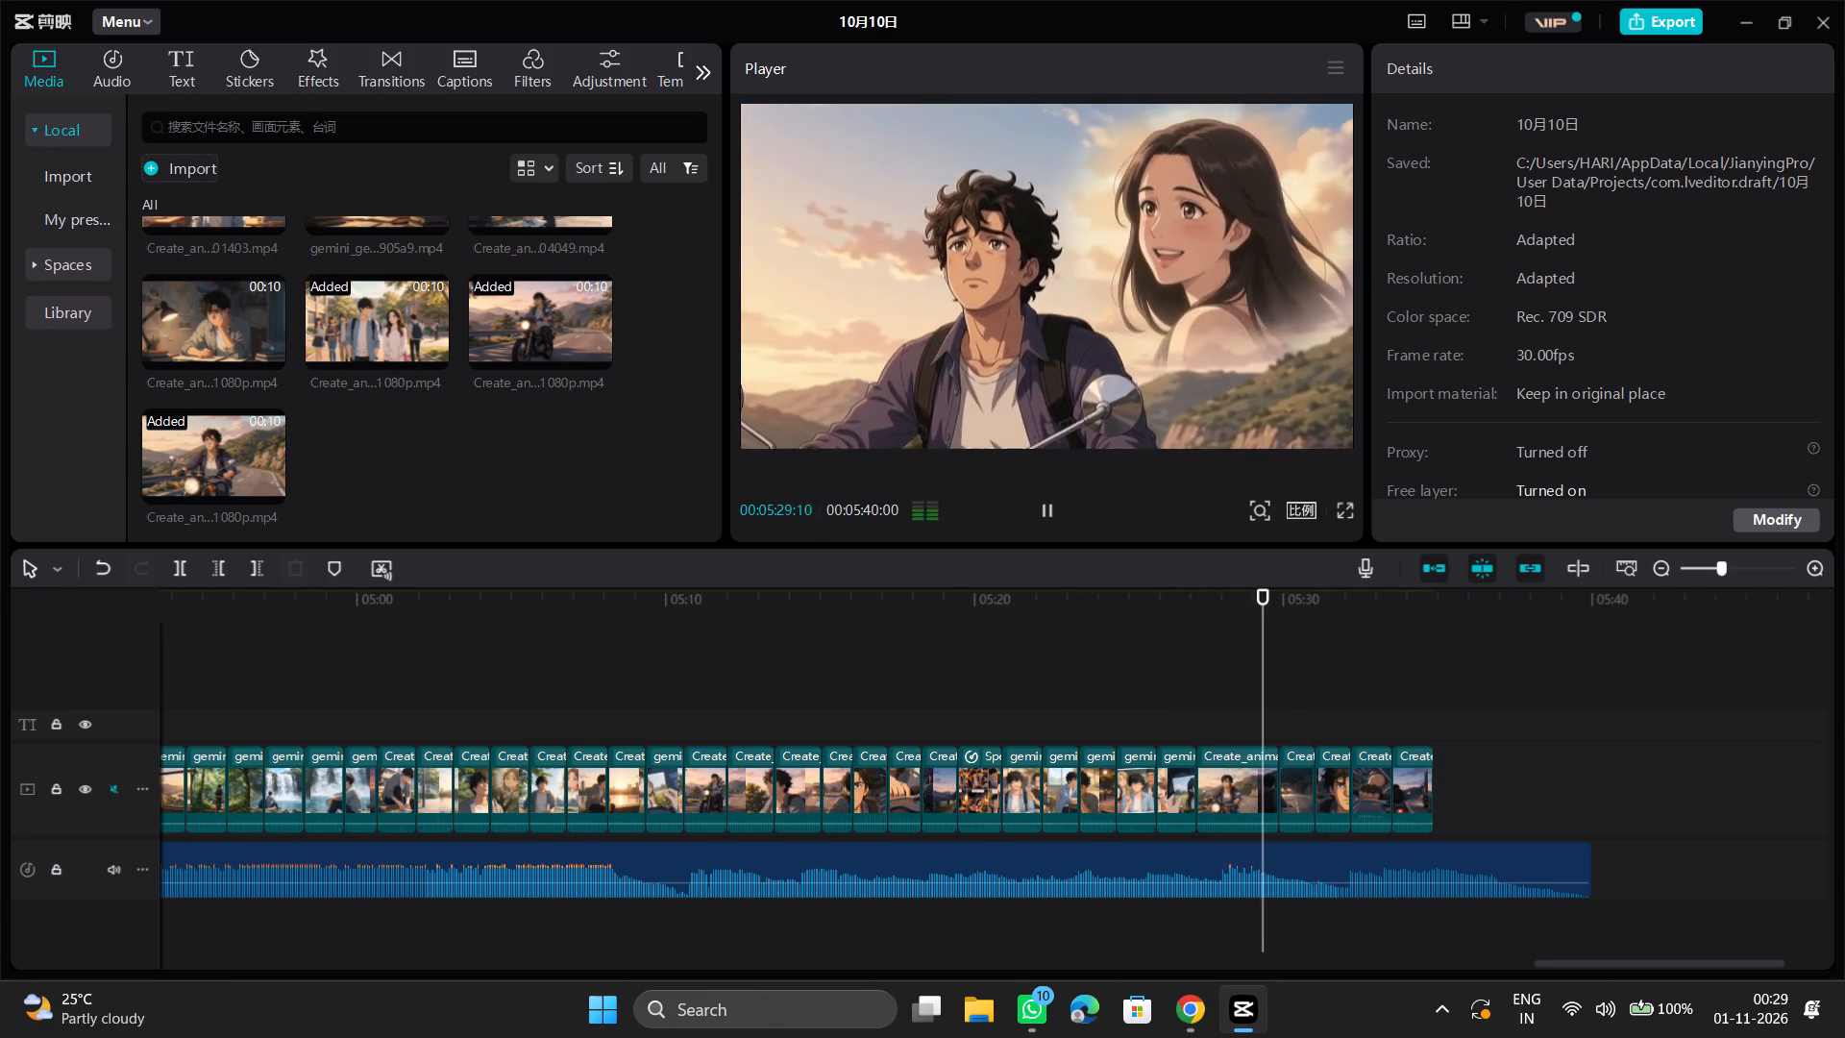
{"action": "left_click", "coordinate": [1386, 707]}
{"action": "key", "text": "space"}
Move the long scene of the rider imagining the woman from about 05:27 to about 05:12, right after the opening motorcycle scene.
{"action": "left_click", "coordinate": [1216, 698]}
{"action": "key", "text": "space"}
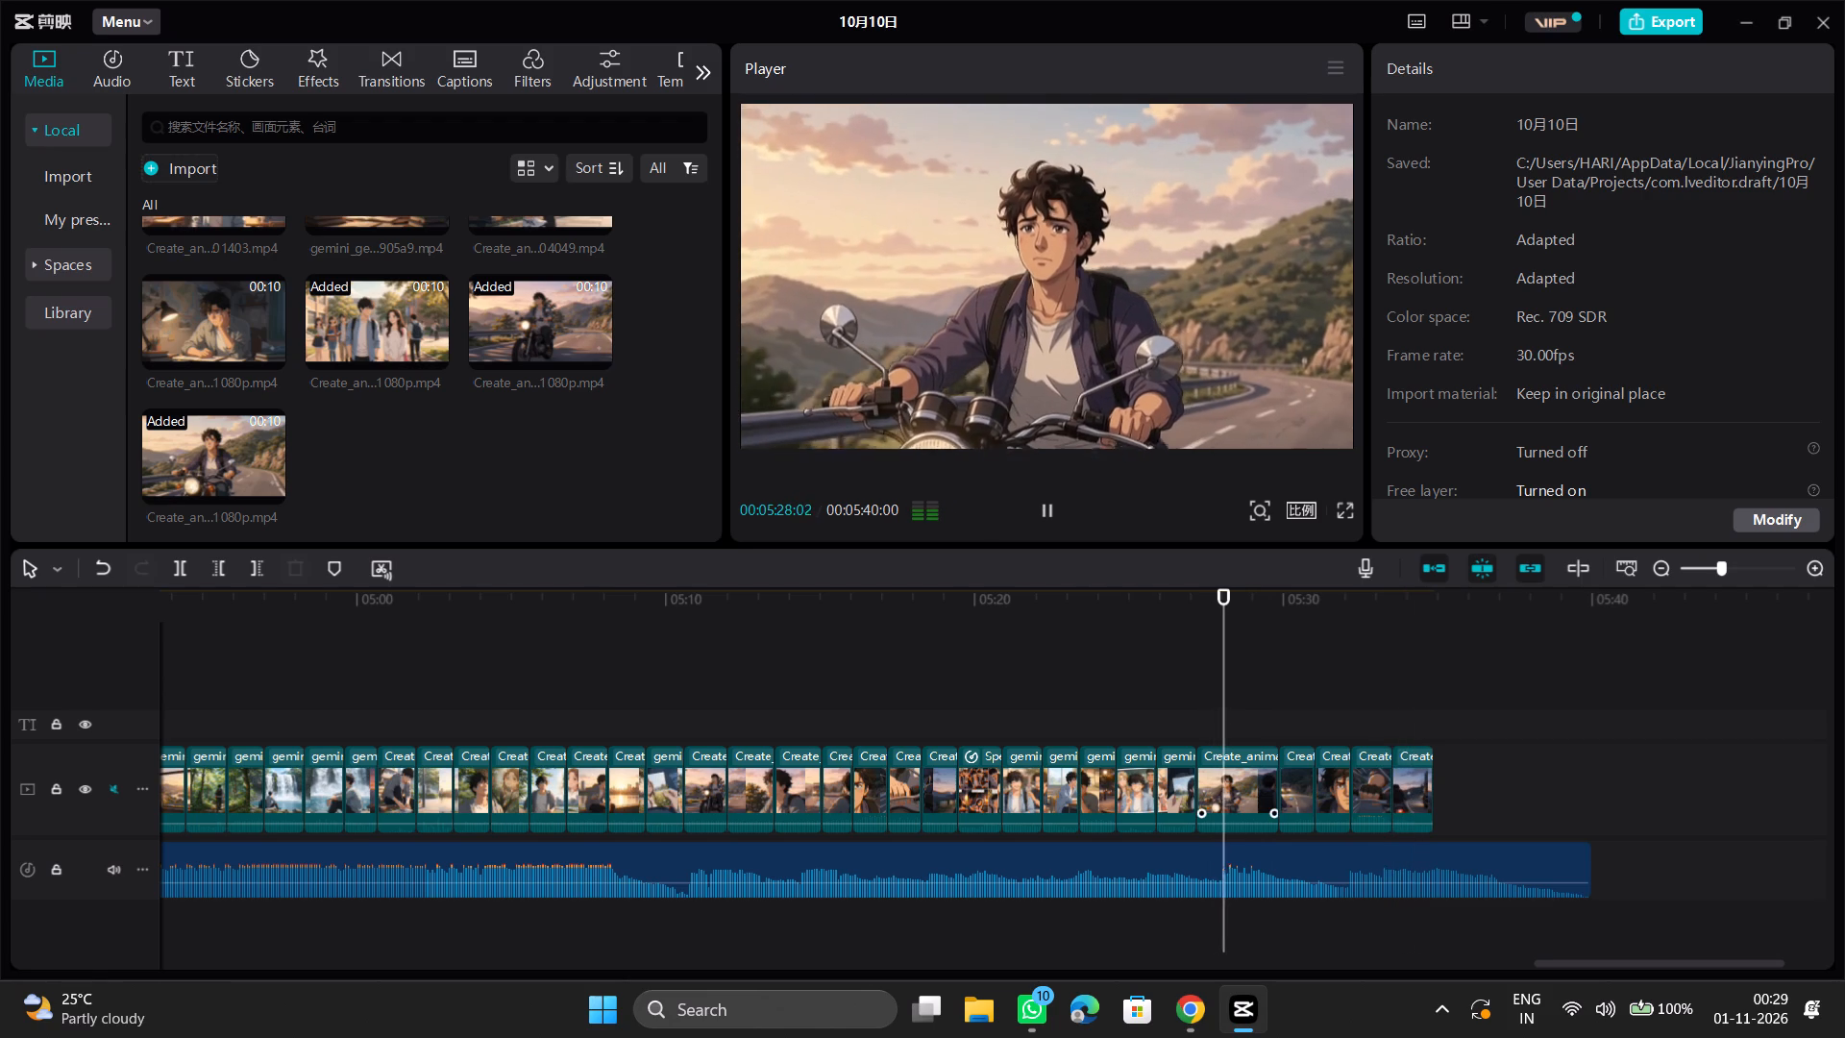
{"action": "key", "text": "space"}
{"action": "left_click", "coordinate": [1242, 778]}
{"action": "left_click_drag", "start_coordinate": [1242, 778], "coordinate": [675, 760]}
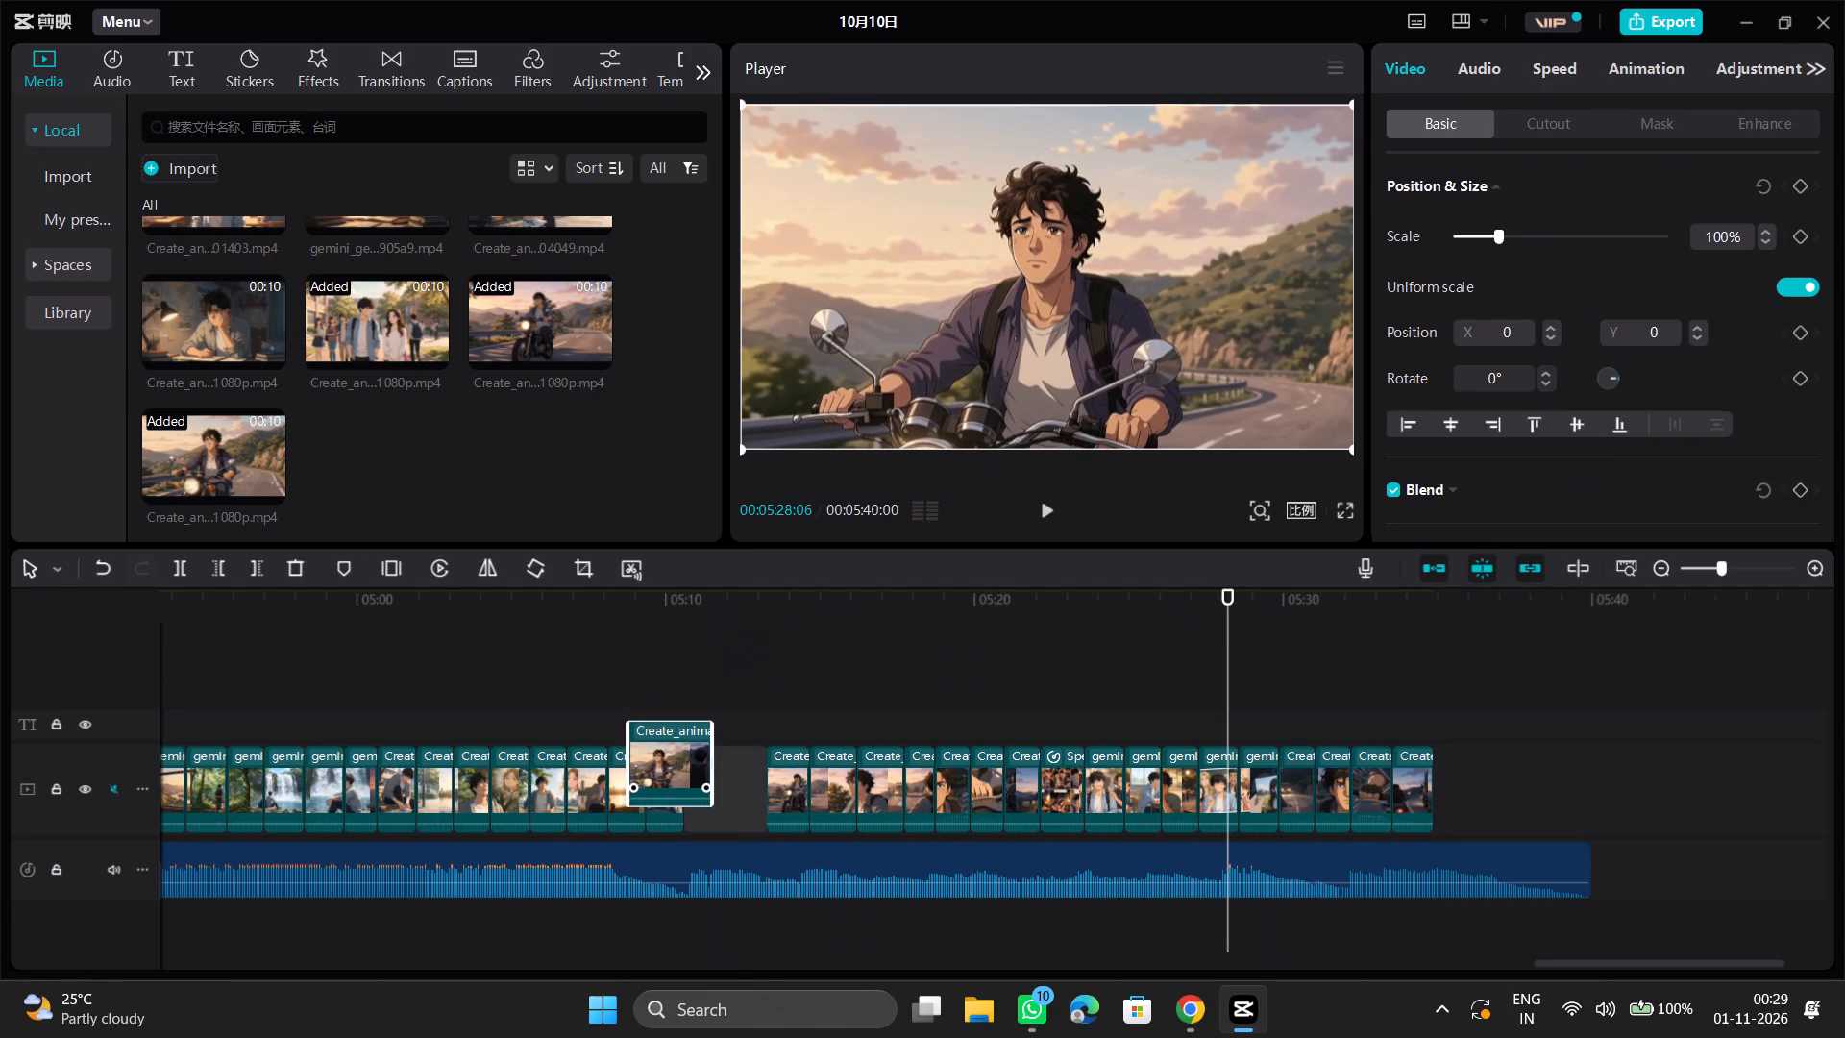
{"action": "left_click_drag", "start_coordinate": [675, 760], "coordinate": [803, 784]}
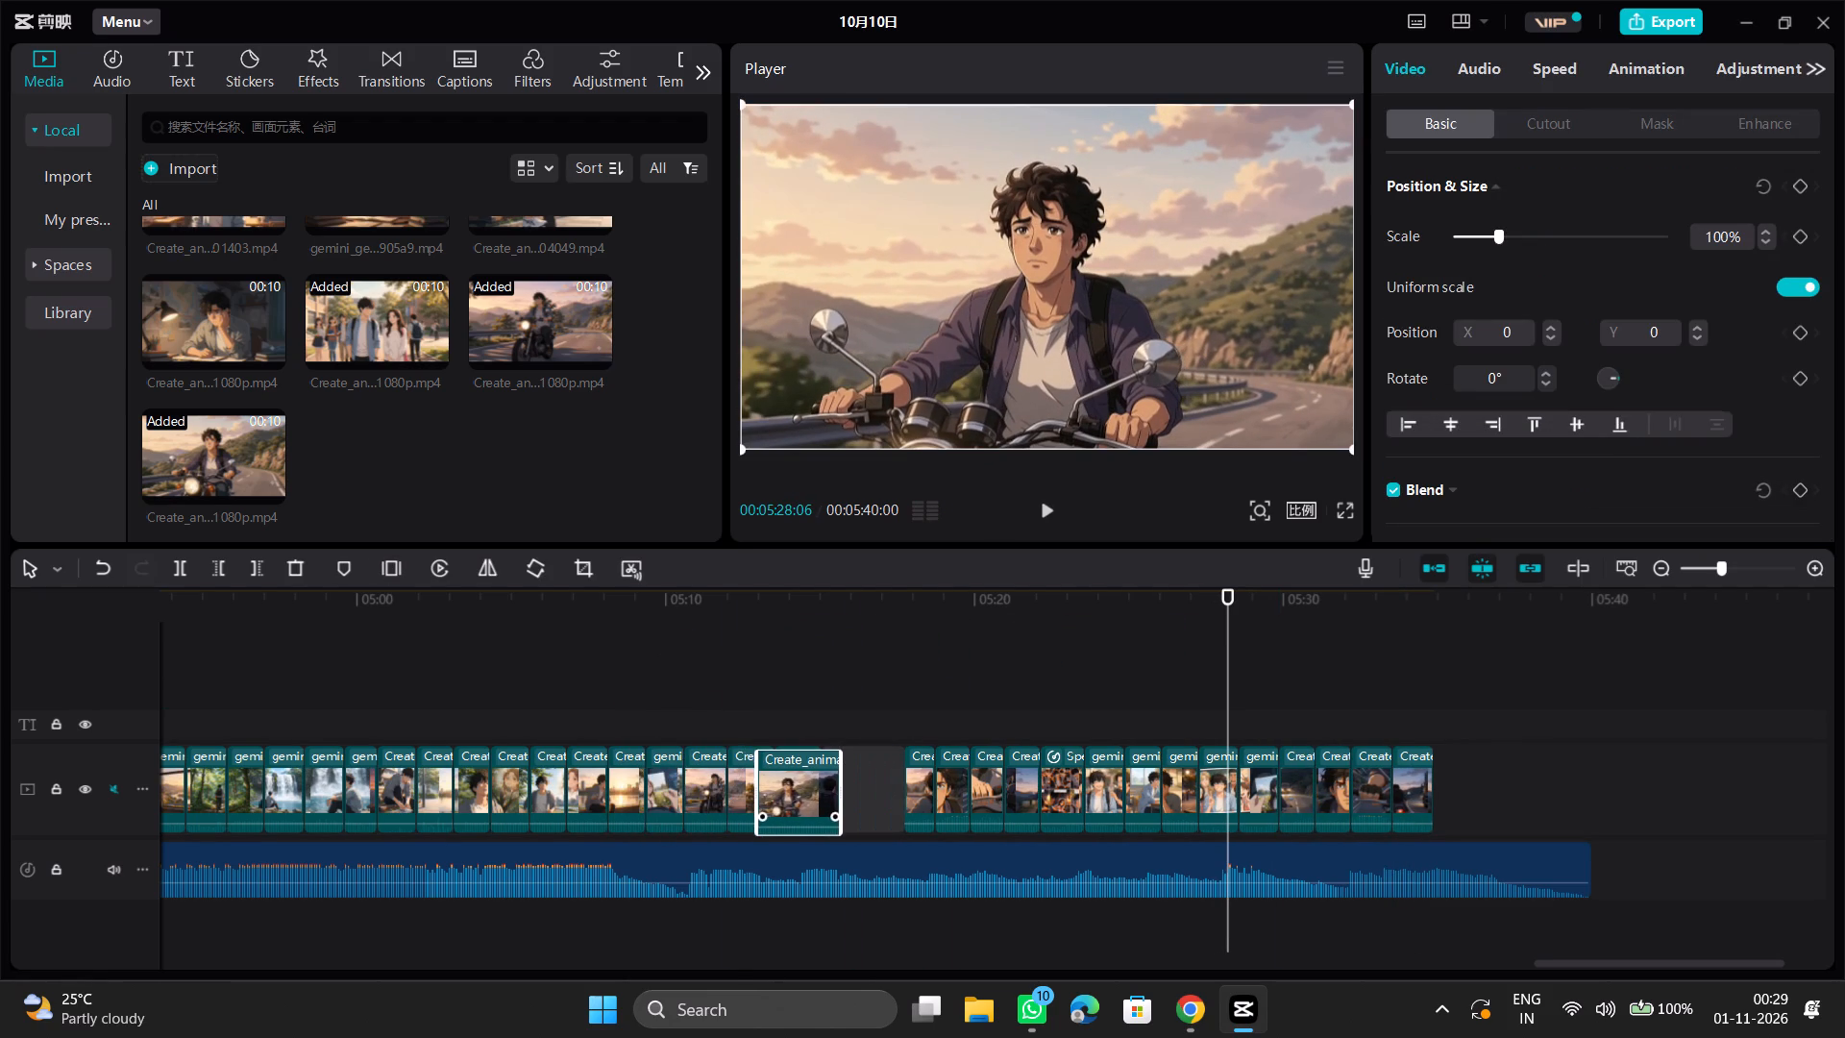
{"action": "left_click_drag", "start_coordinate": [803, 784], "coordinate": [744, 776]}
Play the rearranged motorcycle sequence from about 05:10 to 05:23 to examine how the scenes flow.
{"action": "left_click", "coordinate": [702, 722]}
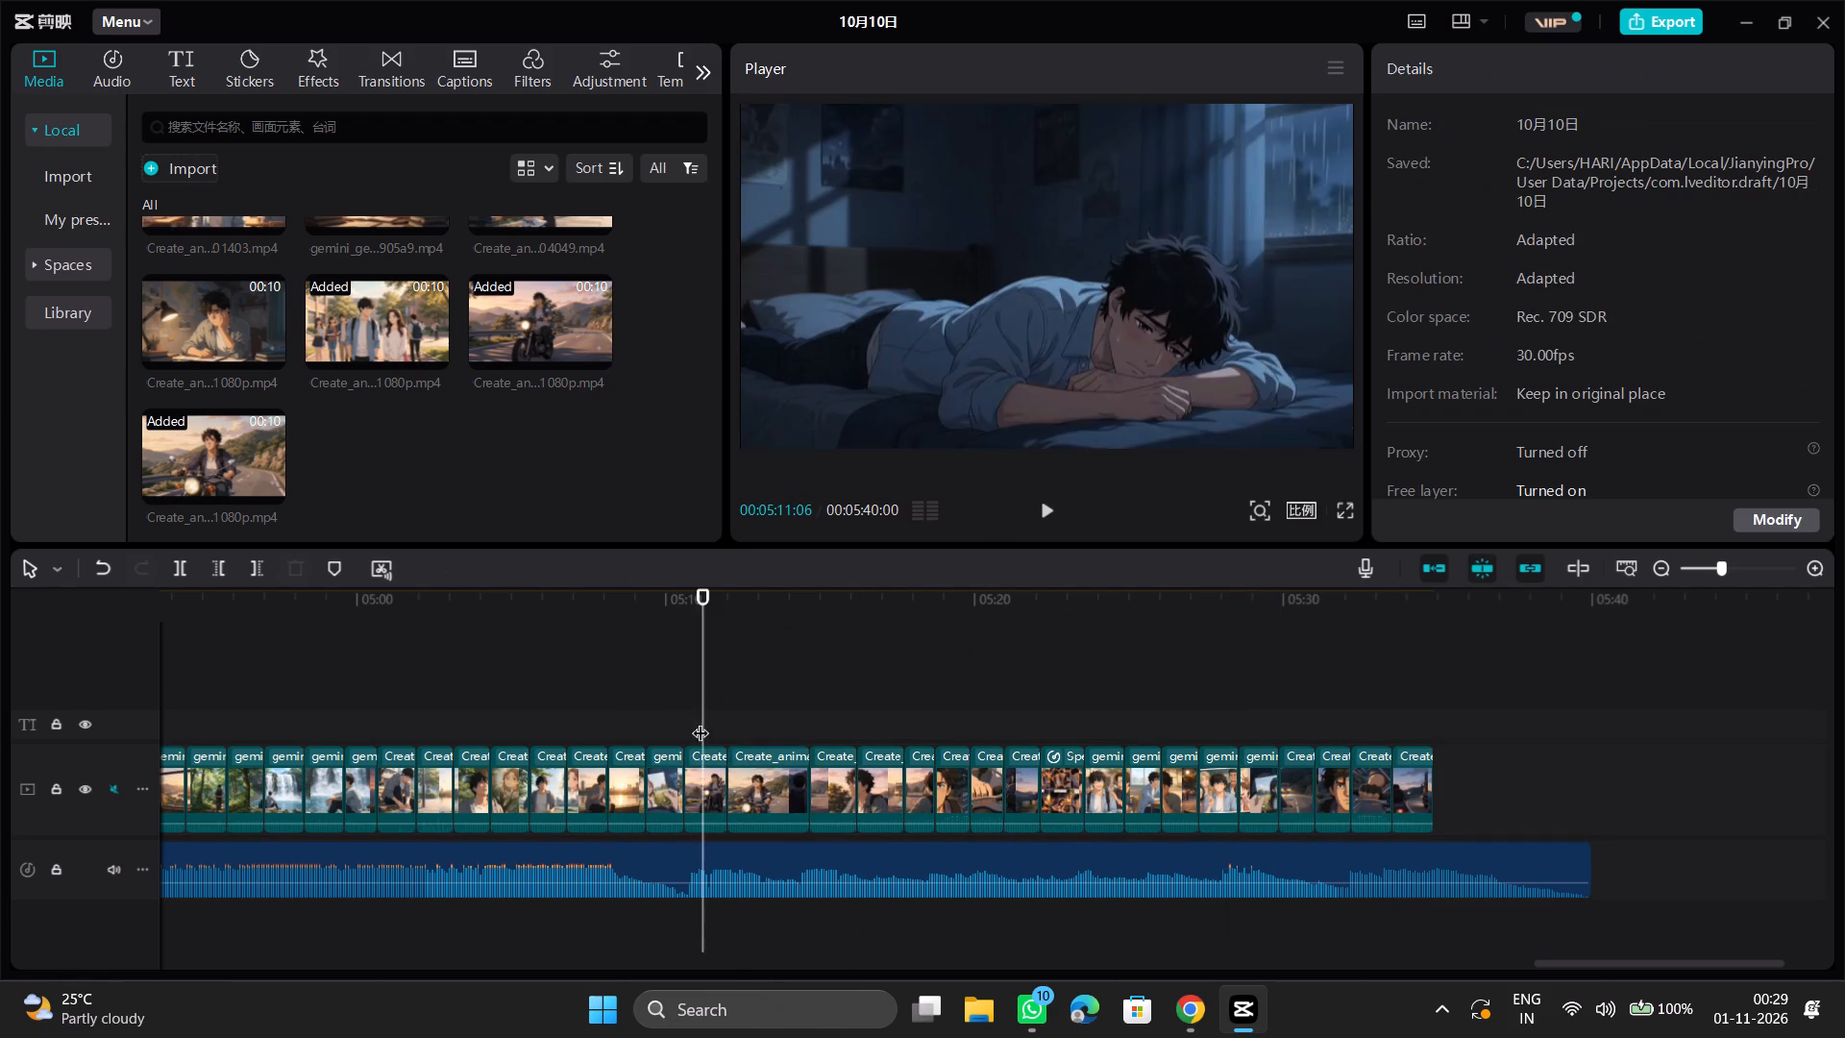
{"action": "key", "text": "space"}
{"action": "left_click", "coordinate": [673, 706]}
{"action": "key", "text": "space"}
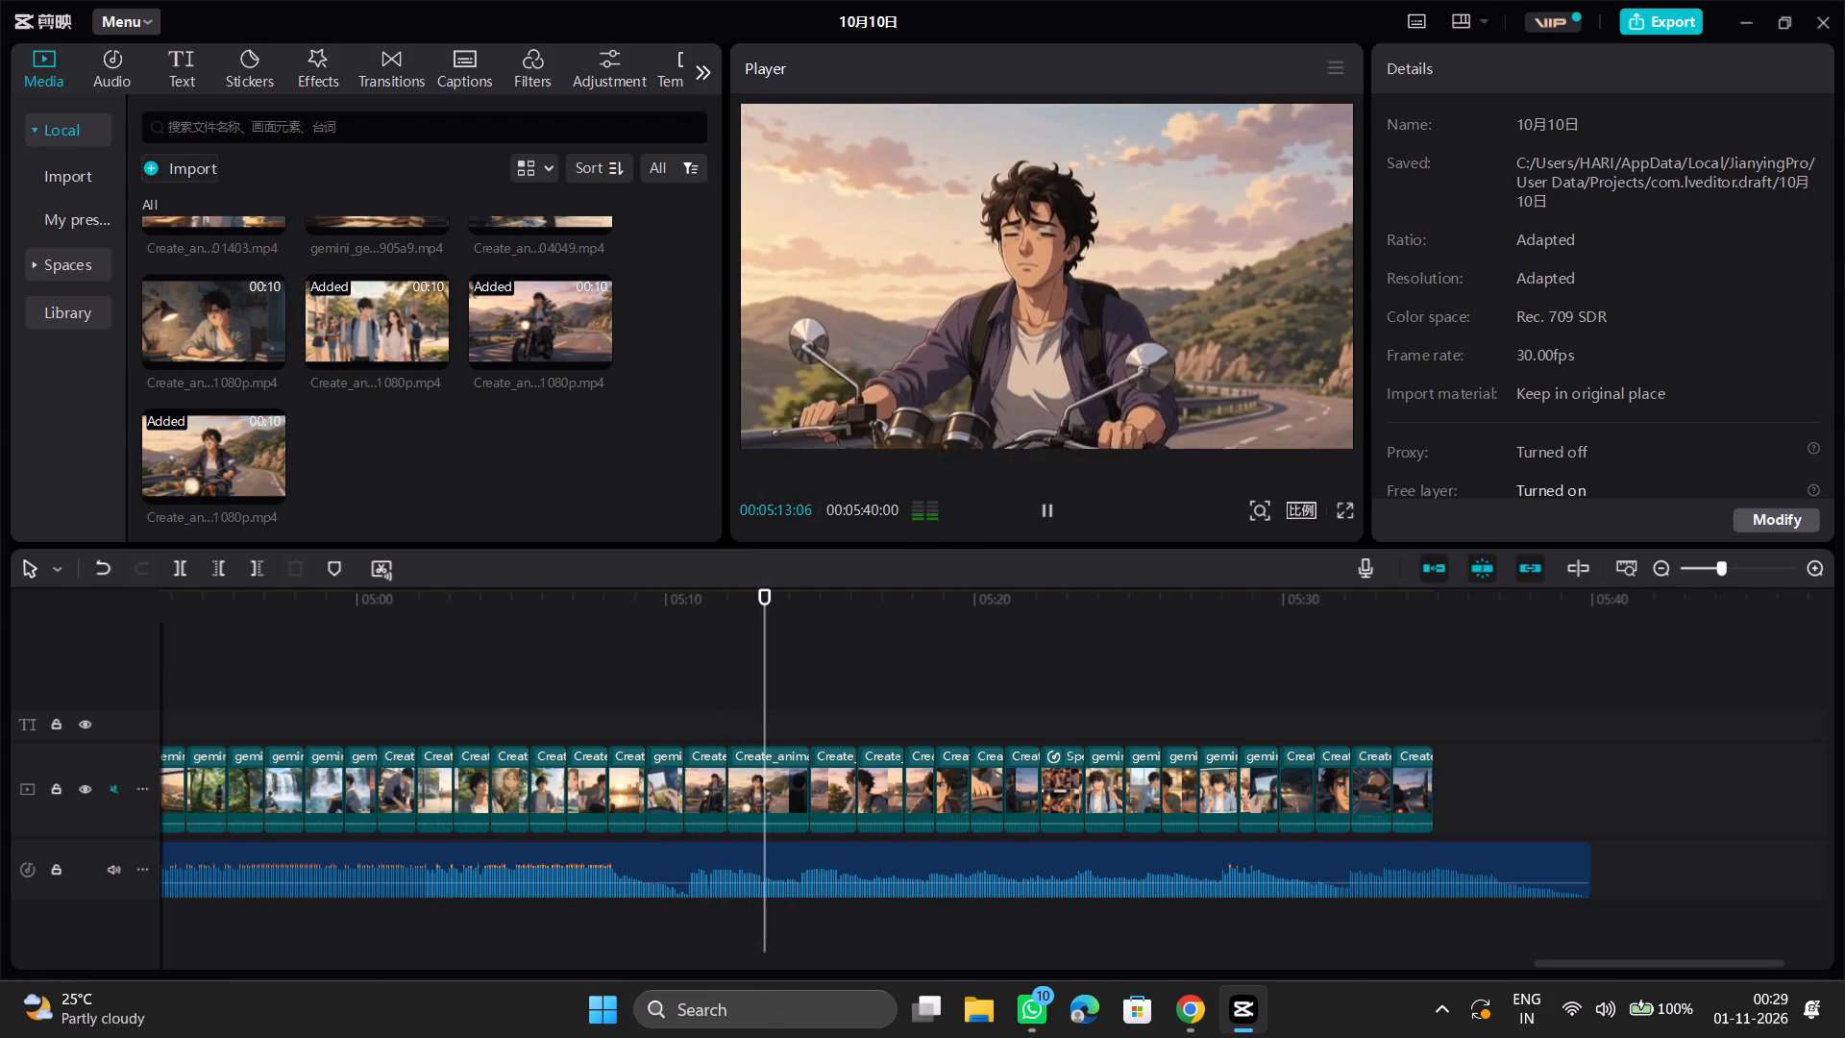
{"action": "left_click", "coordinate": [691, 667]}
{"action": "key", "text": "space"}
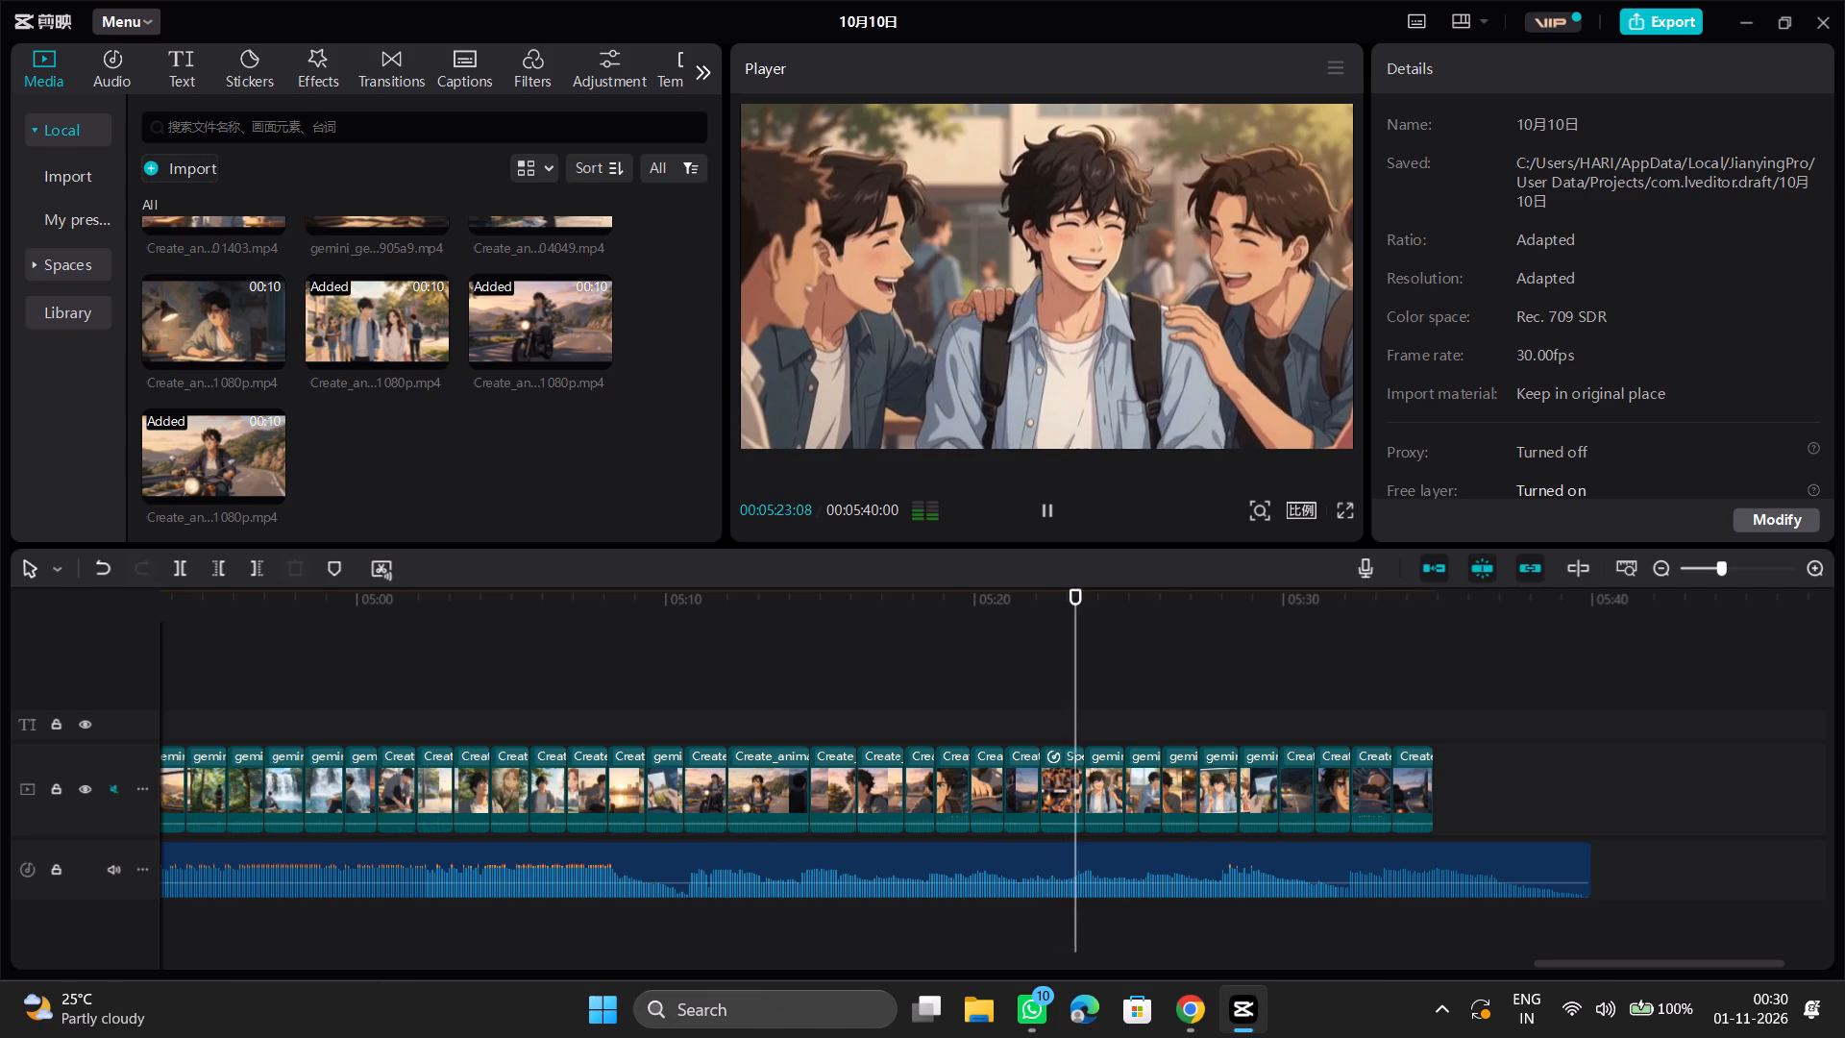
Move the scene of the rider seen from behind beside the truck from the track's end to about 05:22, before the speed-adjusted scene.
{"action": "left_click", "coordinate": [1320, 683]}
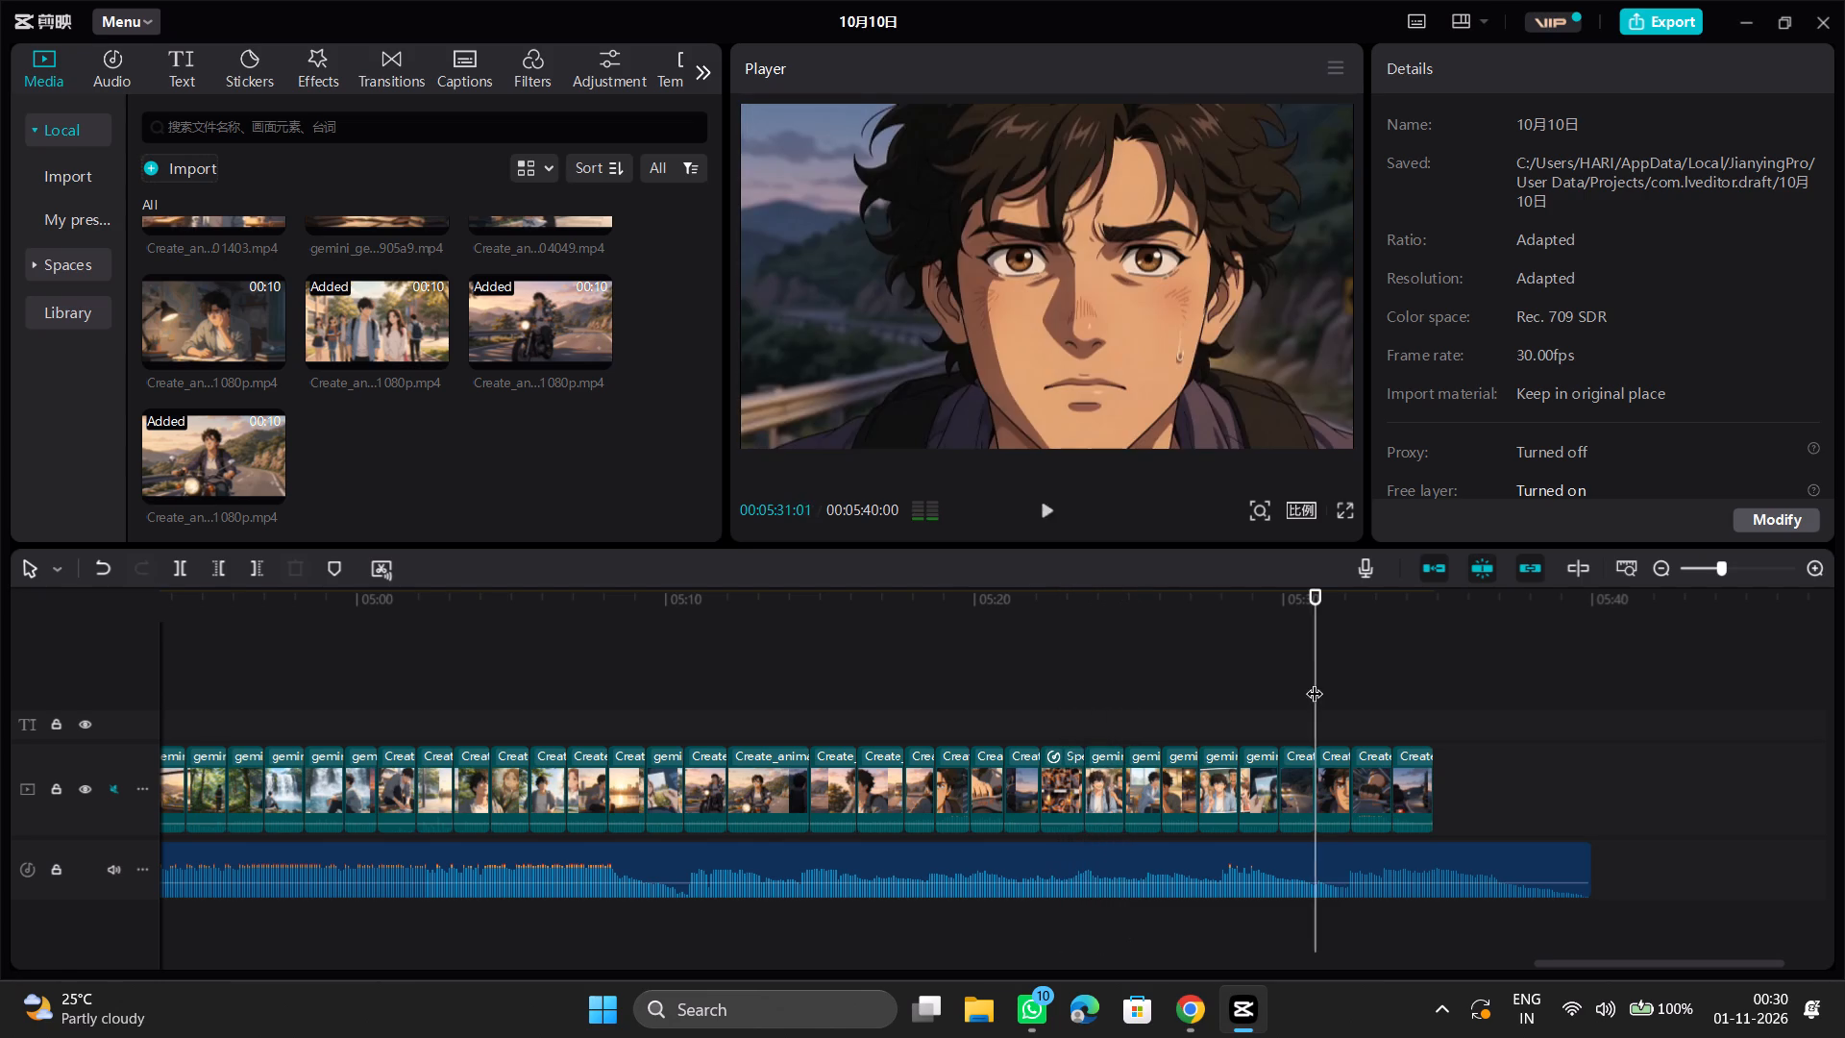
{"action": "key", "text": "space"}
{"action": "left_click", "coordinate": [1394, 699]}
{"action": "key", "text": "space"}
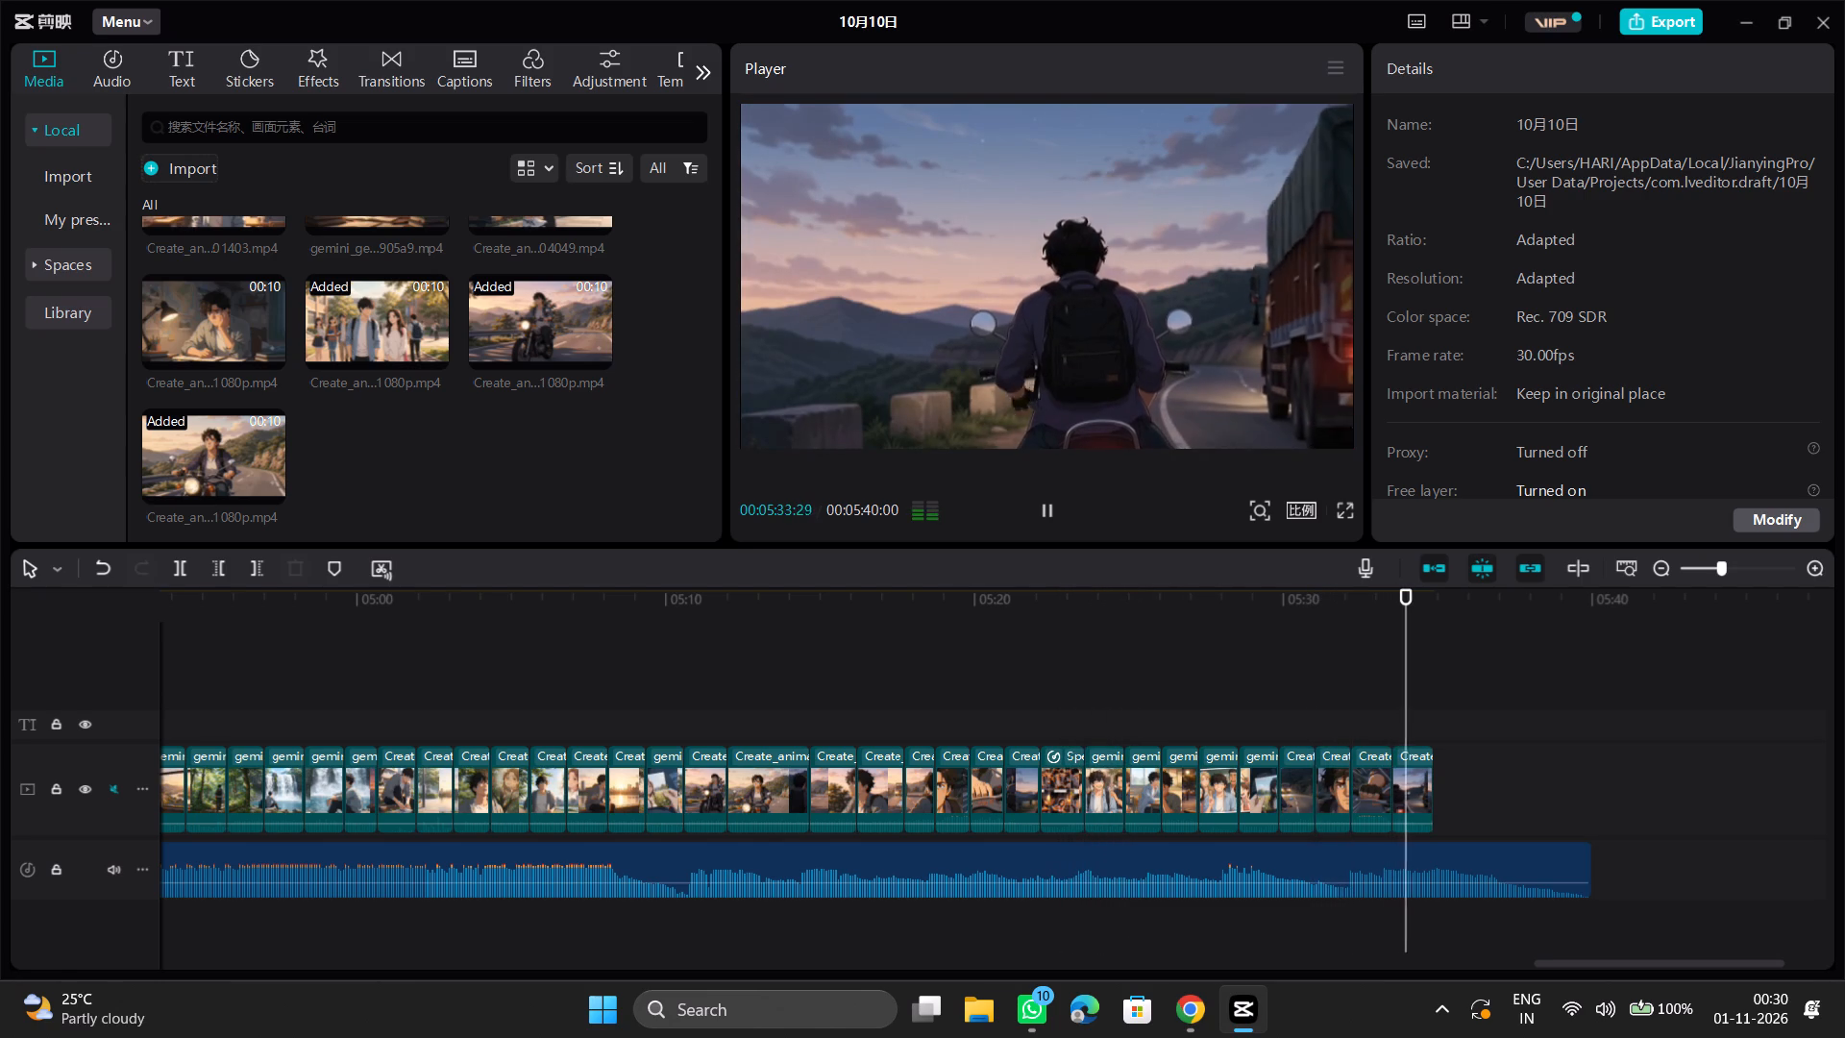
{"action": "key", "text": "space"}
{"action": "left_click", "coordinate": [1411, 768]}
{"action": "left_click_drag", "start_coordinate": [1406, 775], "coordinate": [1016, 771]}
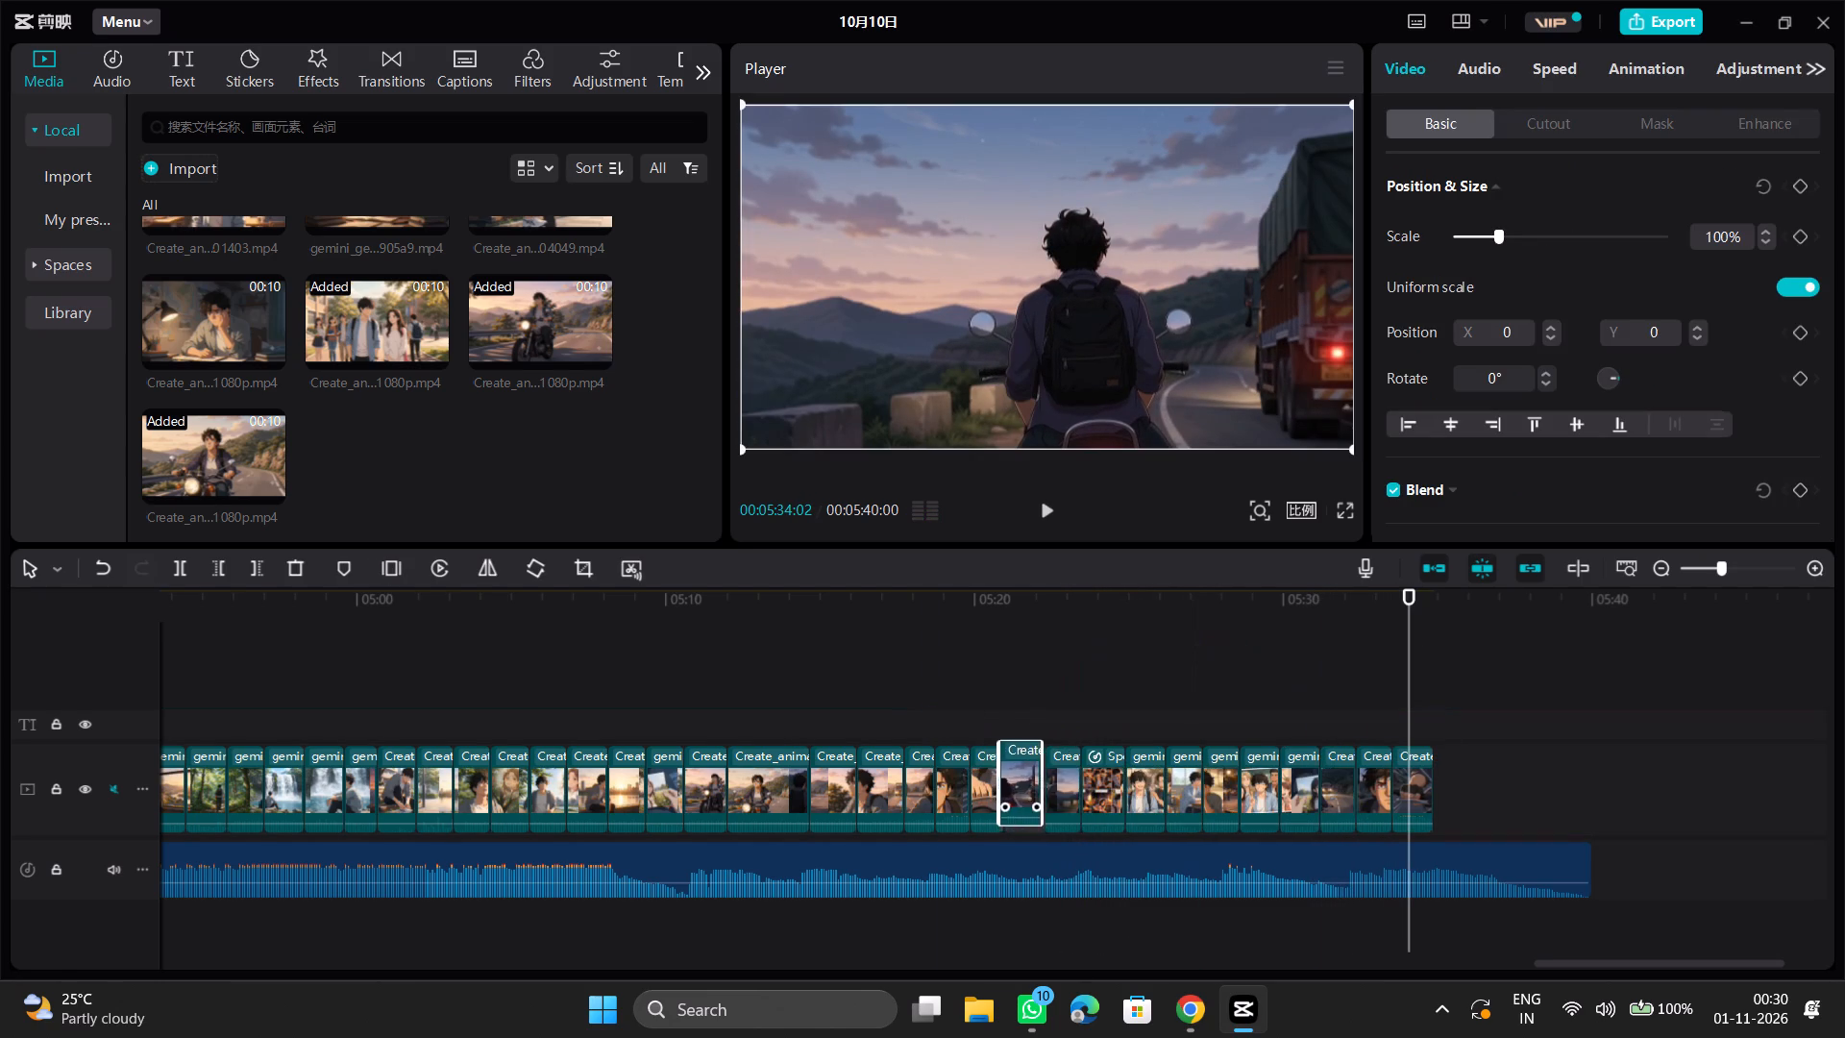
{"action": "left_click_drag", "start_coordinate": [1016, 771], "coordinate": [1053, 776]}
Play through to about 05:31 and delete the three leftover motorcycle scenes at the end of the video track.
{"action": "left_click", "coordinate": [1021, 717]}
{"action": "key", "text": "space"}
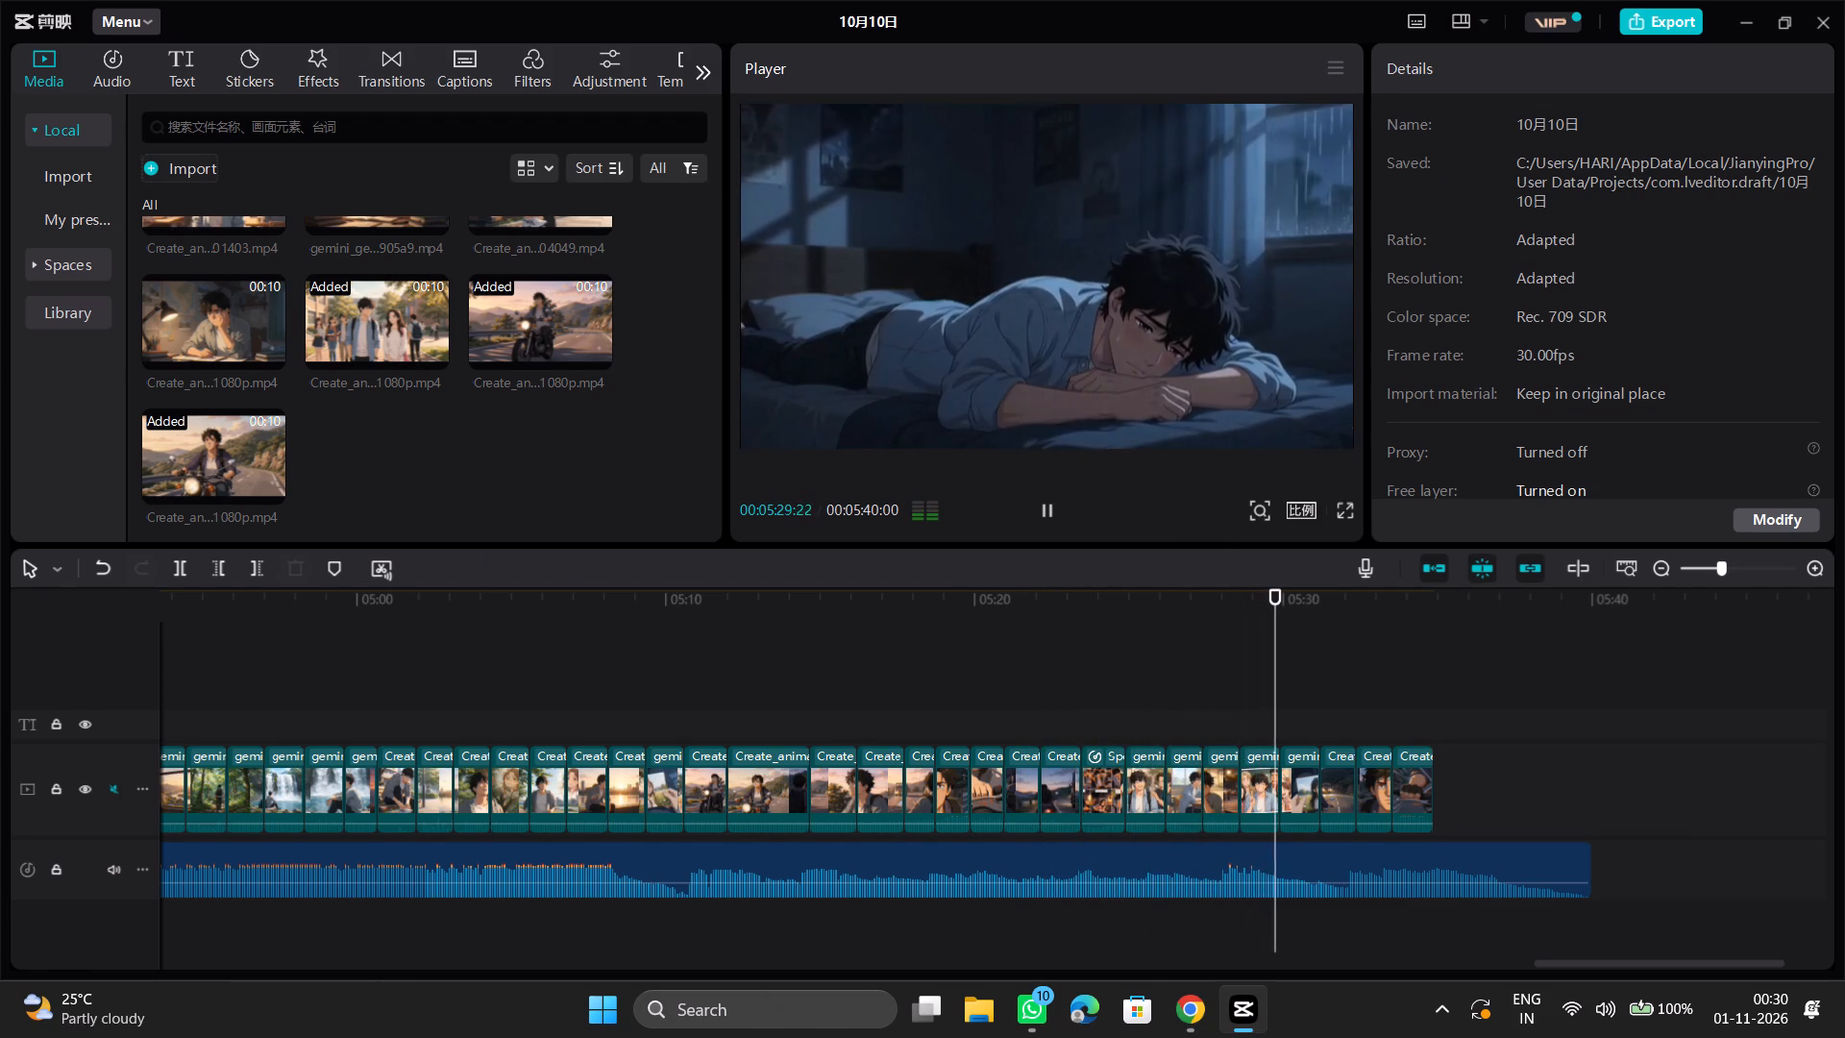
{"action": "key", "text": "space"}
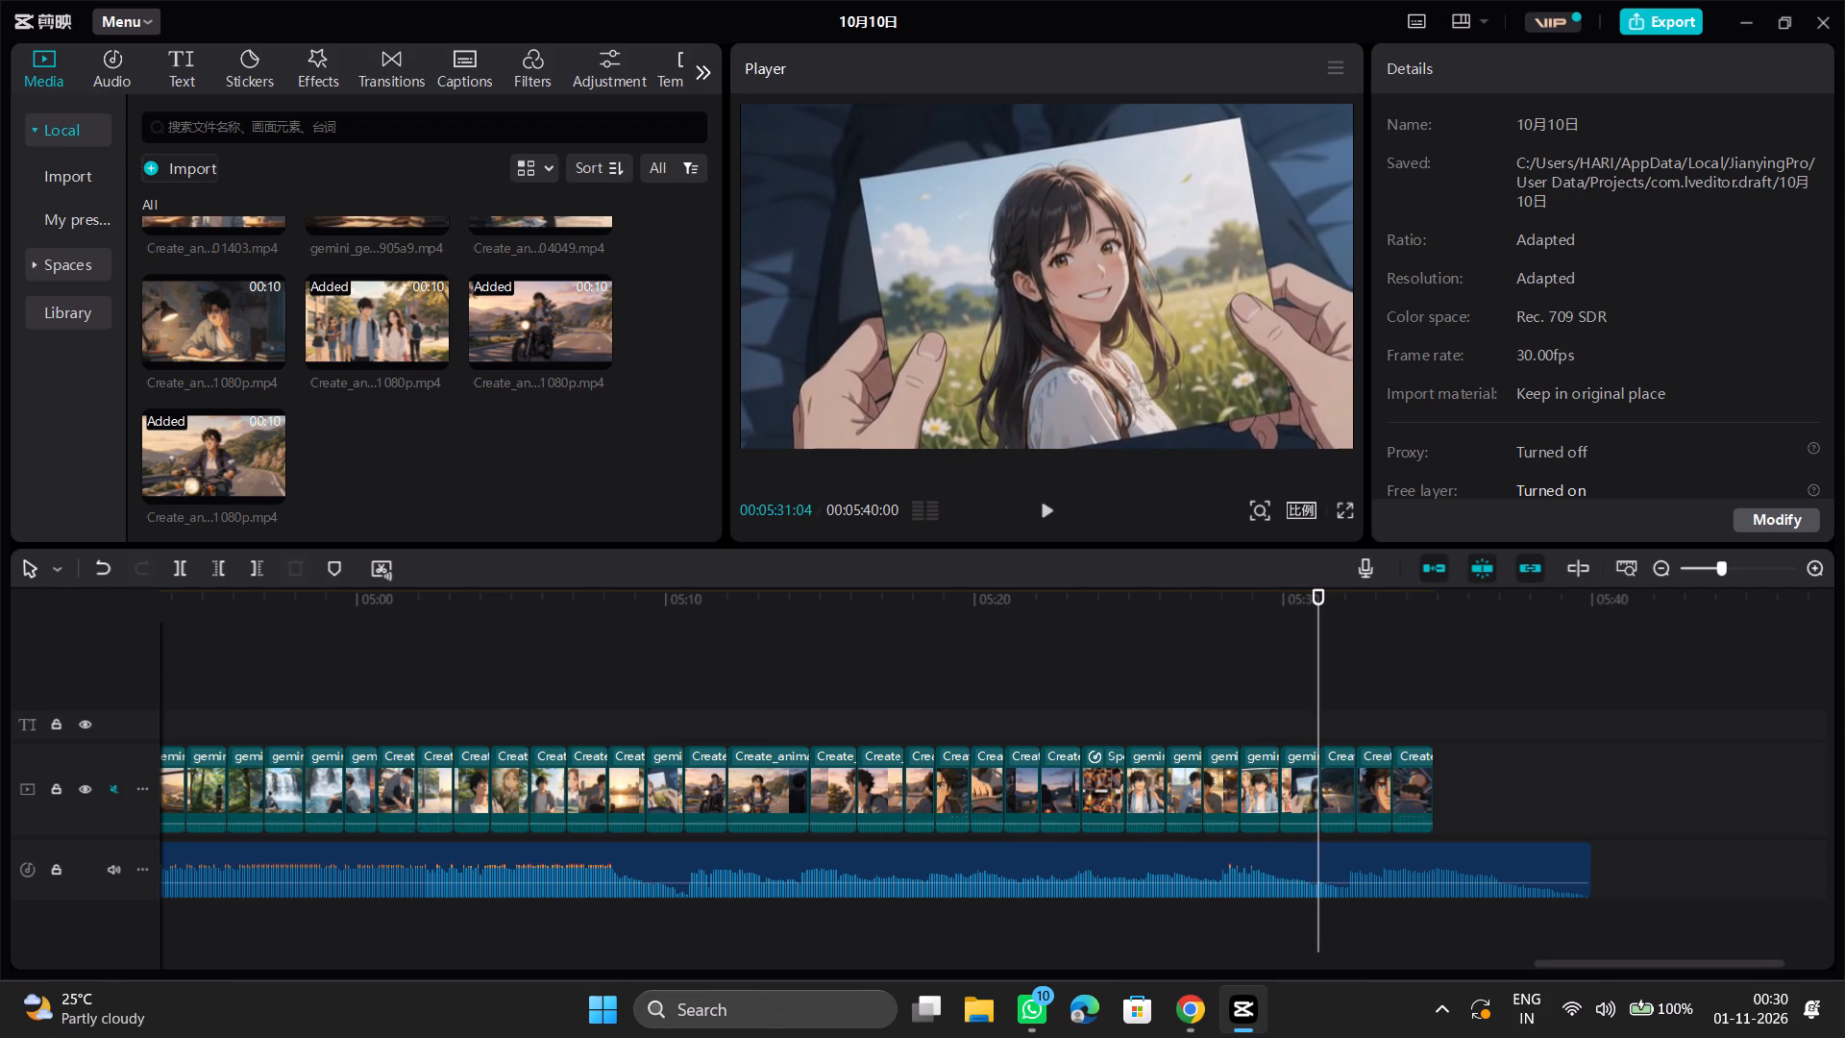
{"action": "left_click_drag", "start_coordinate": [1457, 714], "coordinate": [1349, 789]}
{"action": "key", "text": "Delete"}
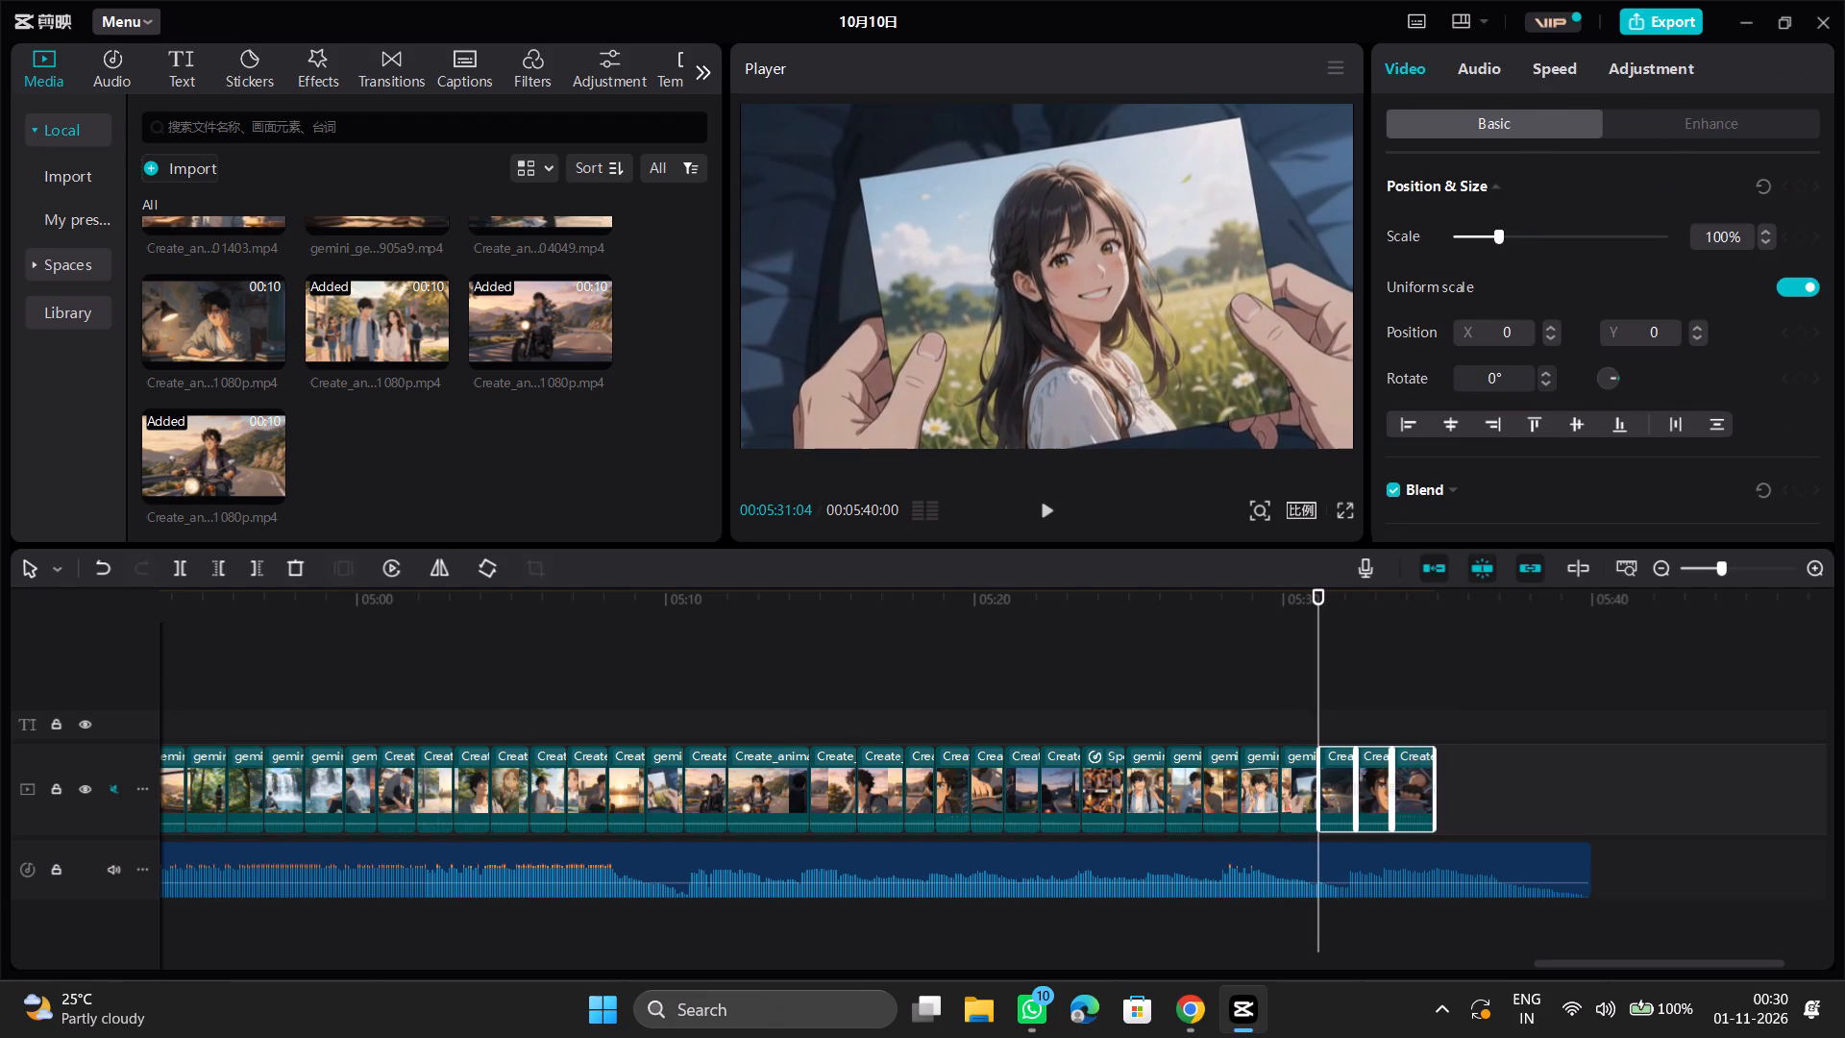
Review the transition into the motorcycle sequence and slow its opening scene at about 05:11 to 0.6x speed.
{"action": "left_click", "coordinate": [614, 690]}
{"action": "left_click", "coordinate": [578, 677]}
{"action": "key", "text": "space"}
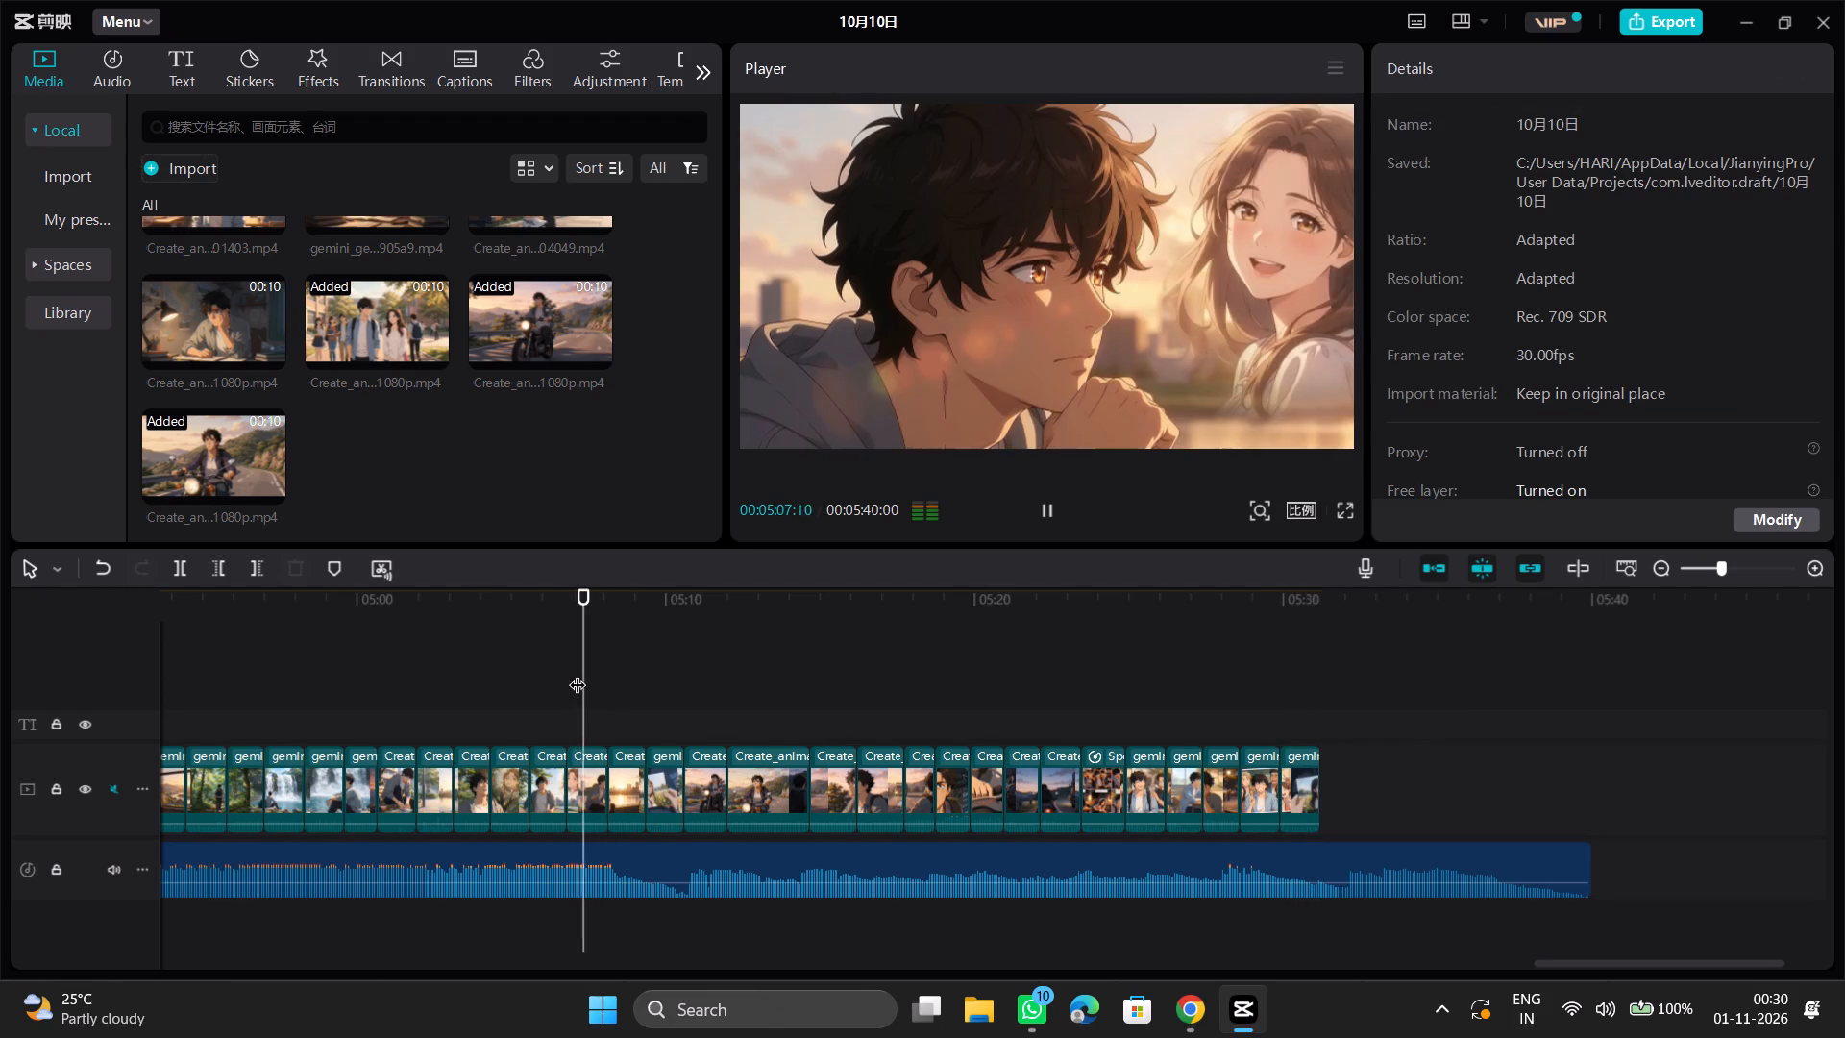
{"action": "left_click", "coordinate": [663, 683]}
{"action": "key", "text": "space"}
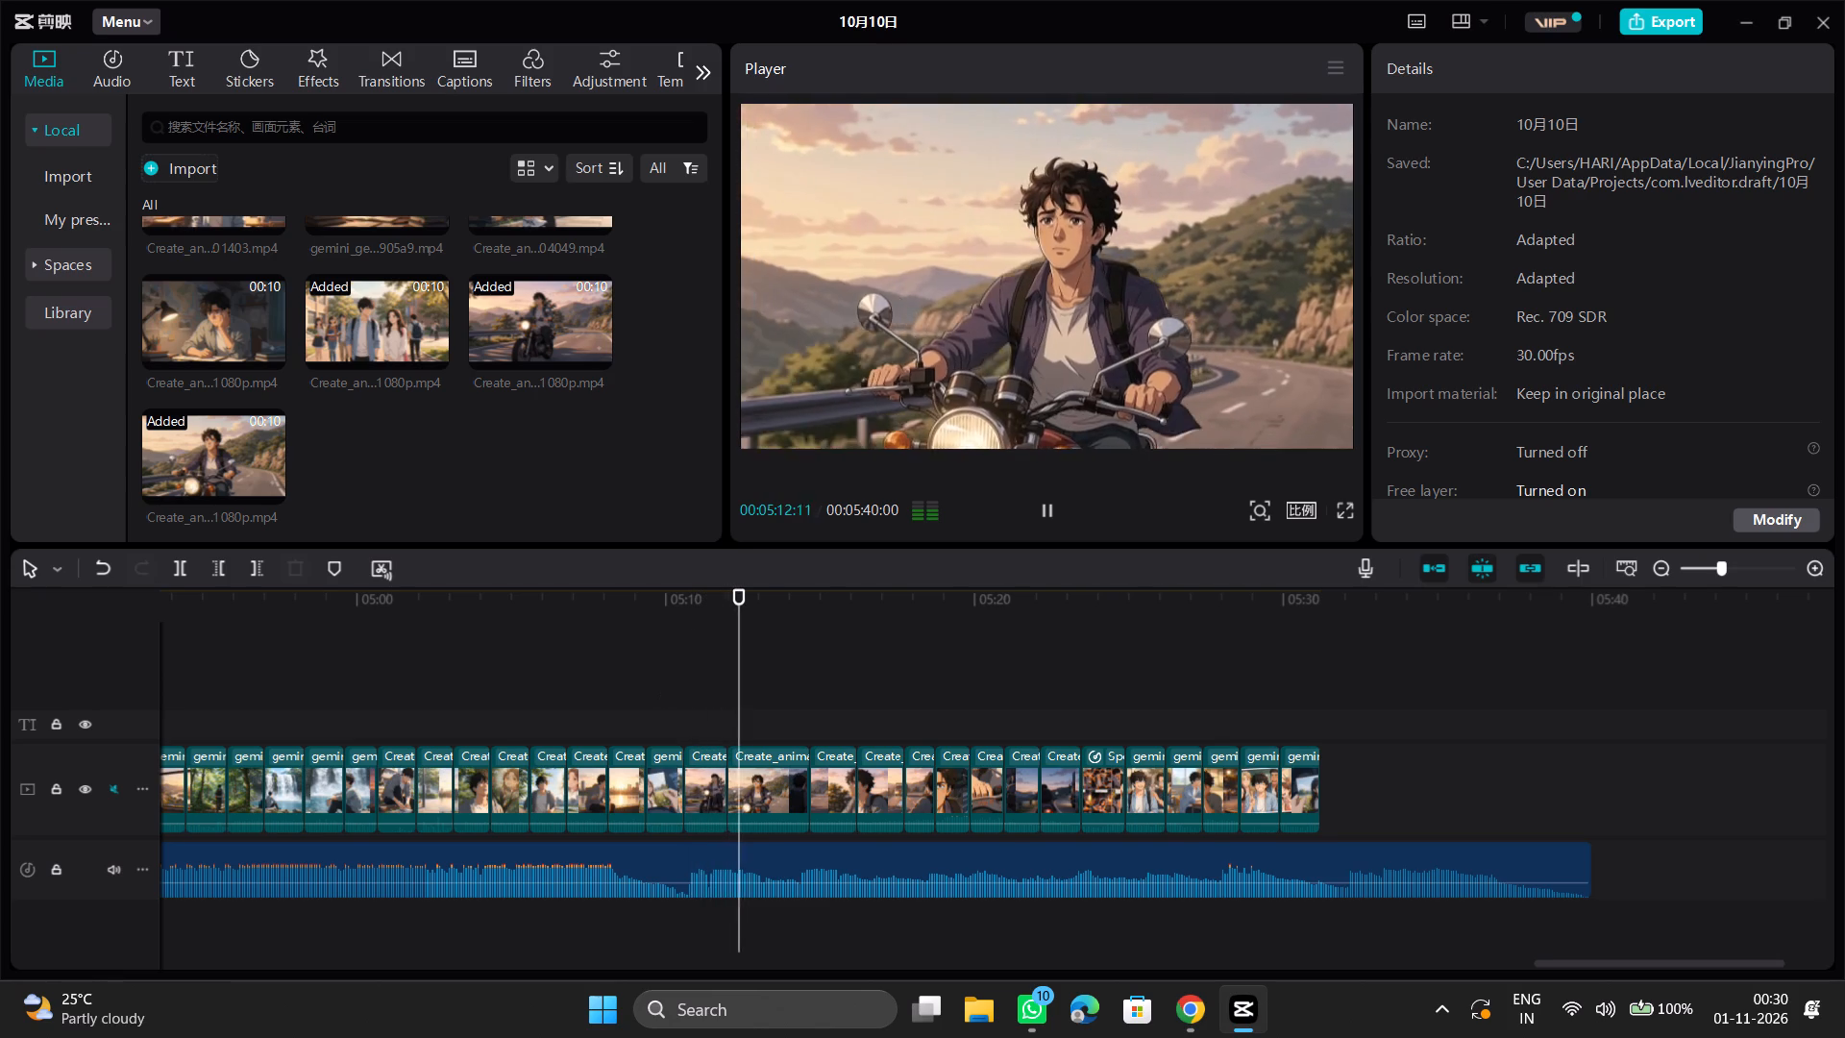
{"action": "left_click", "coordinate": [690, 689]}
{"action": "key", "text": "space"}
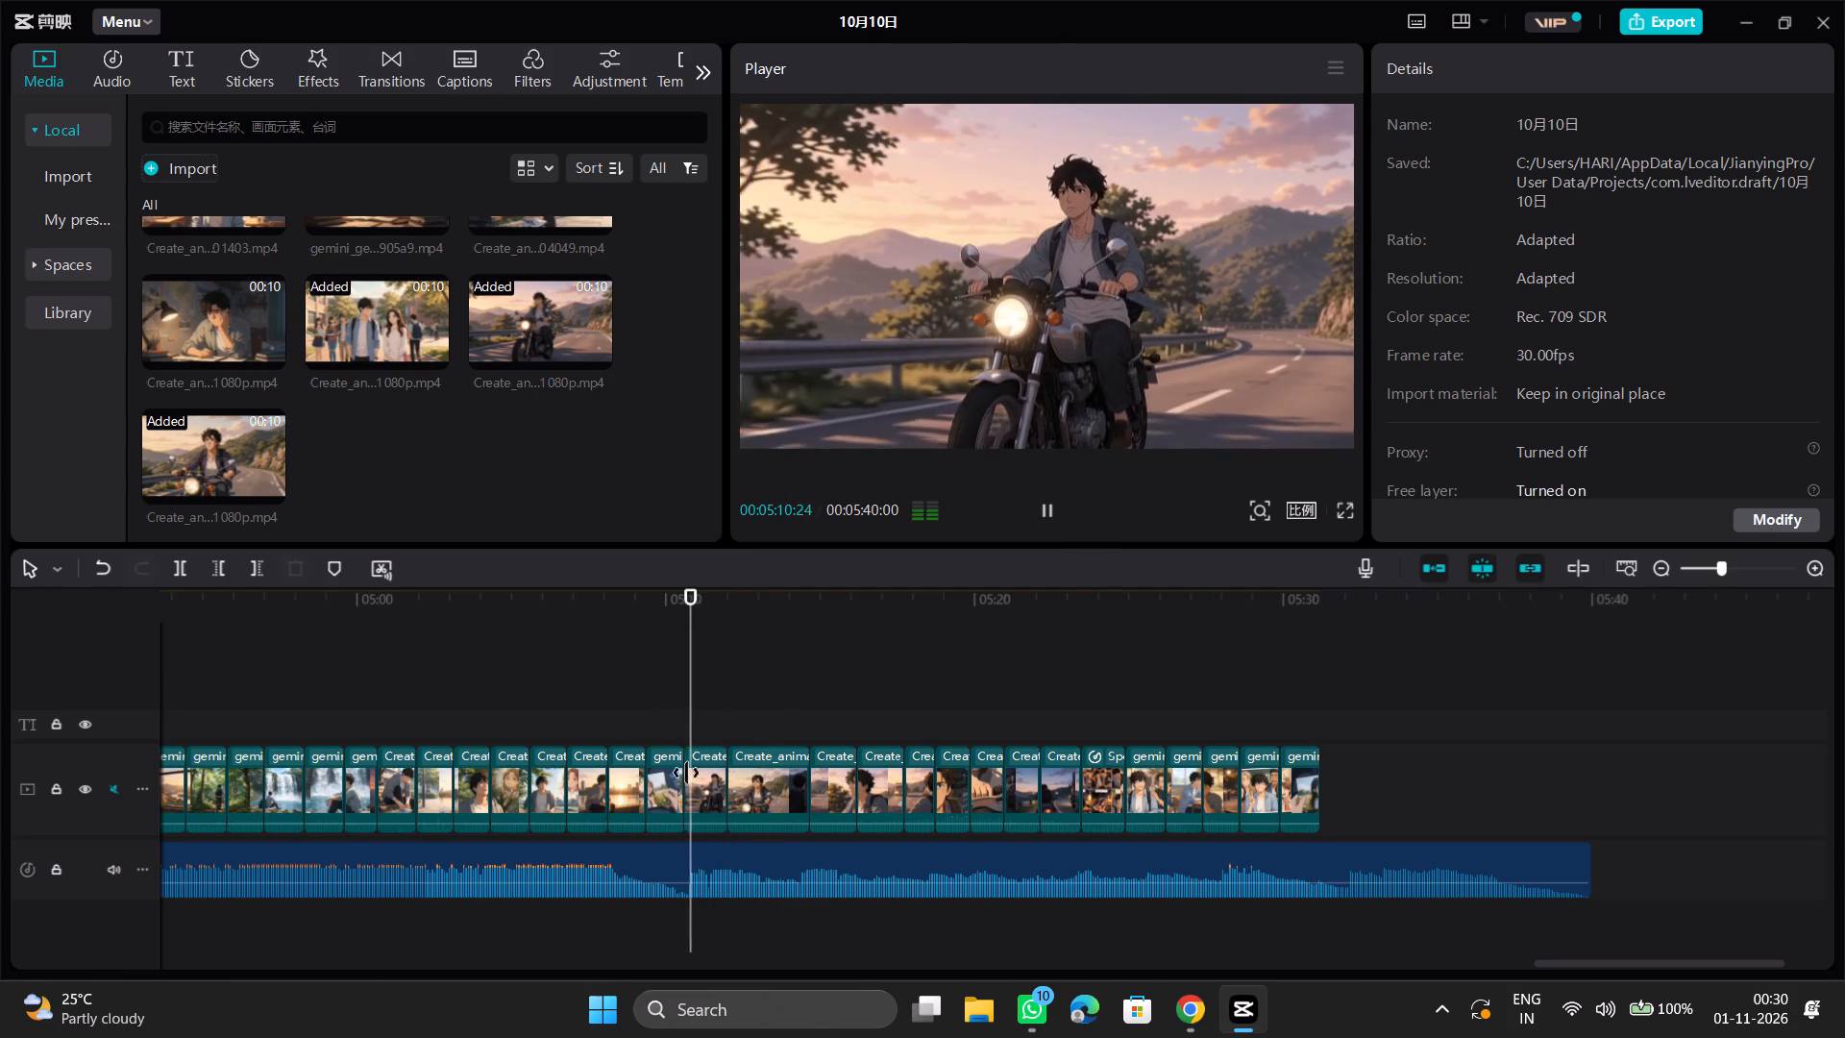
{"action": "key", "text": "space"}
{"action": "left_click", "coordinate": [701, 786]}
{"action": "left_click", "coordinate": [1540, 68]}
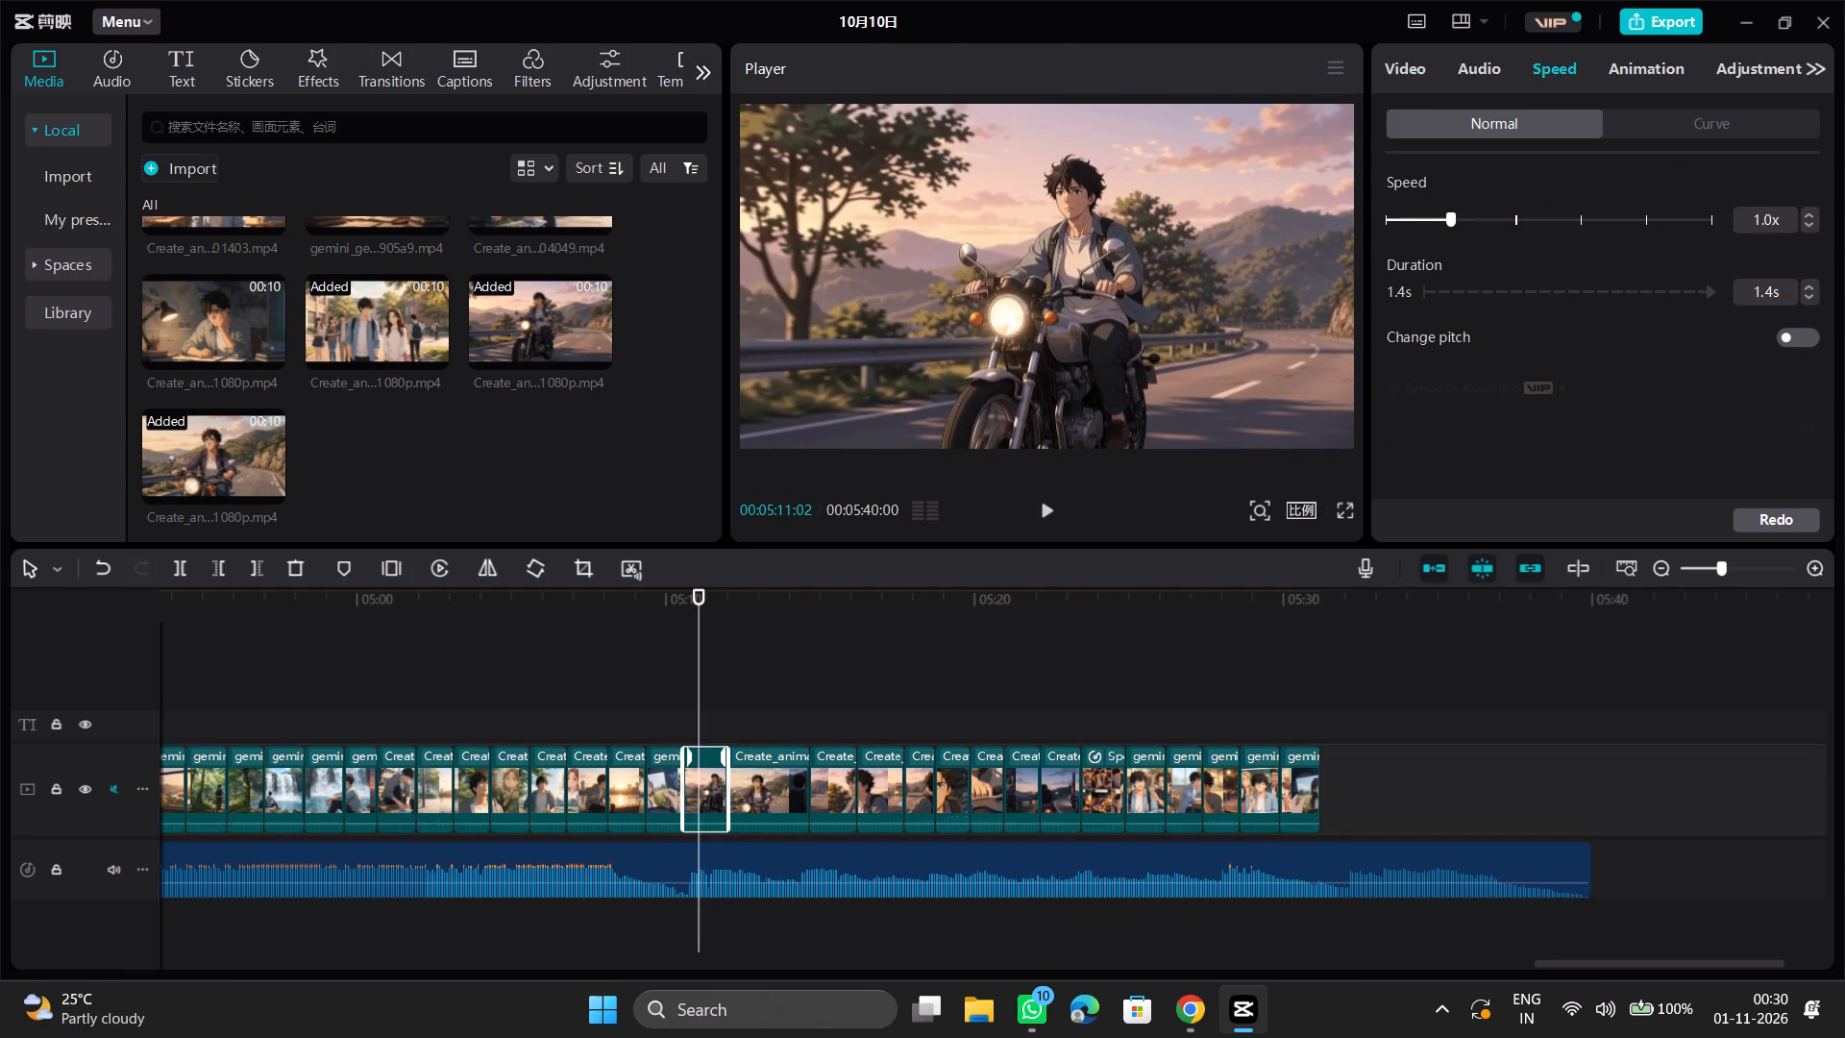
{"action": "left_click_drag", "start_coordinate": [1455, 214], "coordinate": [1421, 210]}
{"action": "key", "text": "space"}
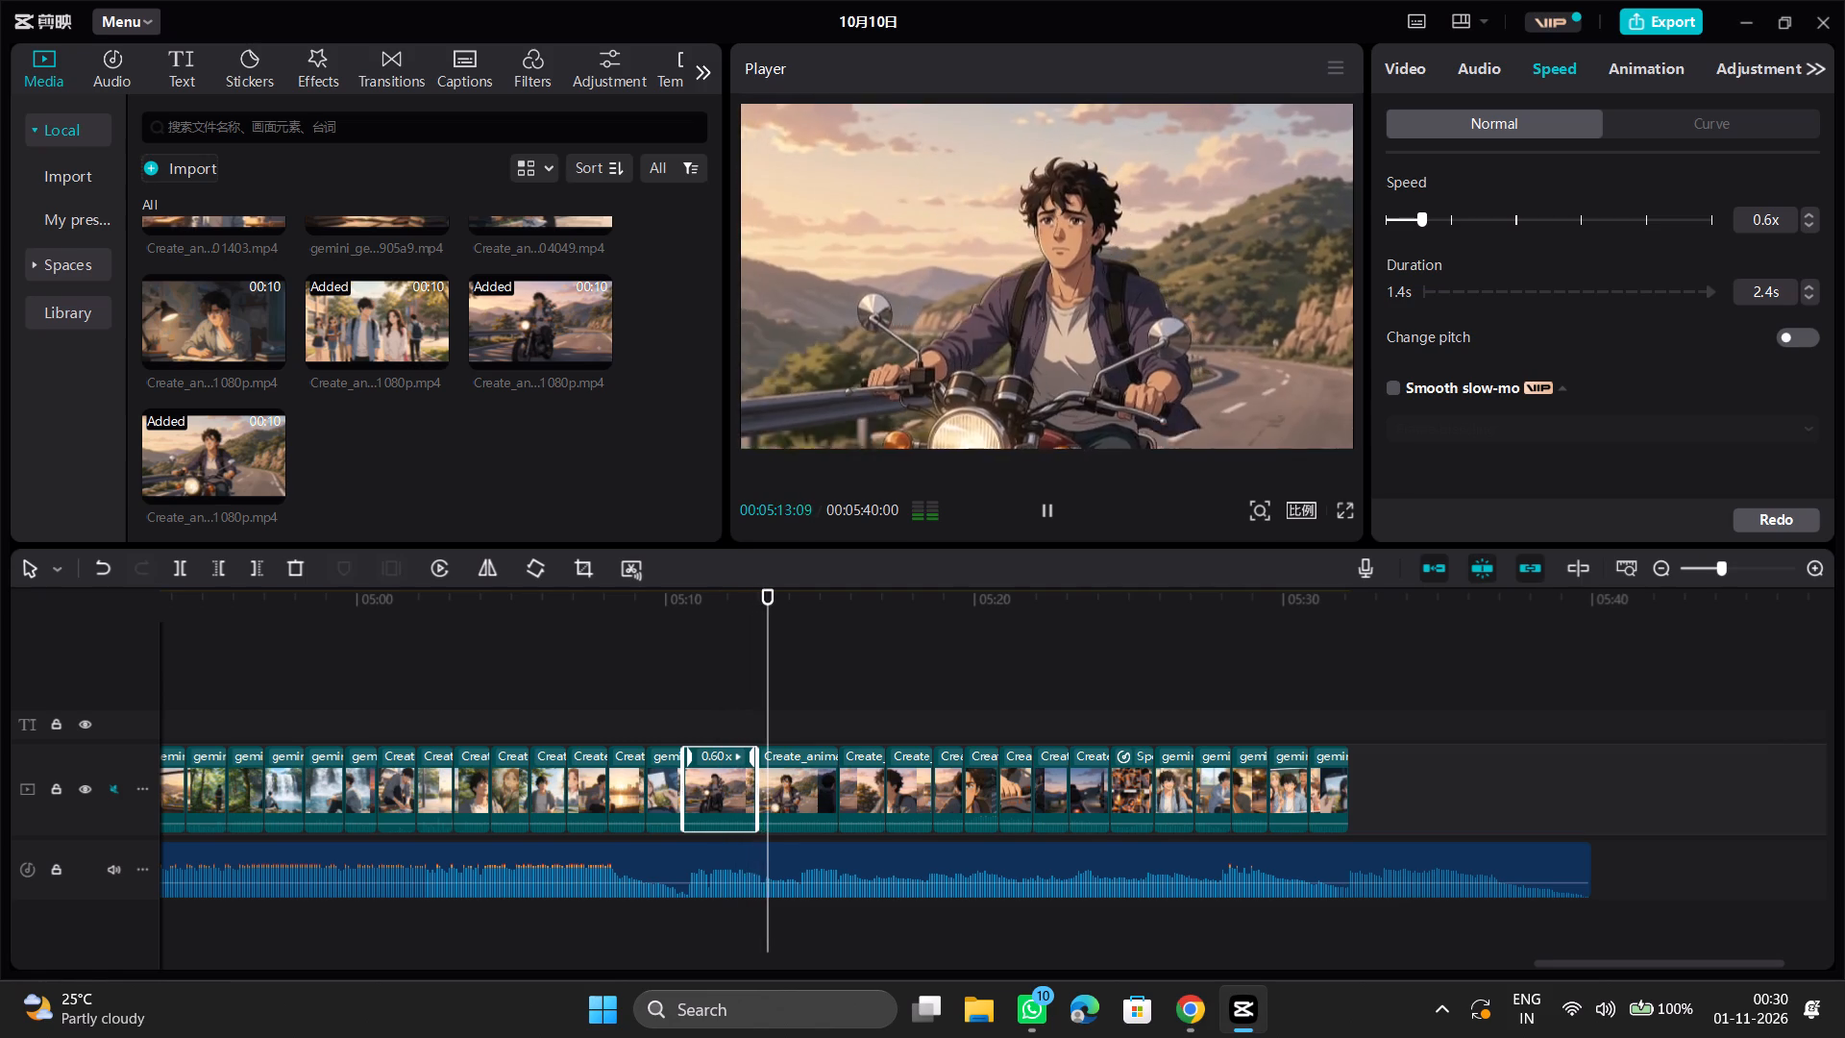
Review the following long scene of the rider imagining the woman and slow it to 0.7x speed.
{"action": "key", "text": "space"}
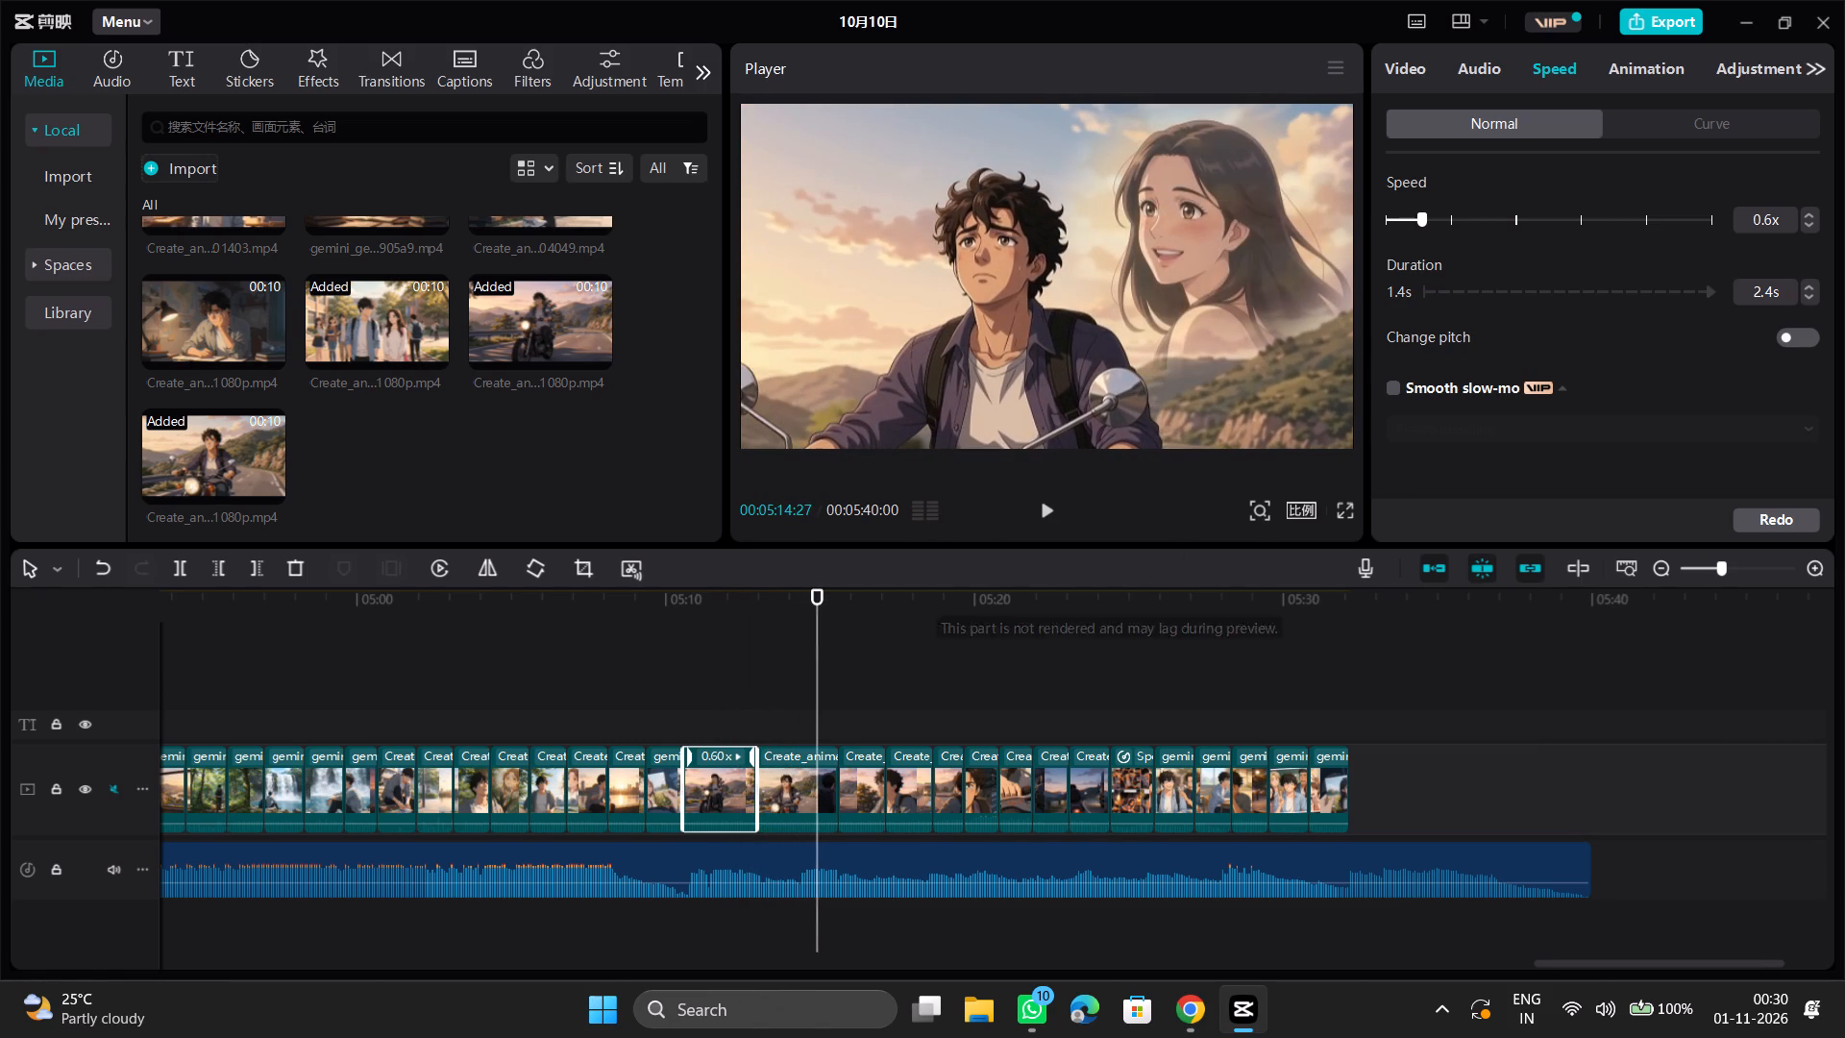
{"action": "key", "text": "space"}
{"action": "key", "text": "space"}
{"action": "left_click", "coordinate": [783, 715]}
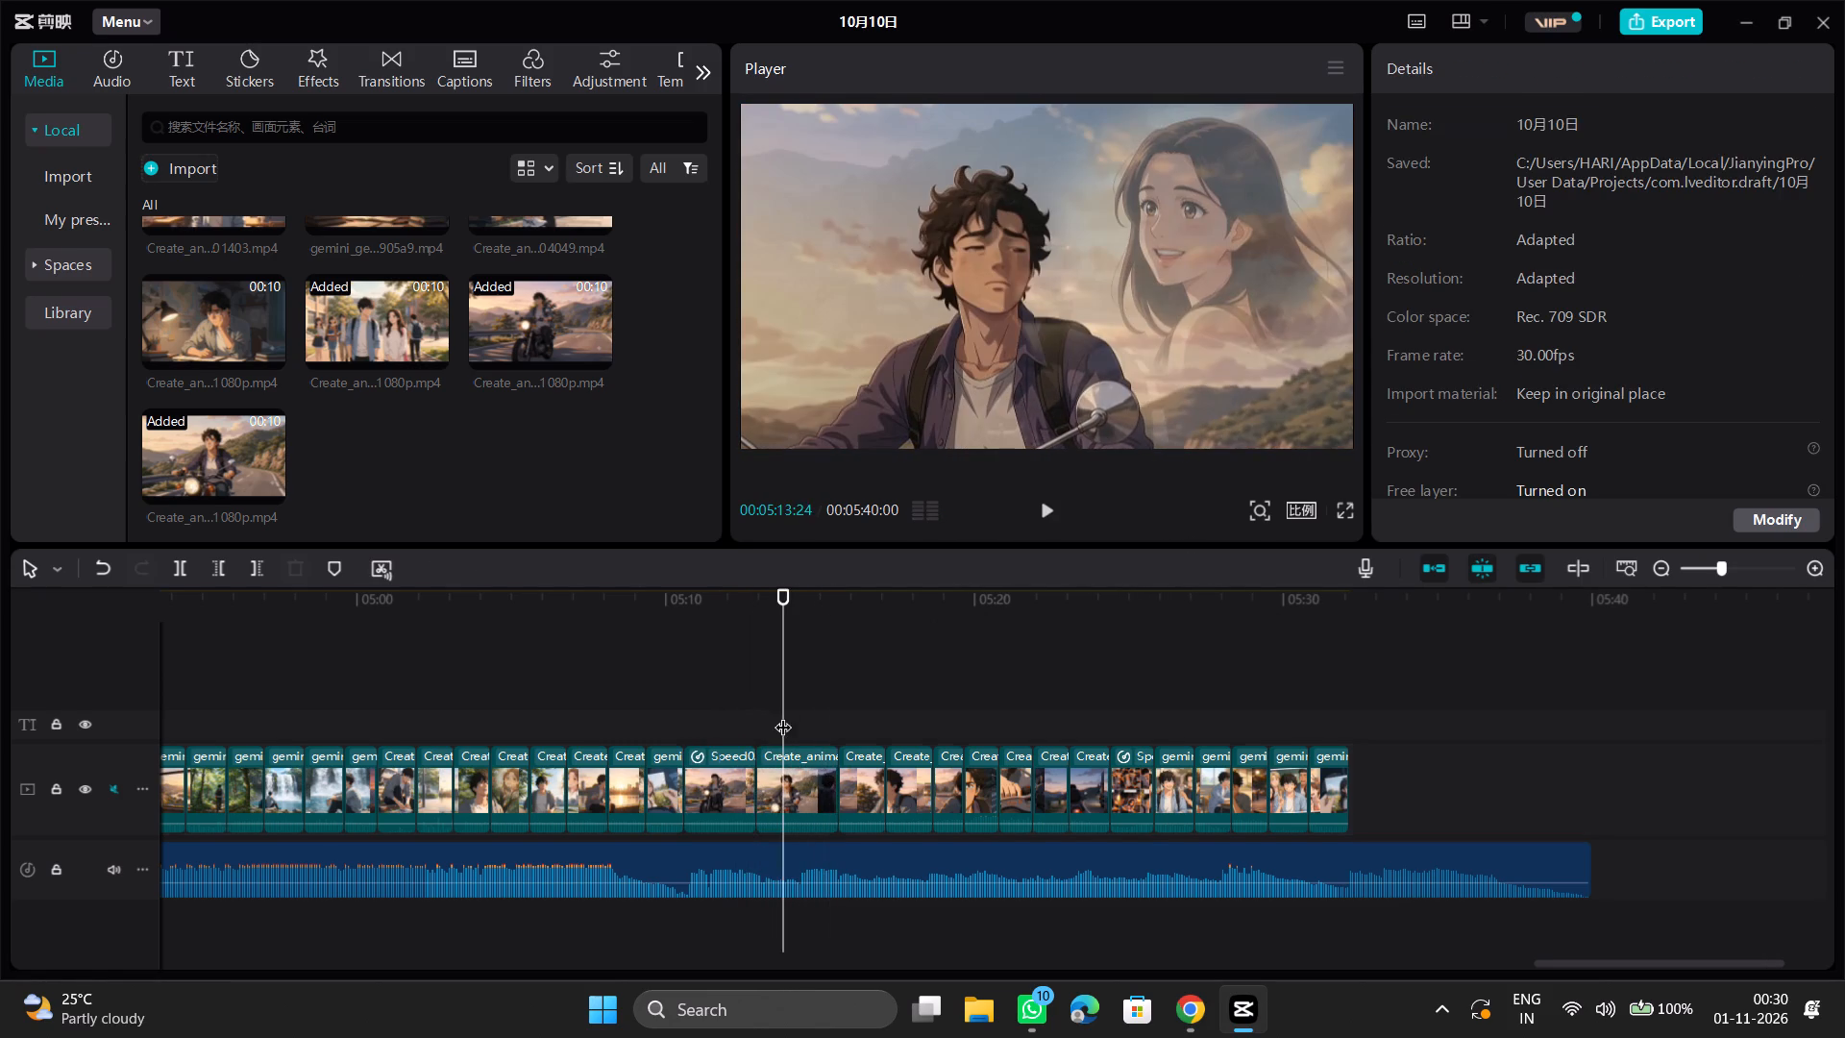
{"action": "key", "text": "space"}
{"action": "key", "text": "space"}
{"action": "left_click", "coordinate": [799, 770]}
{"action": "left_click", "coordinate": [1565, 83]}
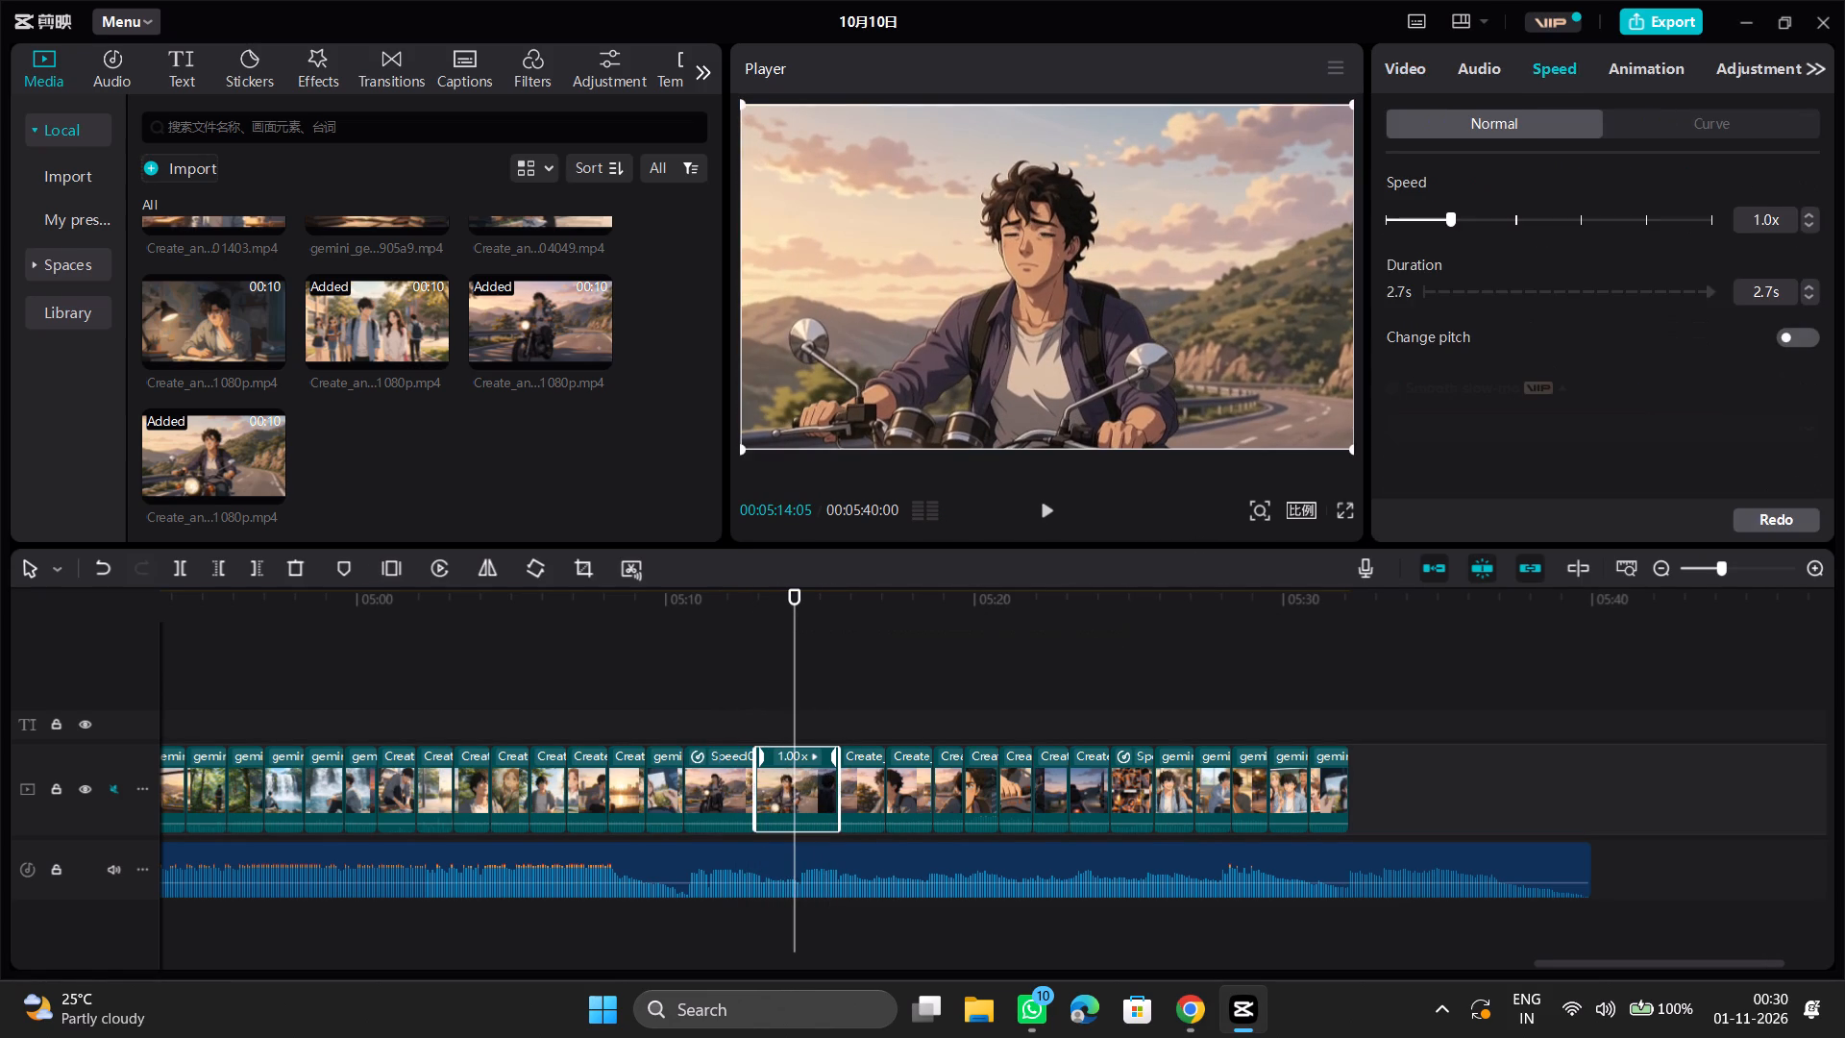
{"action": "left_click_drag", "start_coordinate": [1450, 221], "coordinate": [1433, 222]}
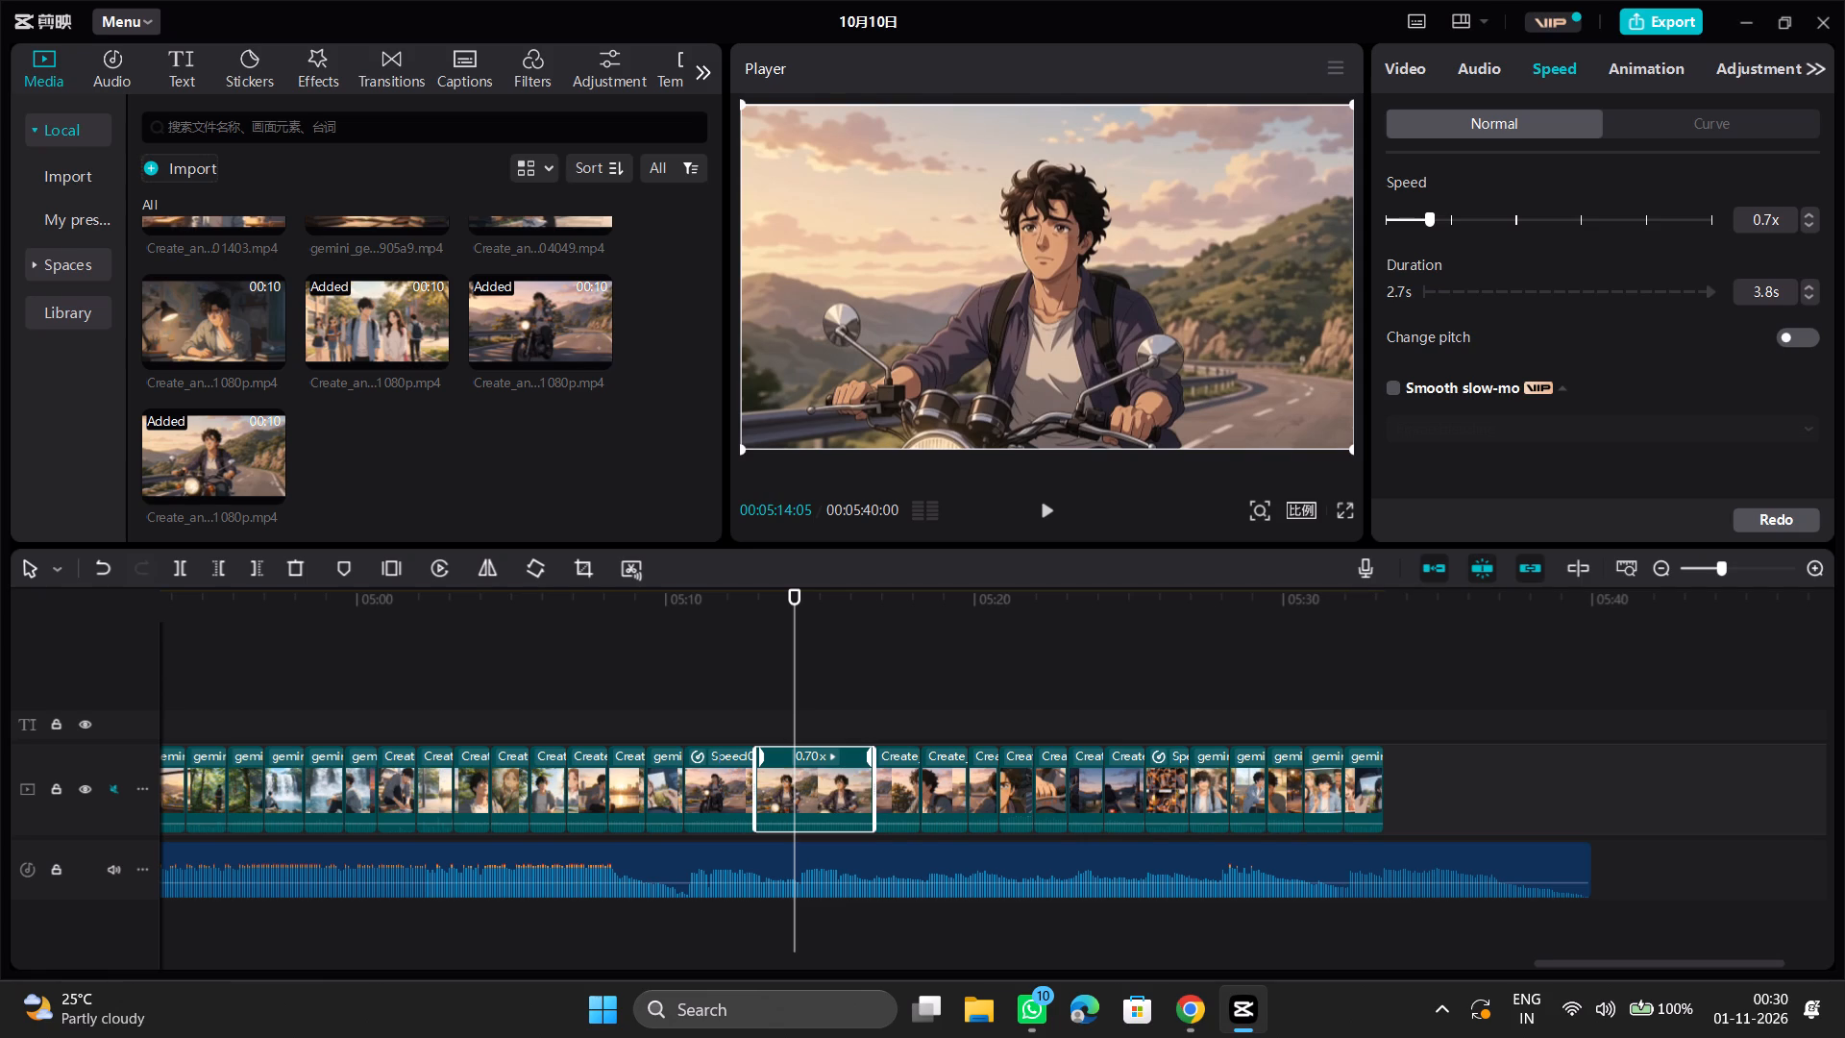
Enable Smooth slow-mo with Optical flow on the 0.7x rider scene.
{"action": "left_click", "coordinate": [1390, 389]}
{"action": "left_click", "coordinate": [1423, 429]}
{"action": "left_click", "coordinate": [1454, 515]}
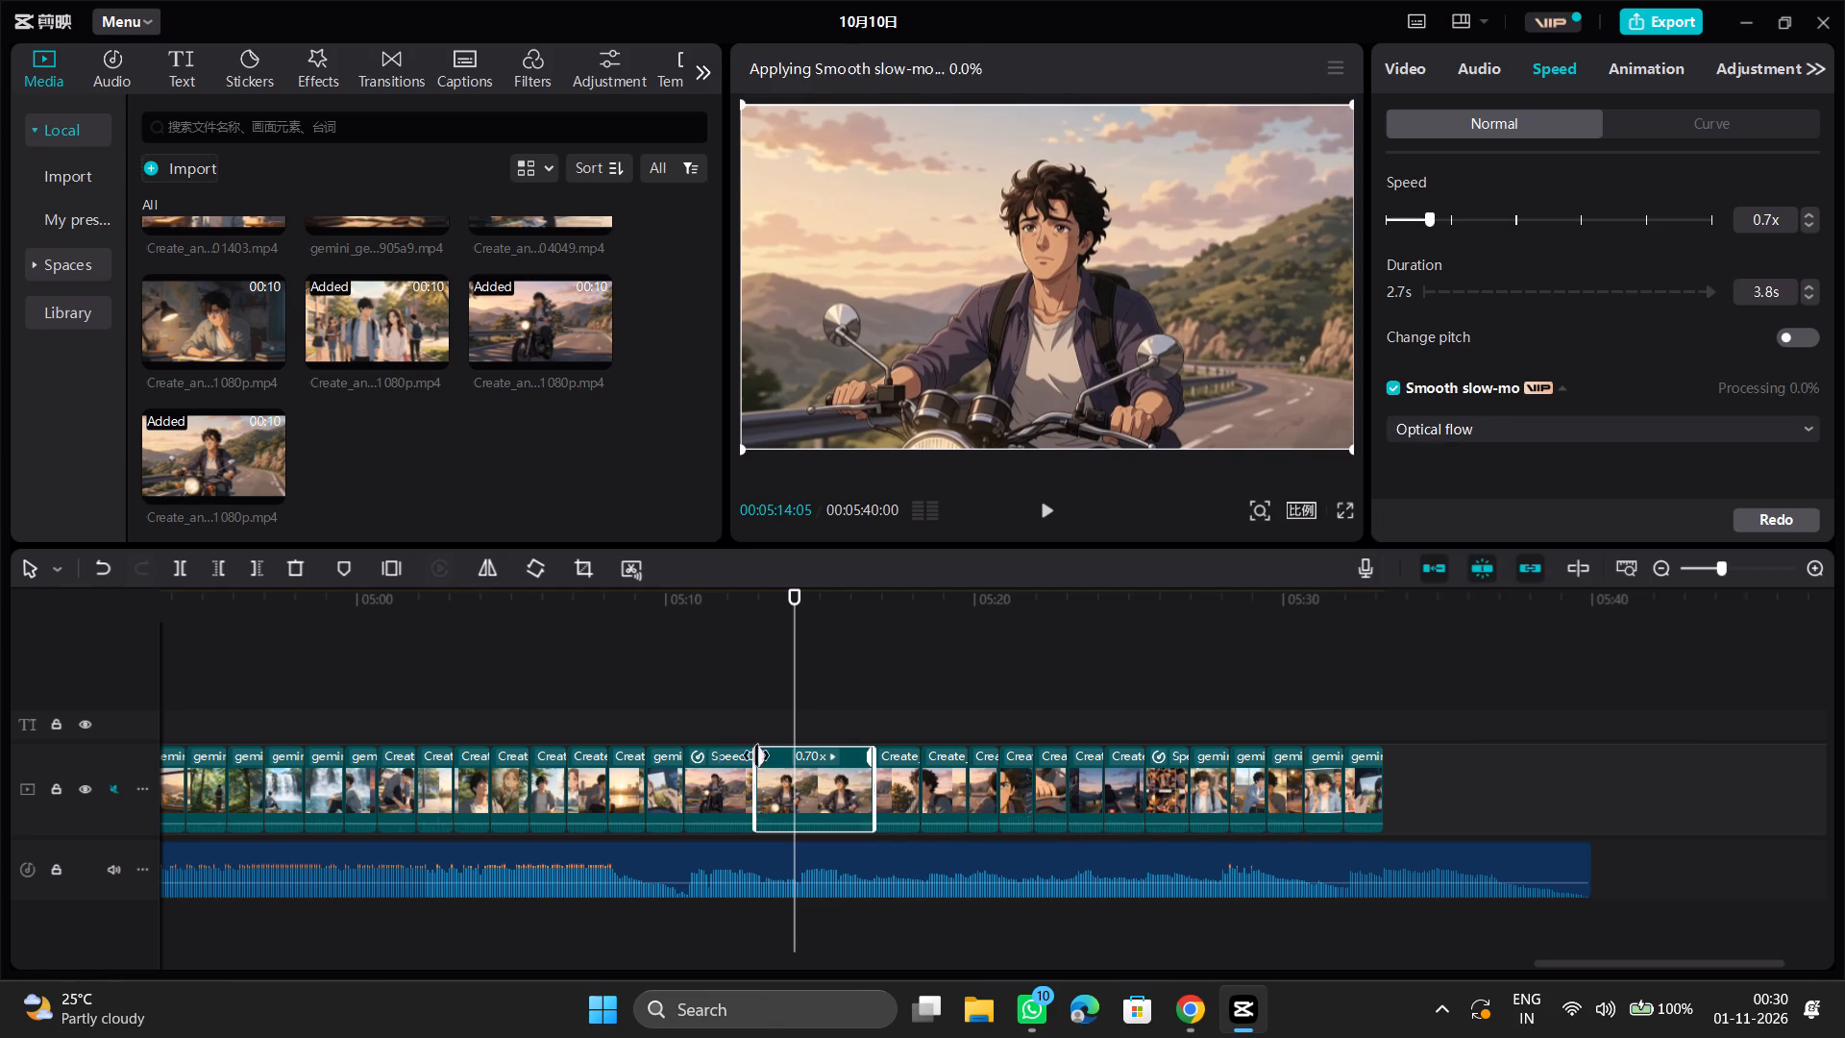
Enable Smooth slow-mo with Optical flow on the 0.6x opening motorcycle scene.
{"action": "left_click", "coordinate": [731, 757]}
{"action": "left_click", "coordinate": [1390, 390]}
{"action": "left_click", "coordinate": [1435, 432]}
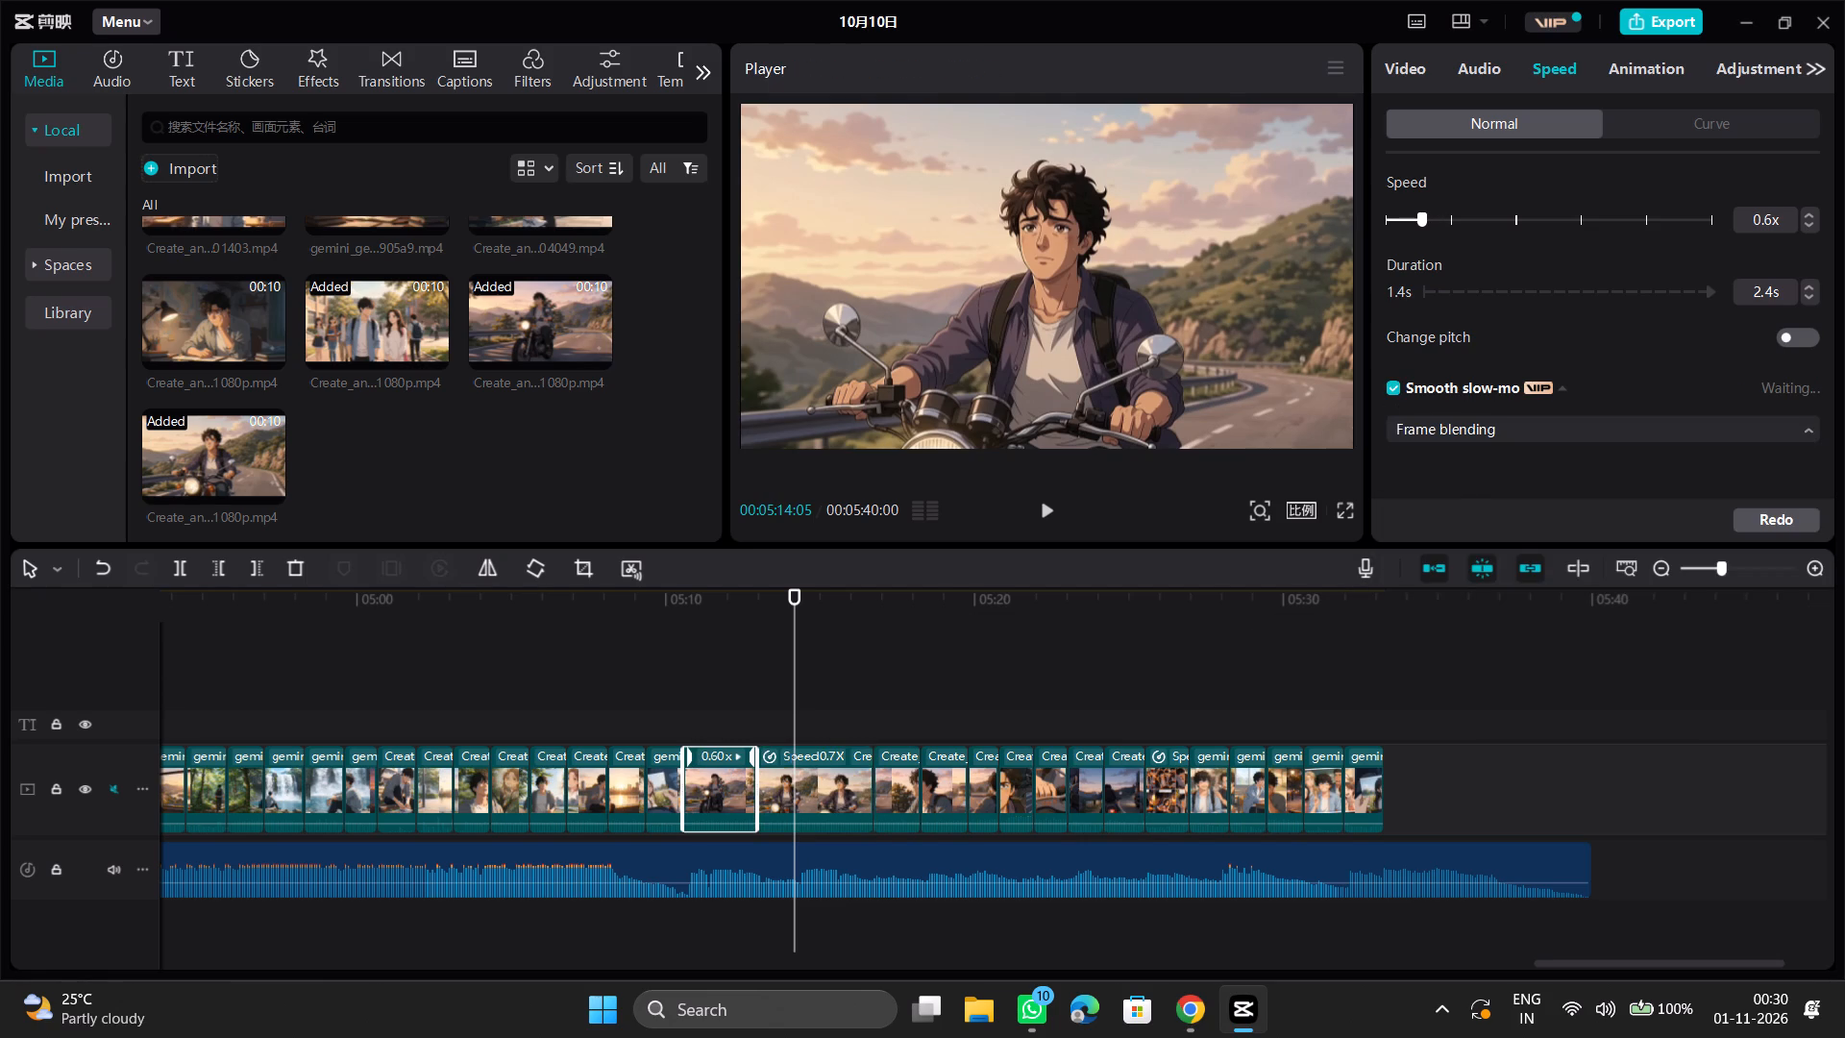
{"action": "left_click", "coordinate": [1457, 520]}
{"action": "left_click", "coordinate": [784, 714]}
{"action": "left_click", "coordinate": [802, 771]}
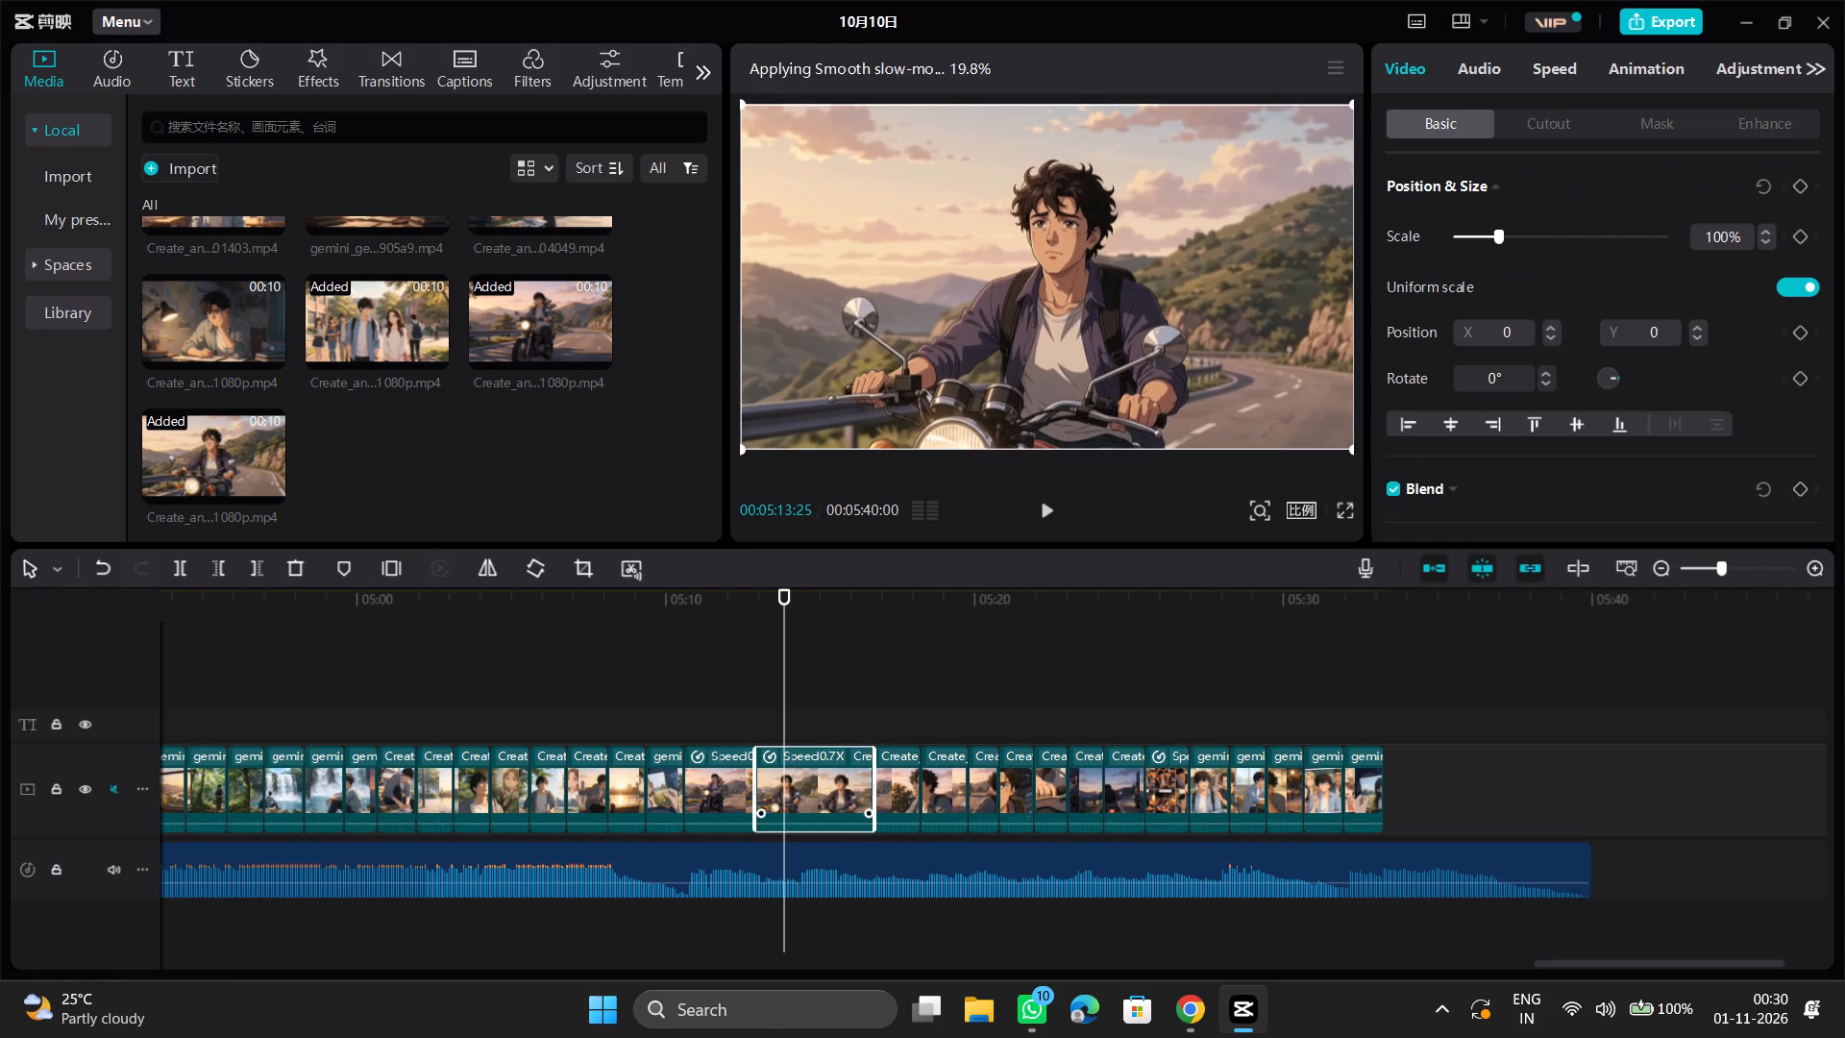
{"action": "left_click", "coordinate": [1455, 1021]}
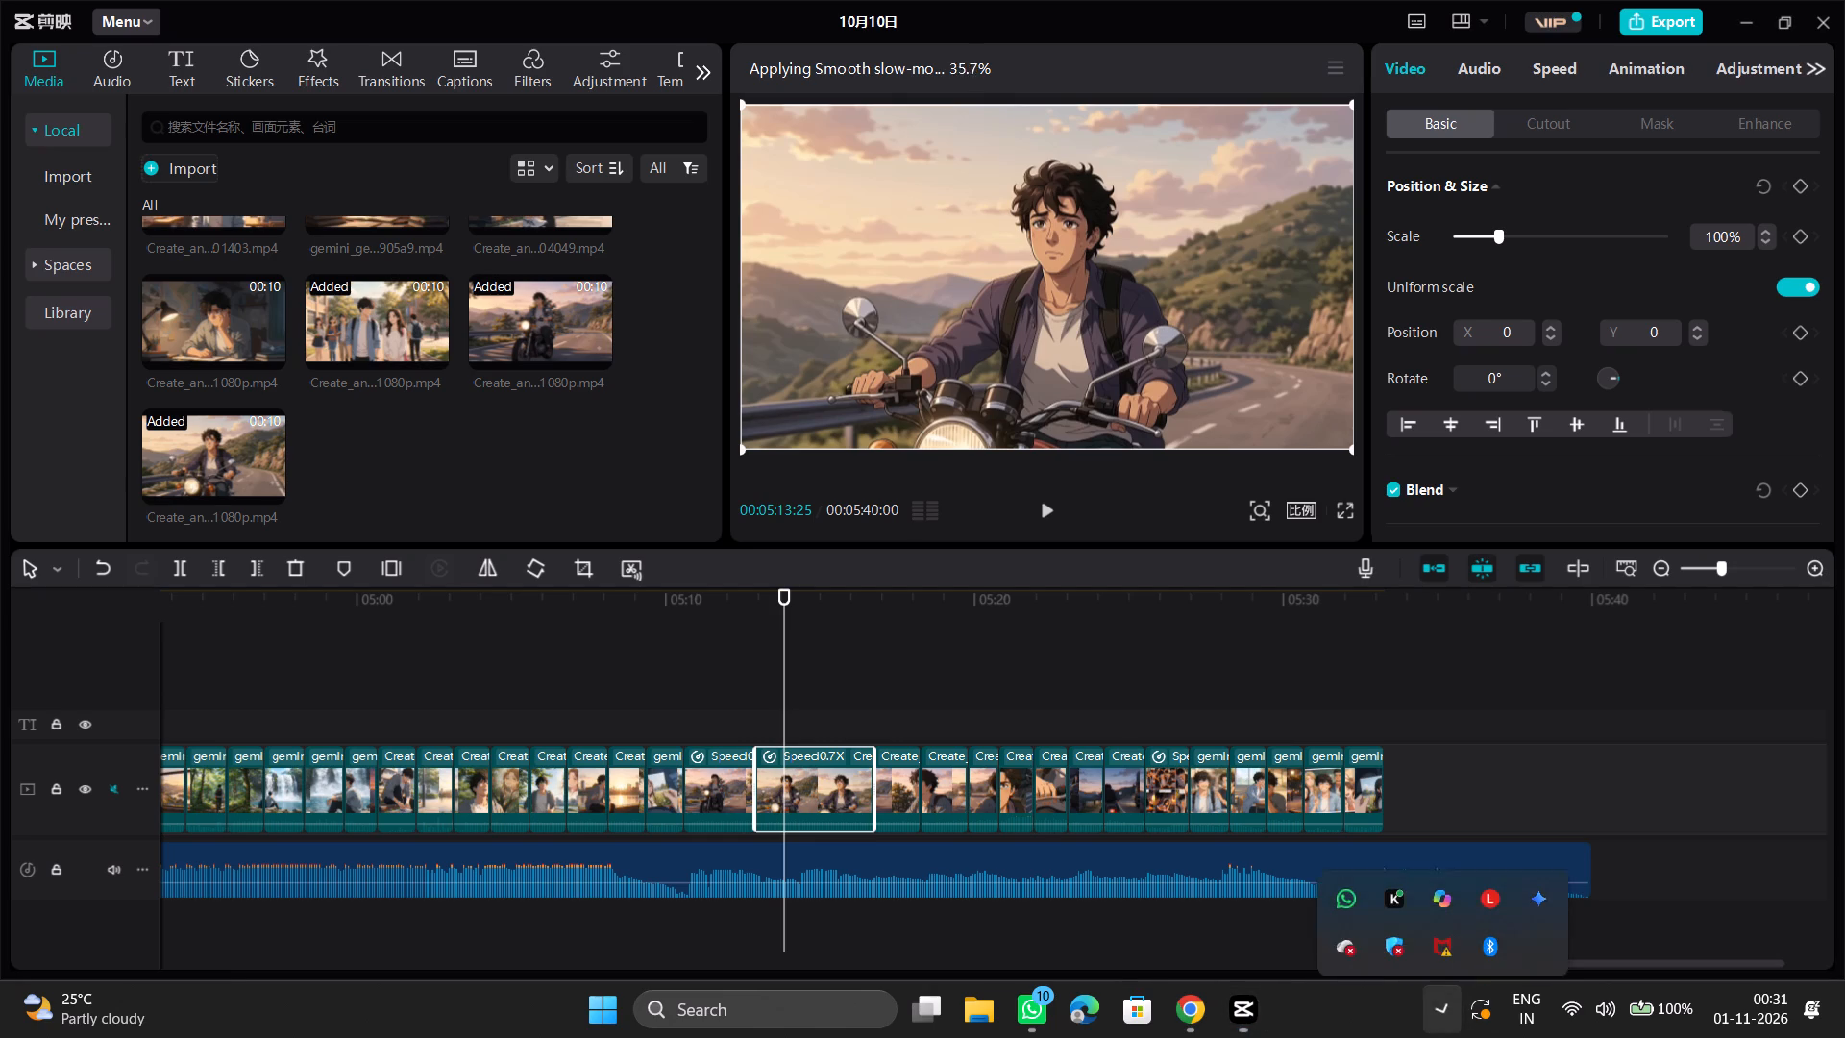
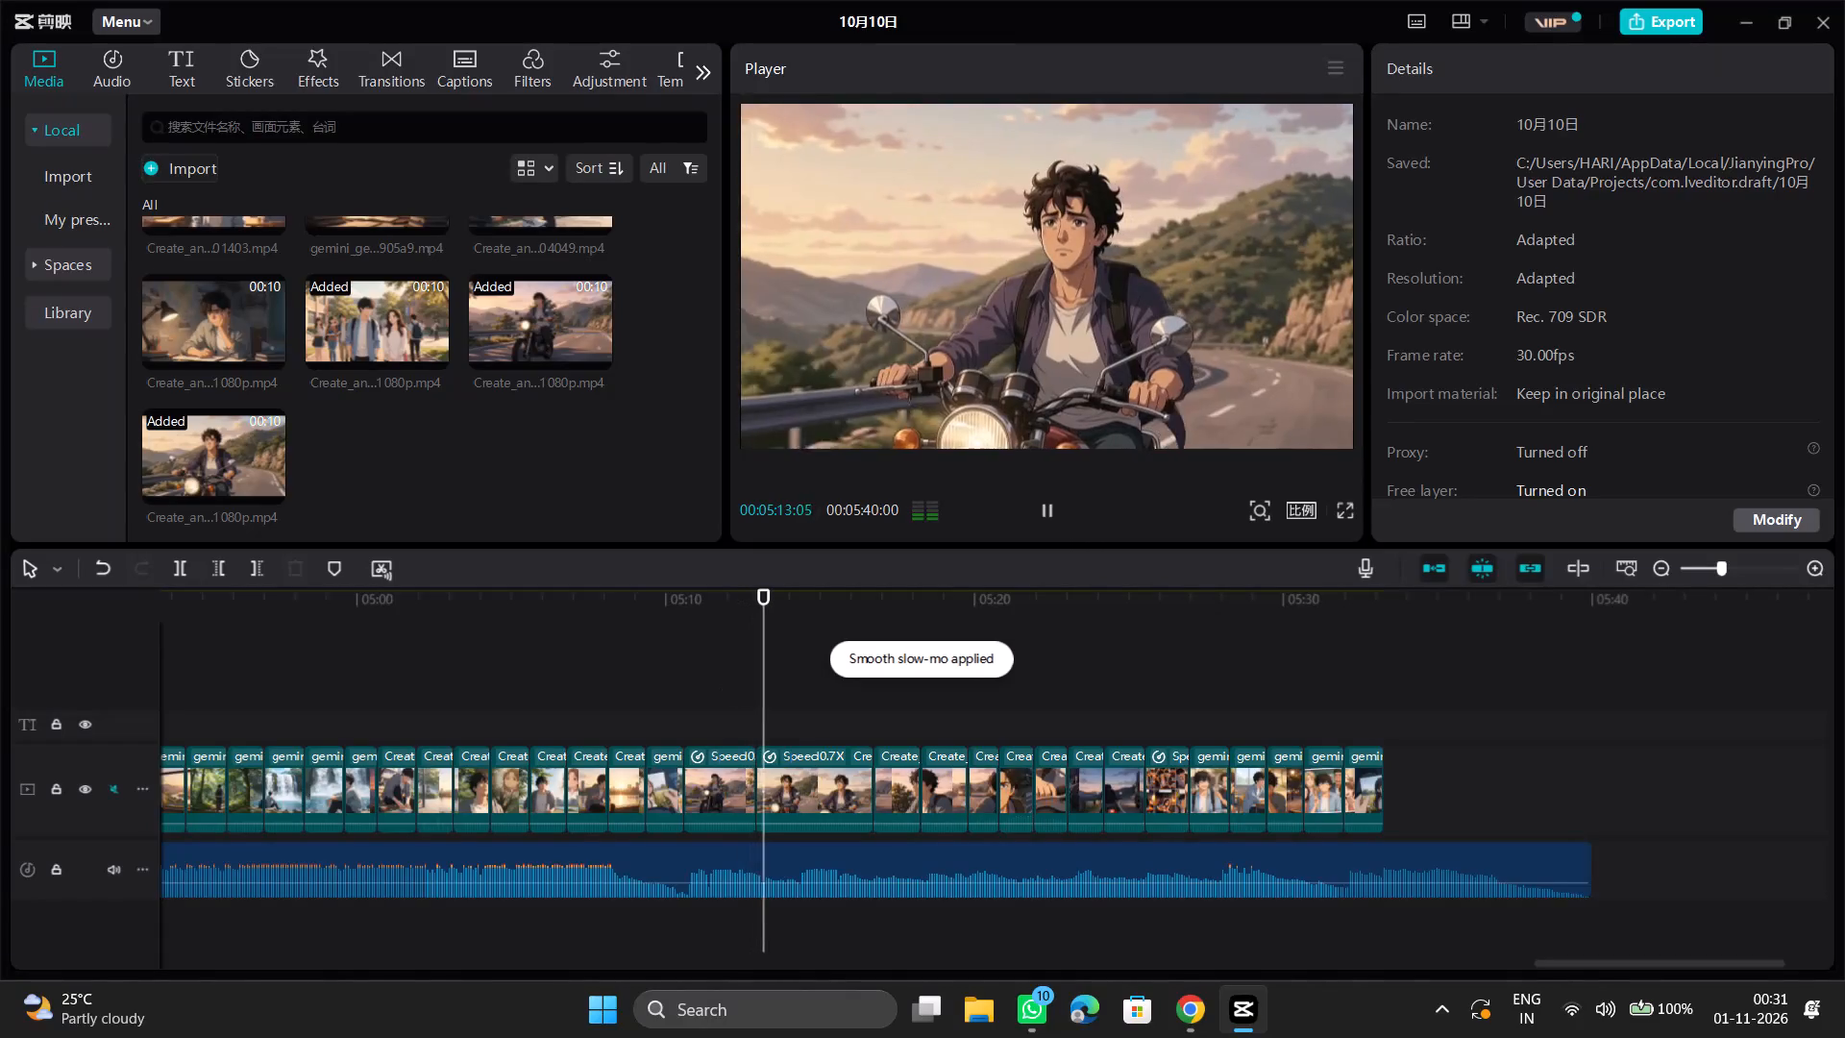
Review the slowed 0.6x and 0.7x motorcycle scenes through to the approaching truck shot.
{"action": "left_click", "coordinate": [686, 711]}
{"action": "key", "text": "space"}
{"action": "key", "text": "space"}
{"action": "left_click", "coordinate": [722, 777]}
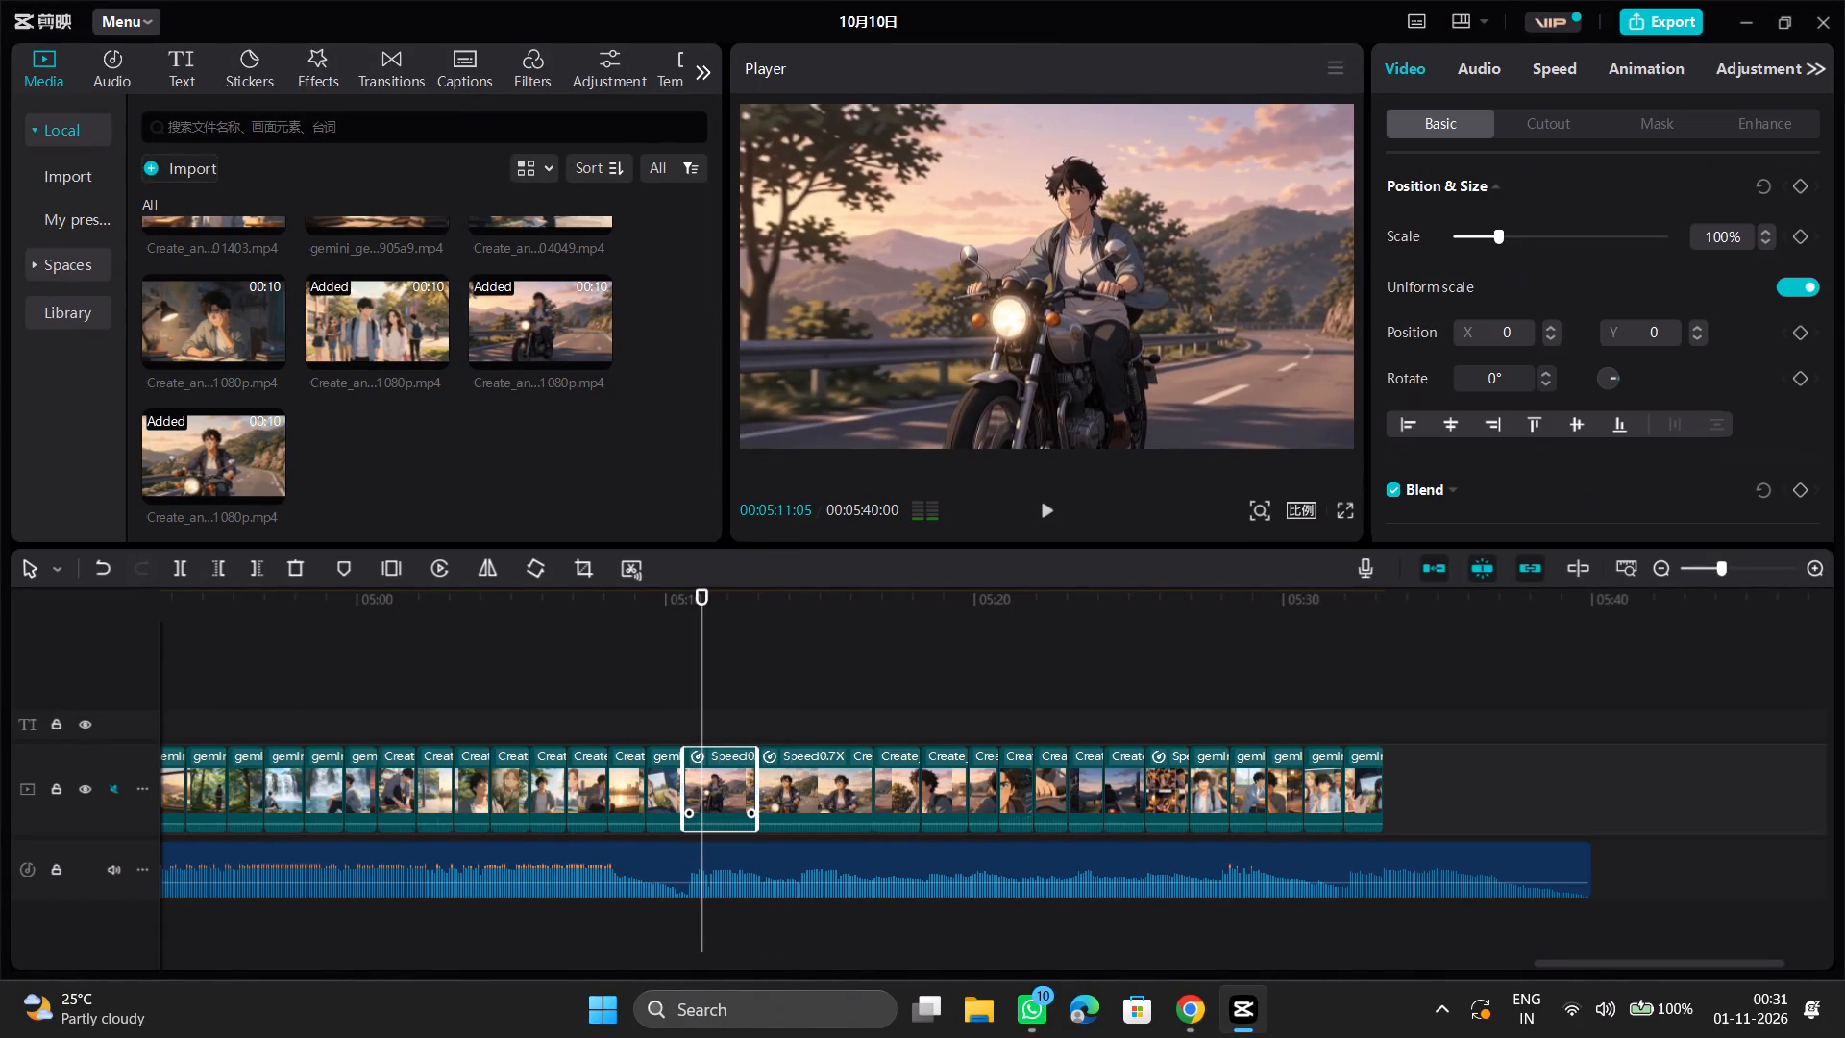
{"action": "left_click", "coordinate": [821, 712]}
{"action": "left_click", "coordinate": [813, 770]}
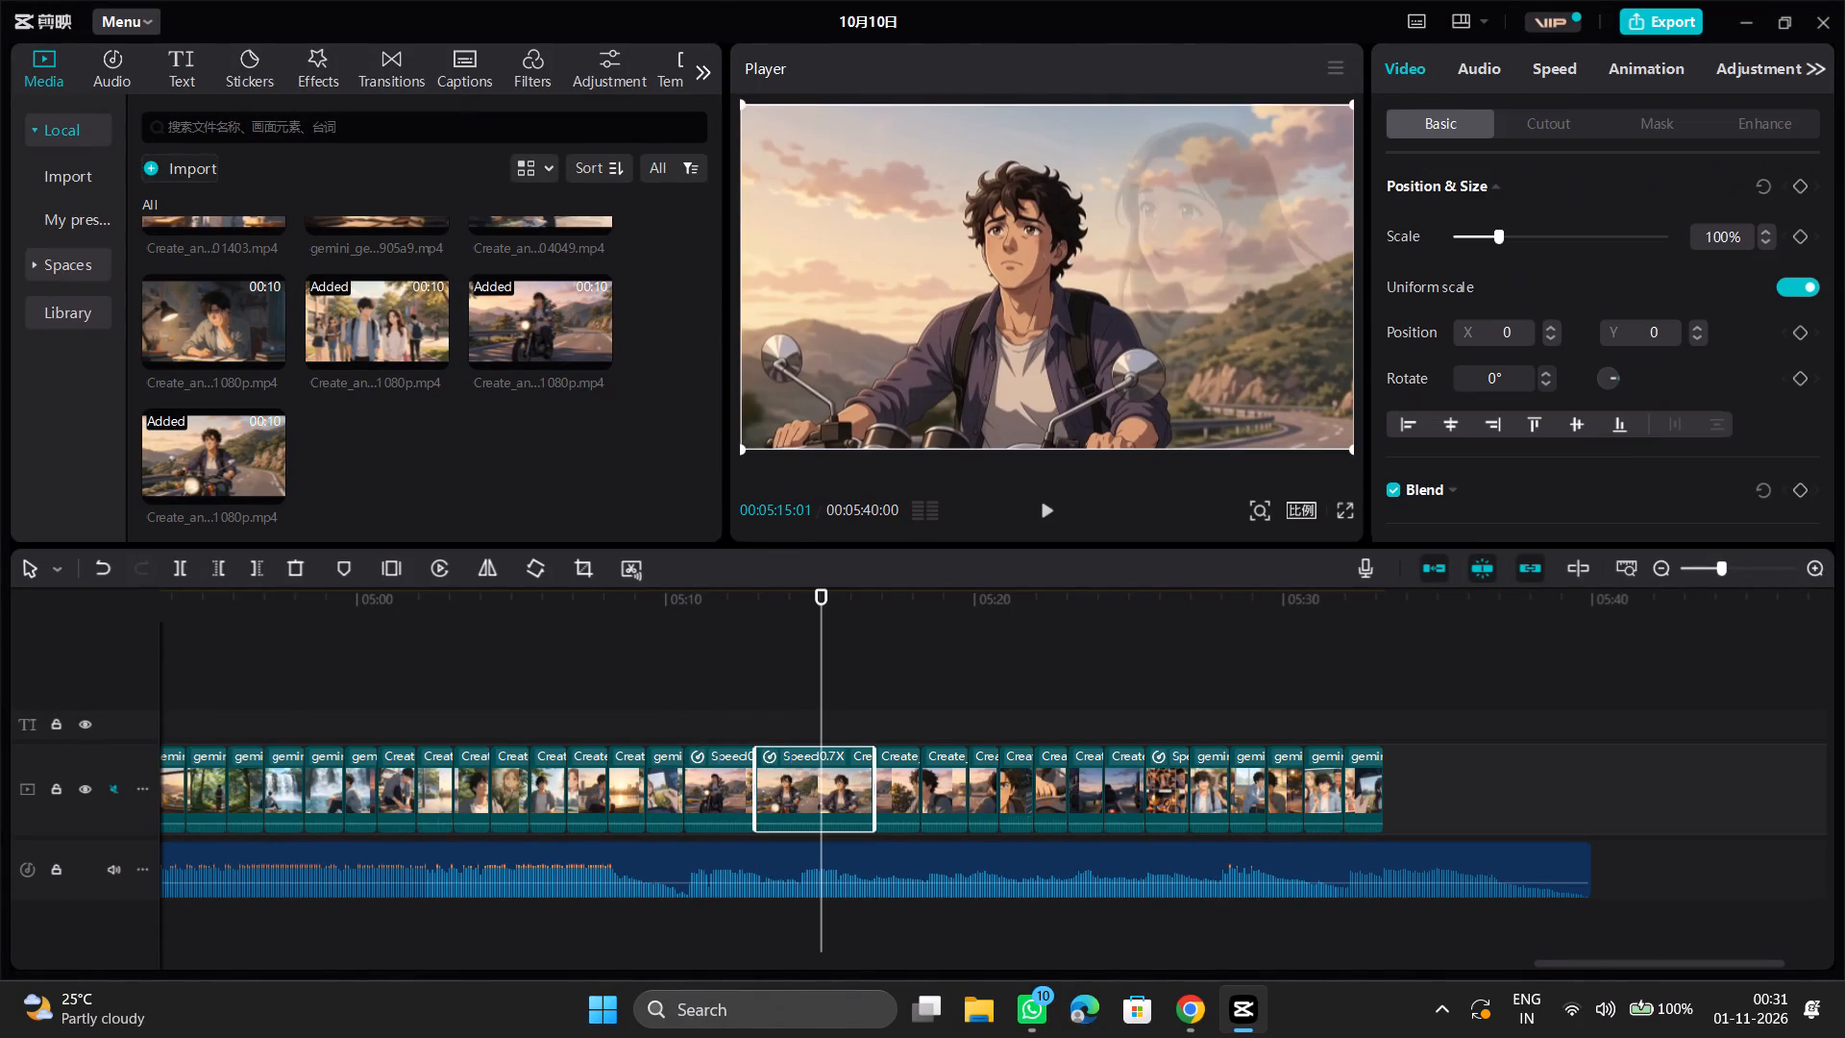
{"action": "left_click", "coordinate": [667, 668]}
{"action": "left_click", "coordinate": [608, 670]}
{"action": "key", "text": "space"}
{"action": "left_click", "coordinate": [687, 680]}
{"action": "key", "text": "space"}
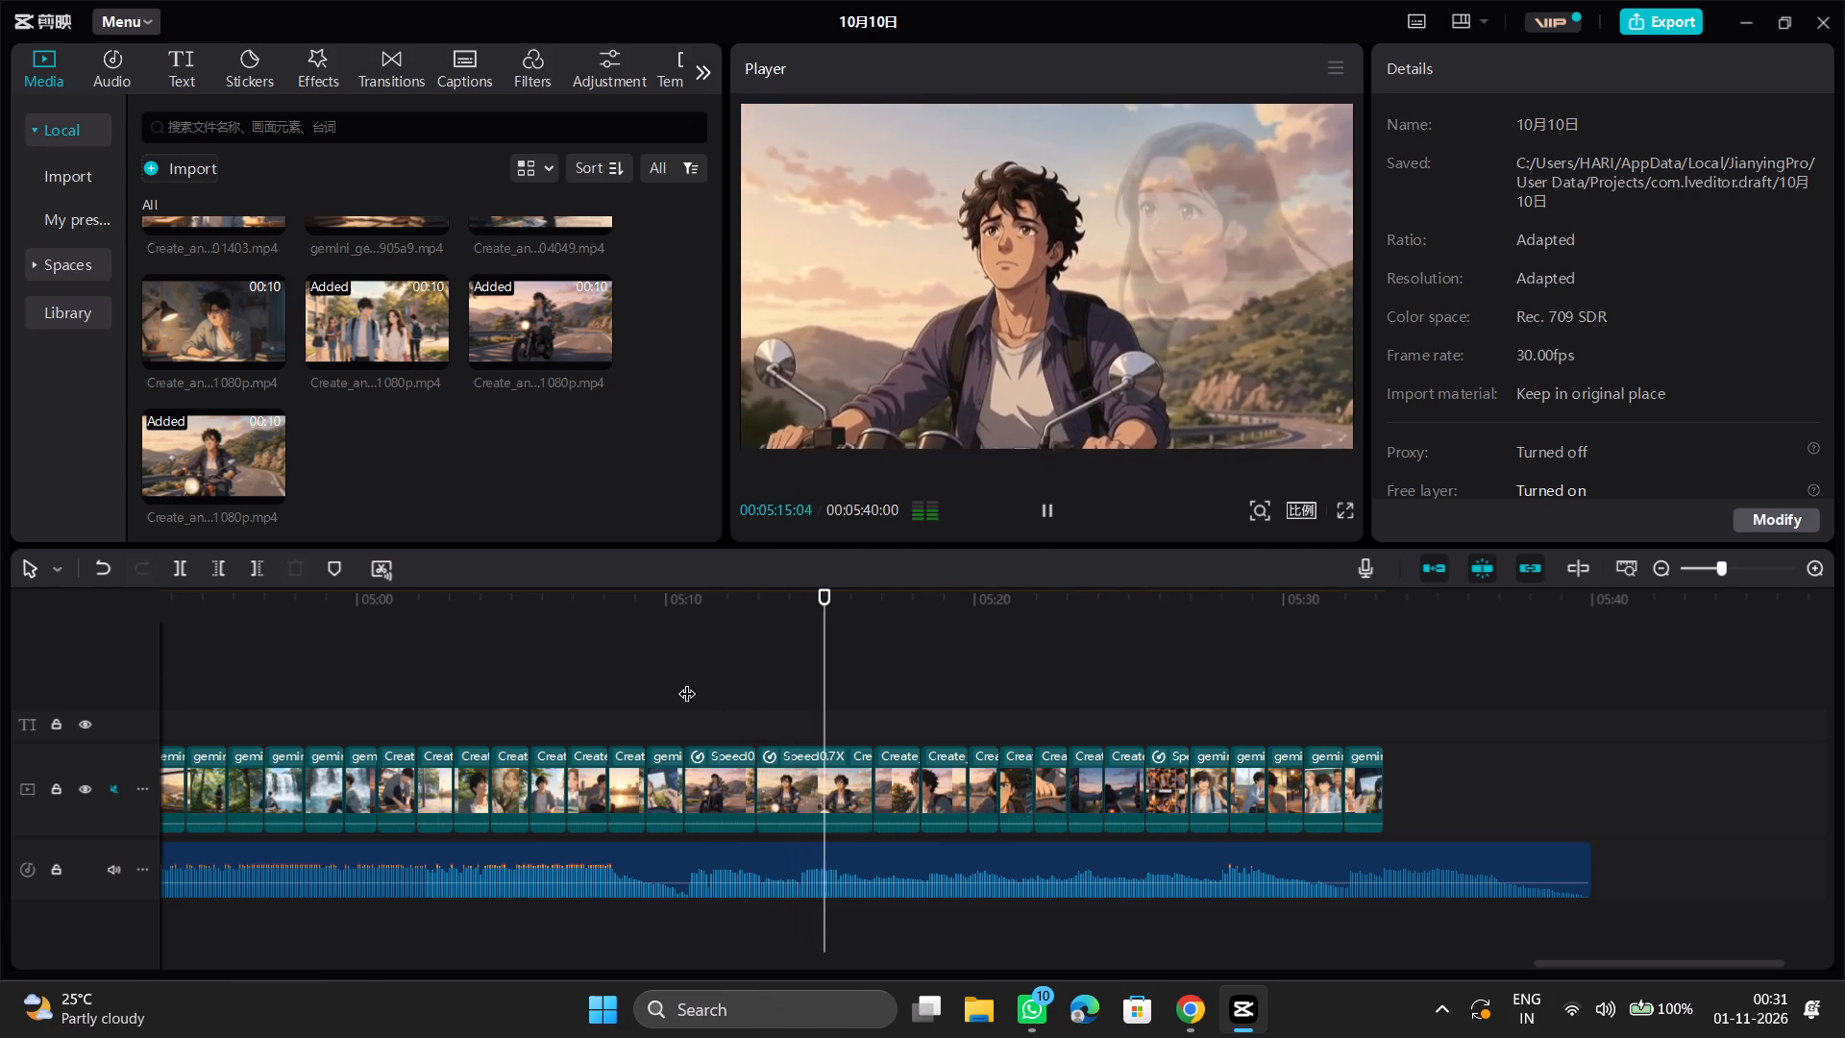
{"action": "left_click", "coordinate": [701, 693]}
{"action": "key", "text": "space"}
{"action": "key", "text": "space"}
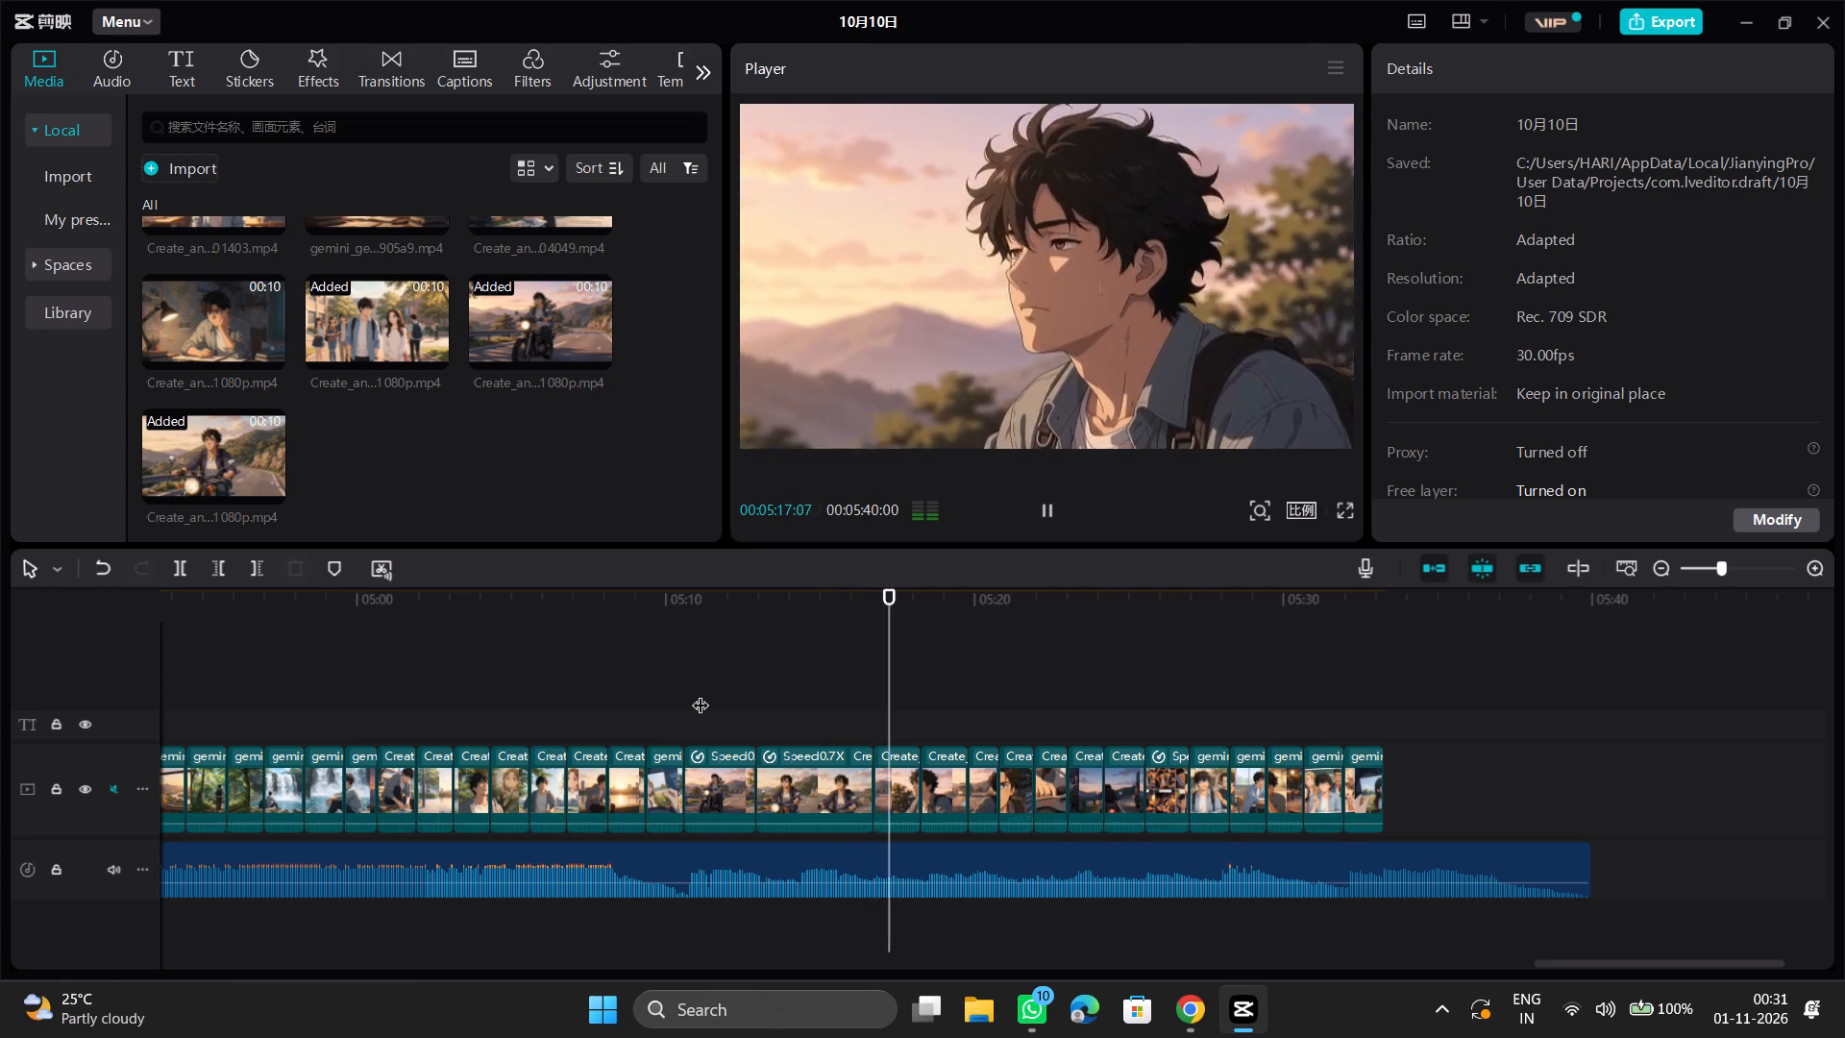
Trim the end of the 0.7x rider scene back to about 05:16:10, before the image fades into the next shot.
{"action": "left_click", "coordinate": [846, 699]}
{"action": "key", "text": "space"}
{"action": "key", "text": "space"}
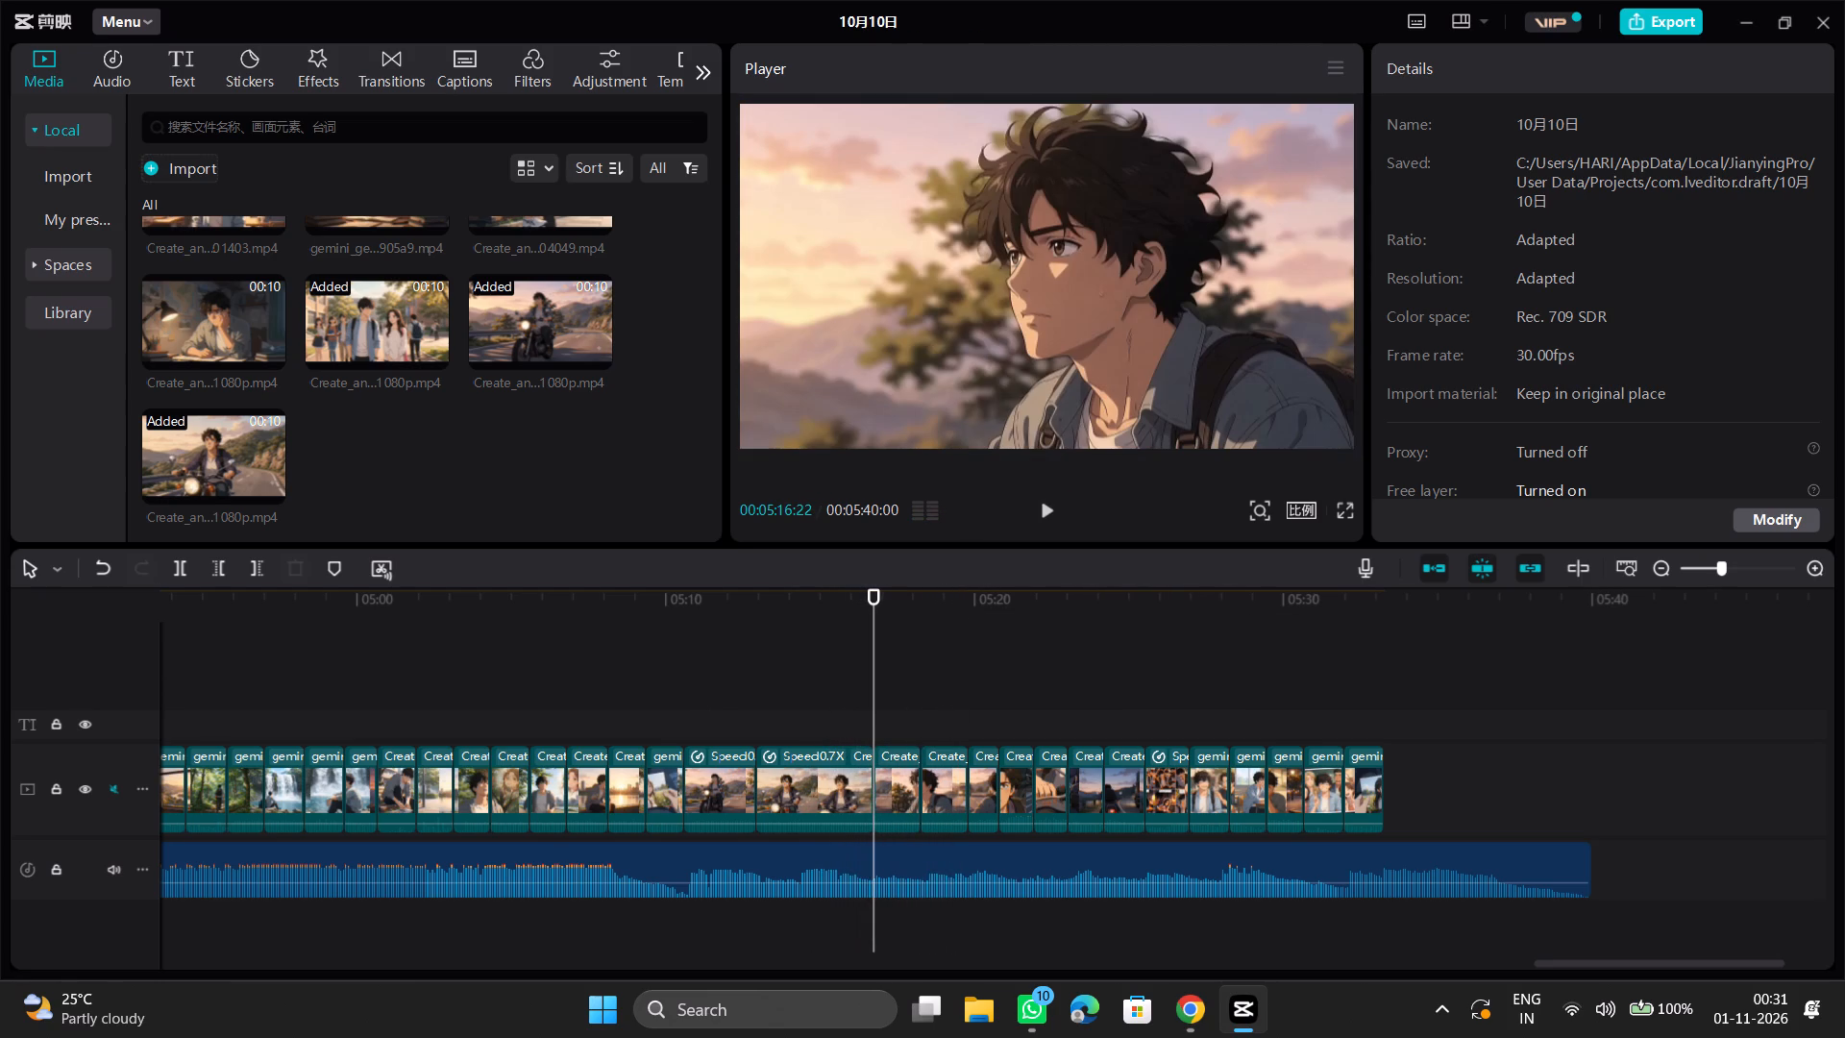
{"action": "key", "text": "Left"}
{"action": "key", "text": "Left"}
{"action": "key", "text": "Left"}
{"action": "key", "text": "Left"}
{"action": "key", "text": "Left"}
{"action": "key", "text": "Left"}
{"action": "key", "text": "Left"}
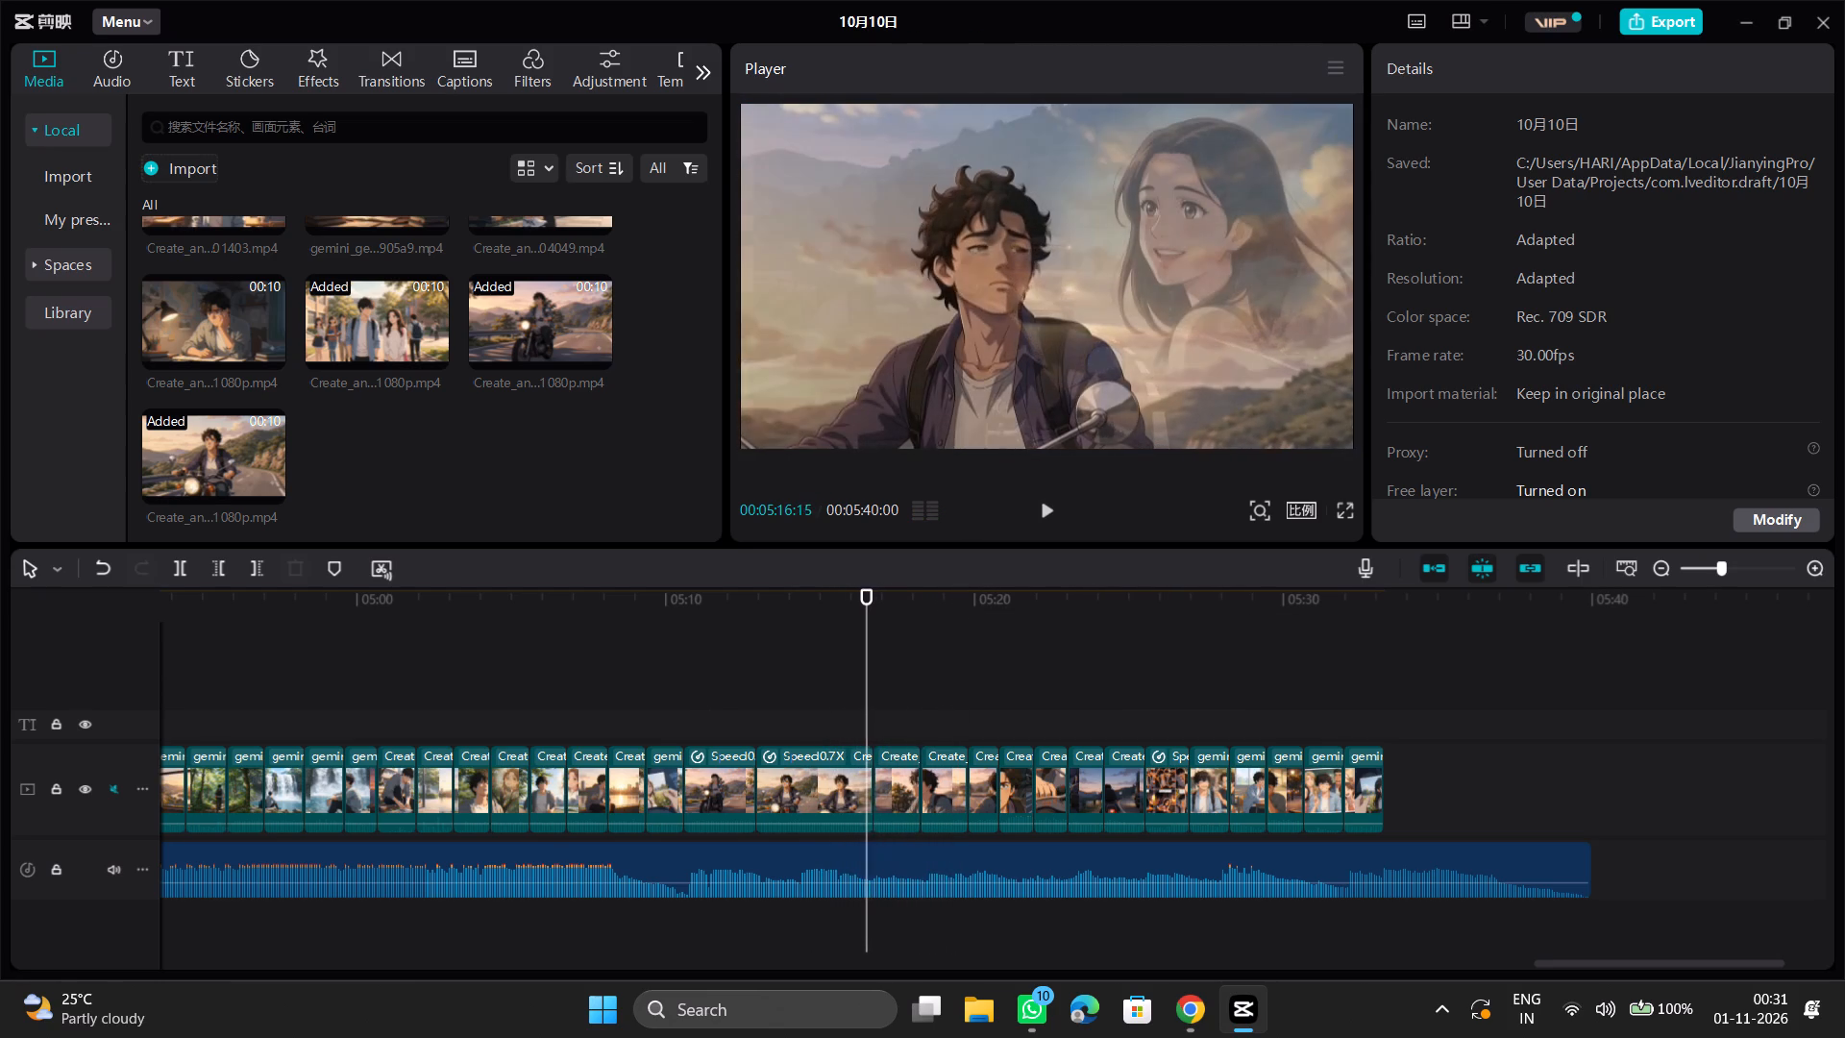
{"action": "key", "text": "Left"}
{"action": "key", "text": "Left"}
{"action": "key", "text": "Left"}
{"action": "key", "text": "Left"}
{"action": "key", "text": "Left"}
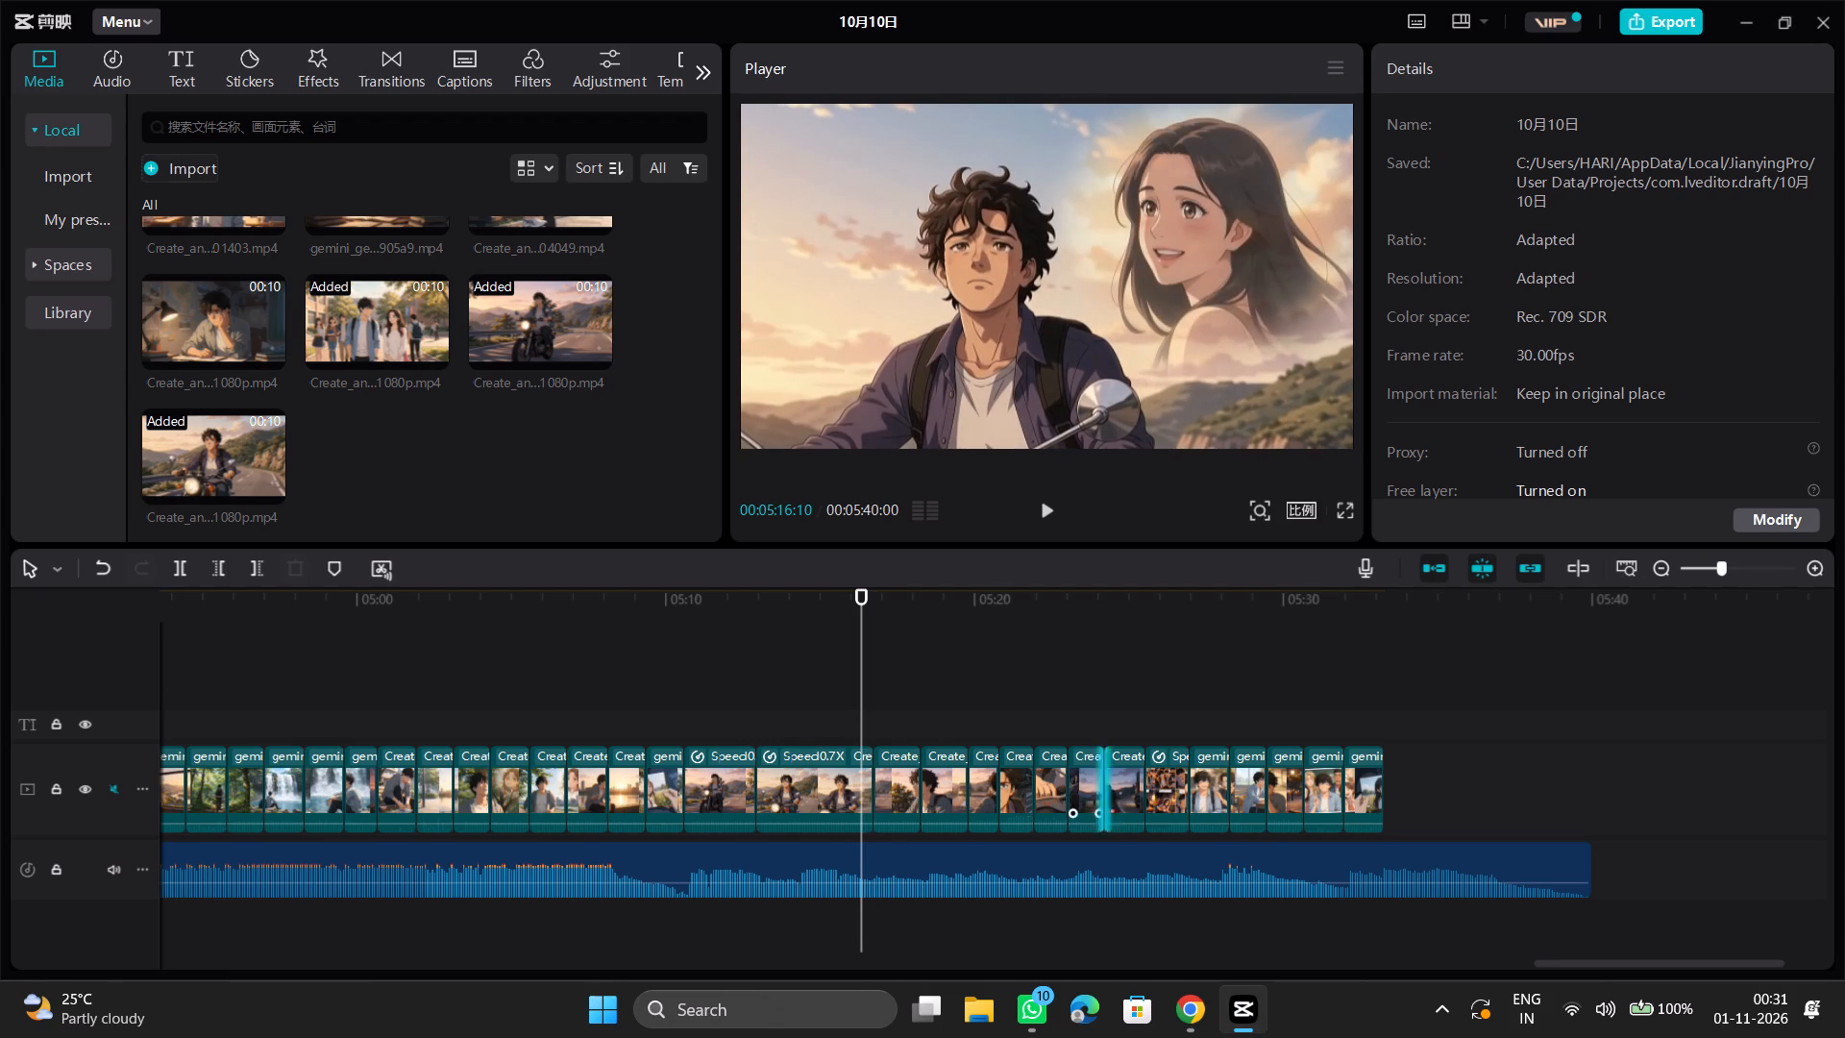
{"action": "left_click", "coordinate": [844, 795]}
{"action": "left_click_drag", "start_coordinate": [871, 791], "coordinate": [862, 791]}
Review the sequence from the trimmed rider scene through to the closing scene of the woman's photo.
{"action": "left_click", "coordinate": [800, 703]}
{"action": "key", "text": "space"}
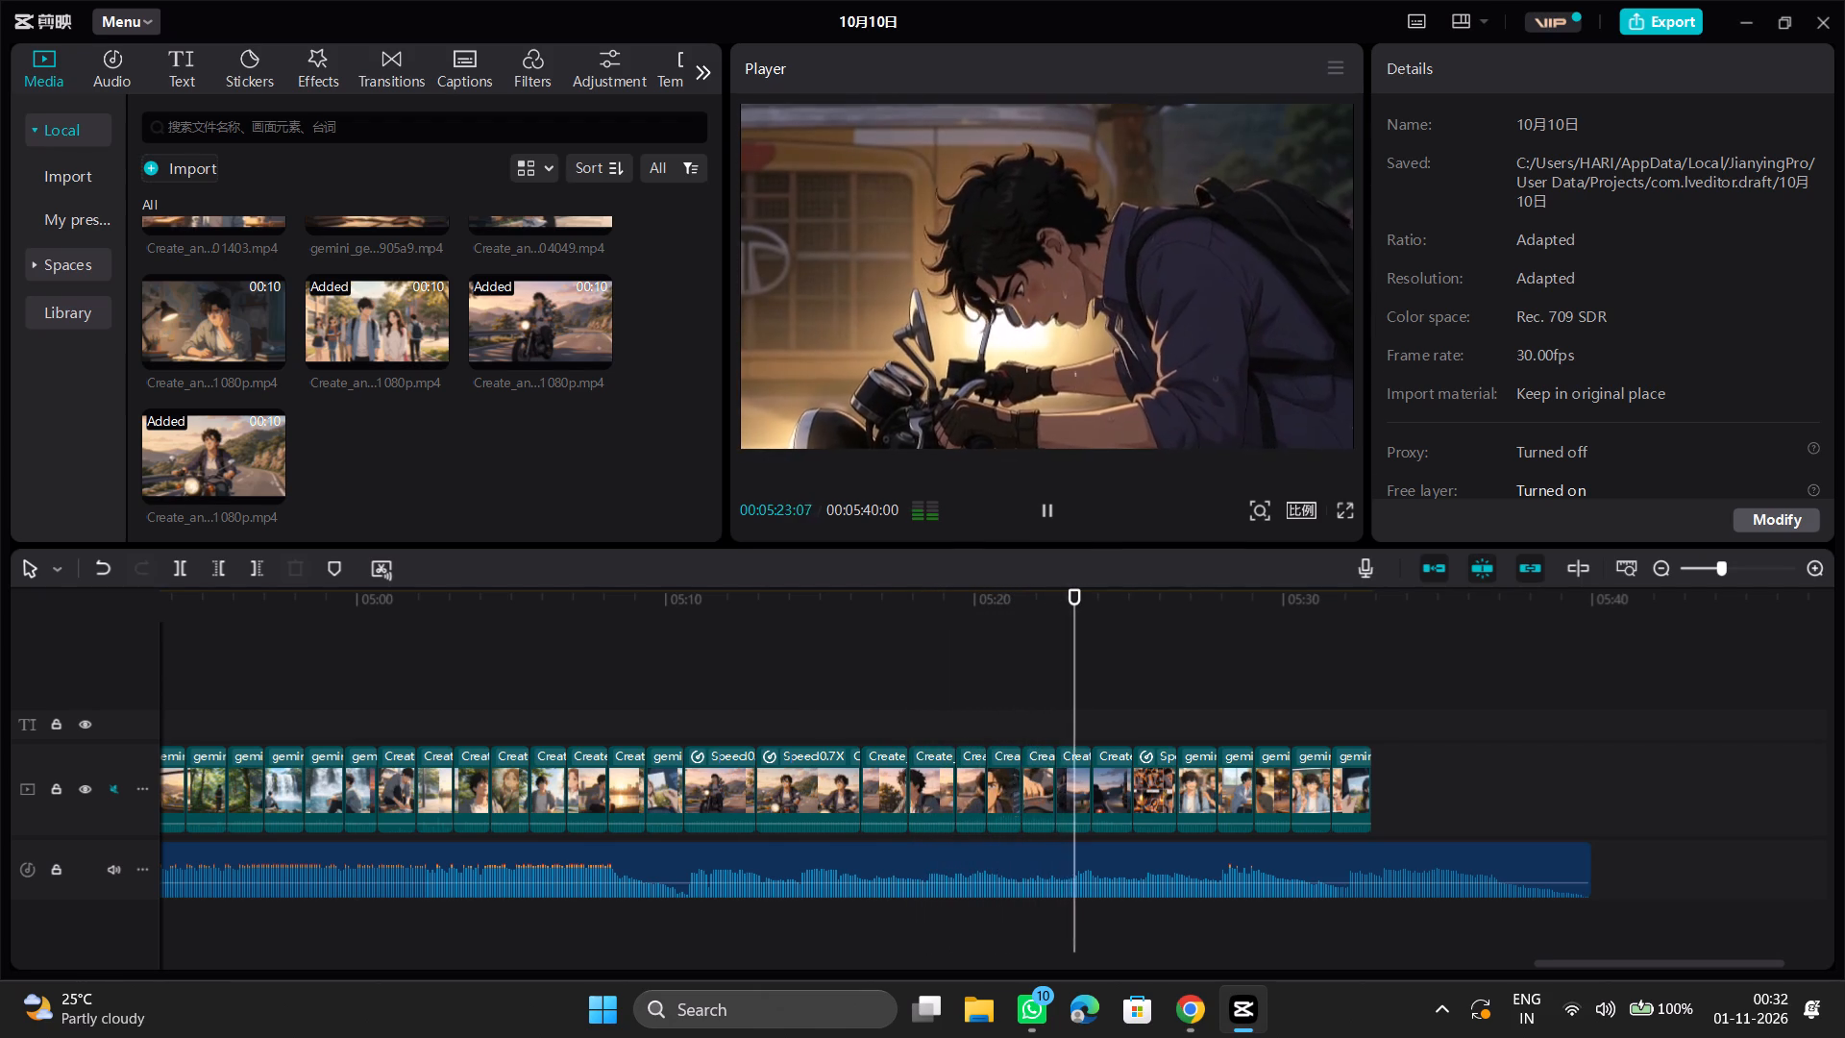
{"action": "left_click", "coordinate": [965, 685]}
{"action": "key", "text": "space"}
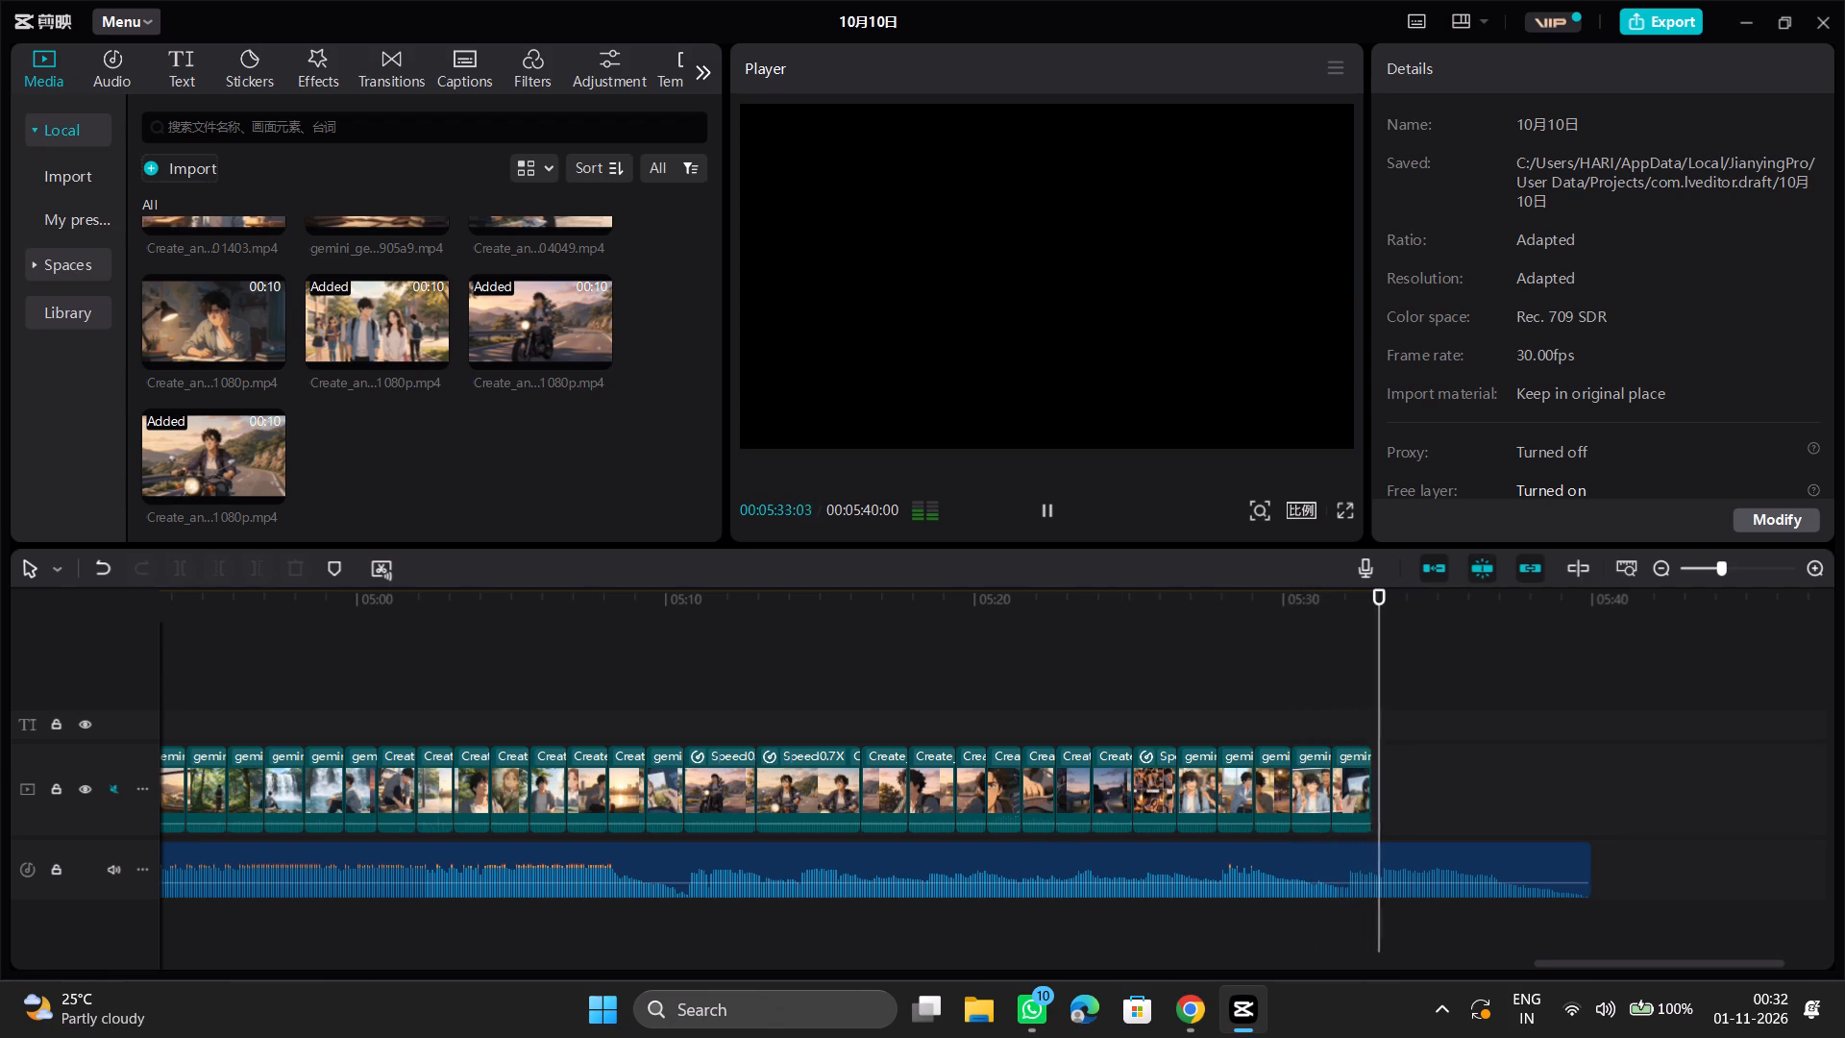
{"action": "left_click", "coordinate": [1351, 709]}
{"action": "key", "text": "space"}
{"action": "key", "text": "space"}
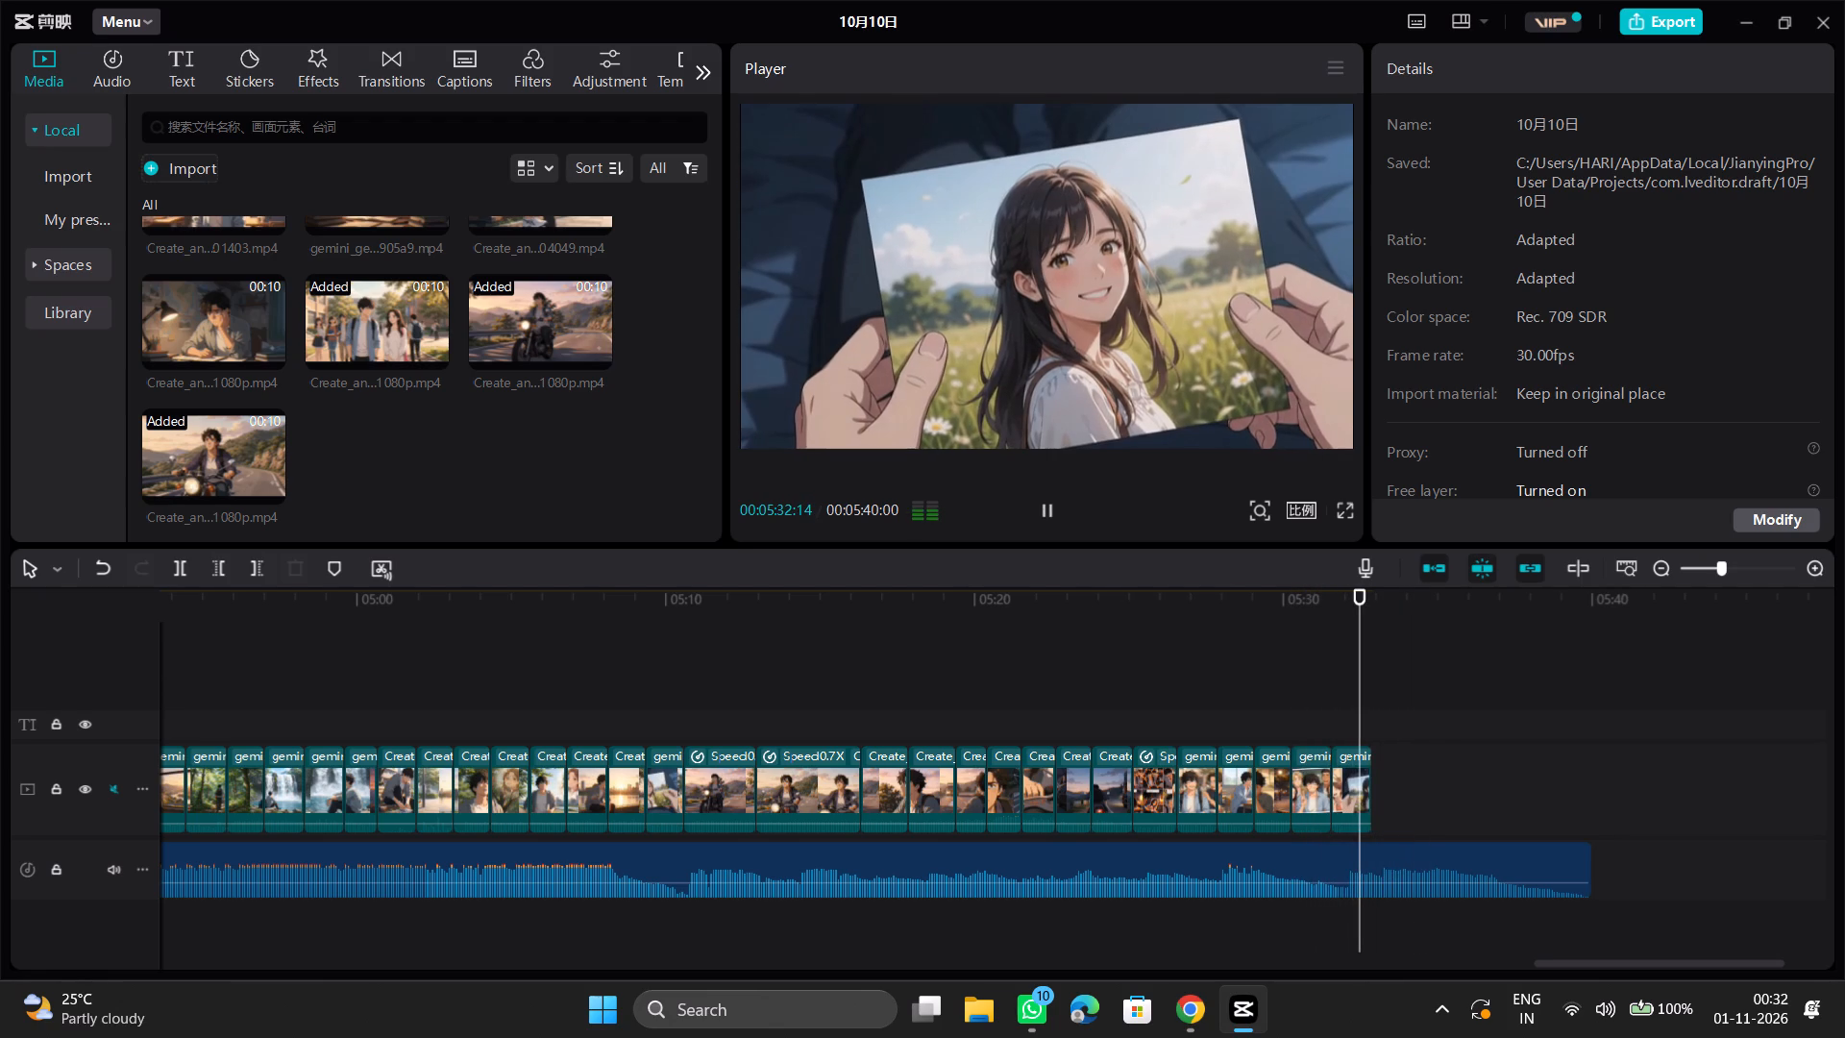
Slow the closing photo scene to 0.6x speed and enable Smooth slow-mo with Optical flow.
{"action": "left_click", "coordinate": [1349, 758]}
{"action": "left_click", "coordinate": [1558, 78]}
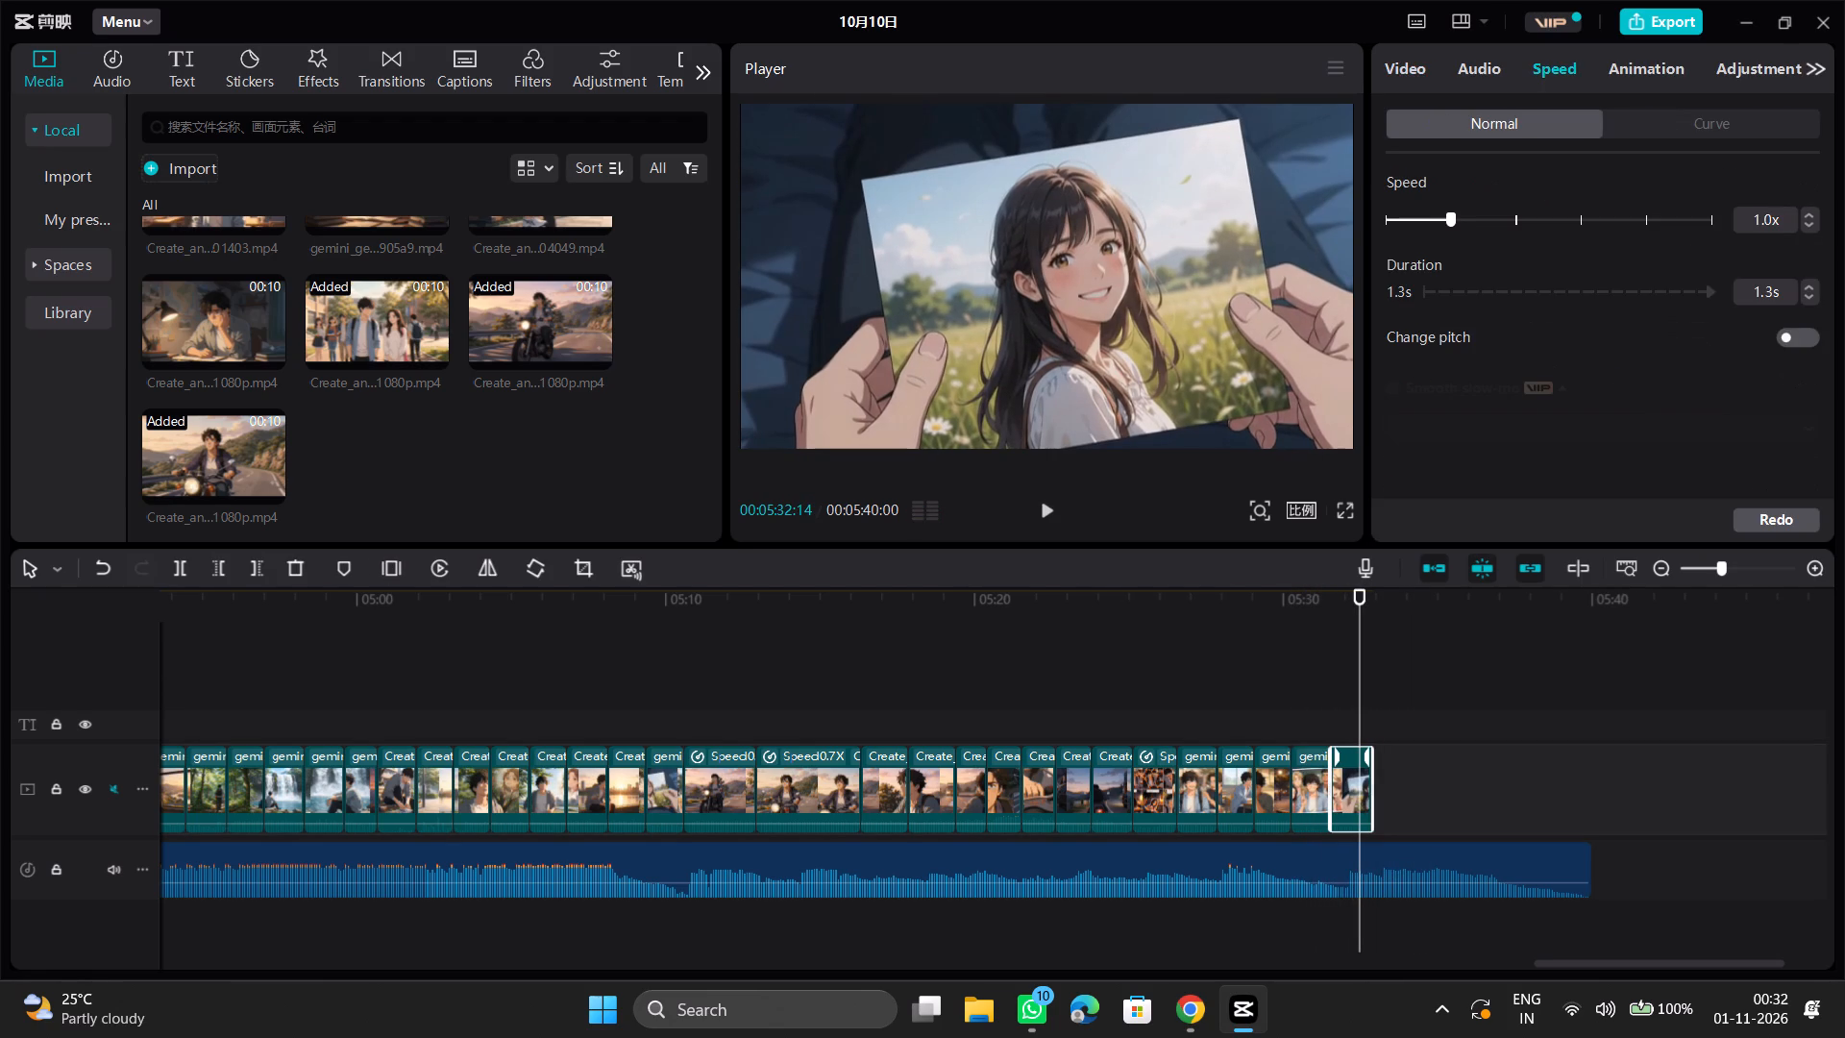
{"action": "left_click_drag", "start_coordinate": [1443, 228], "coordinate": [1422, 222]}
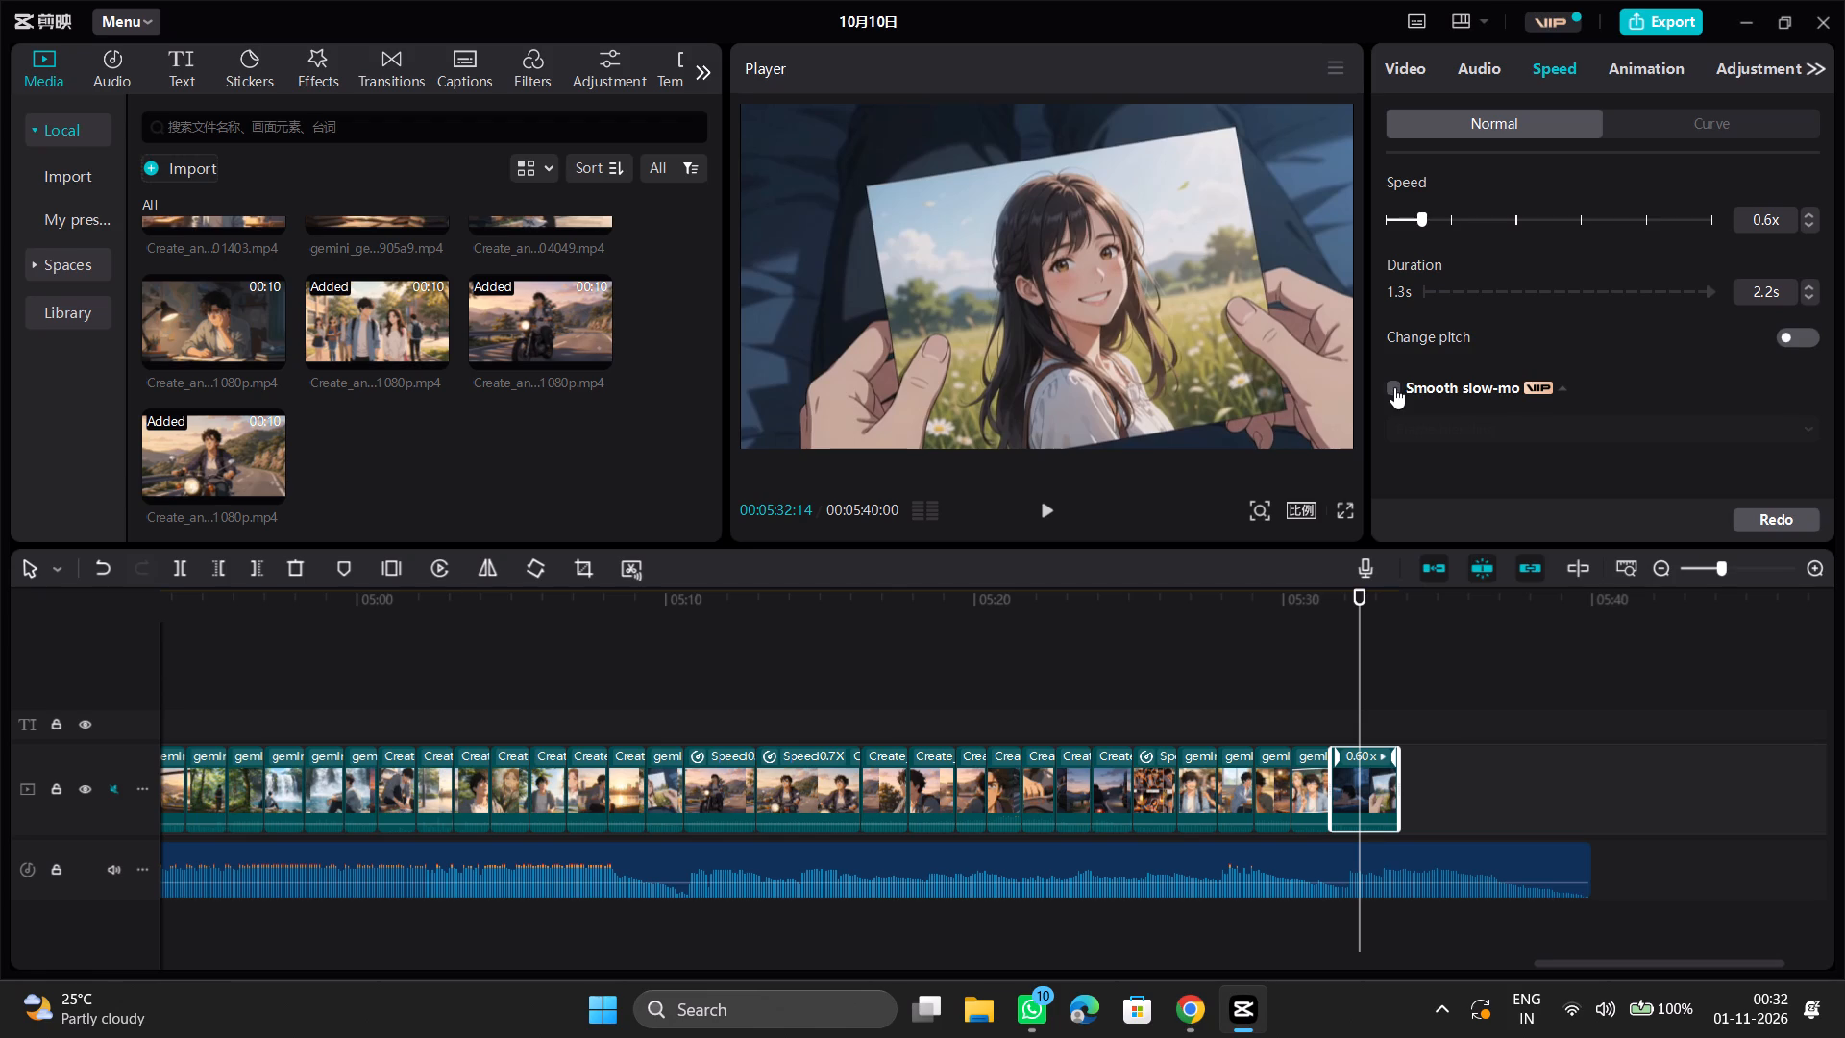
{"action": "left_click", "coordinate": [1394, 387]}
{"action": "left_click", "coordinate": [1437, 426]}
{"action": "left_click", "coordinate": [1484, 534]}
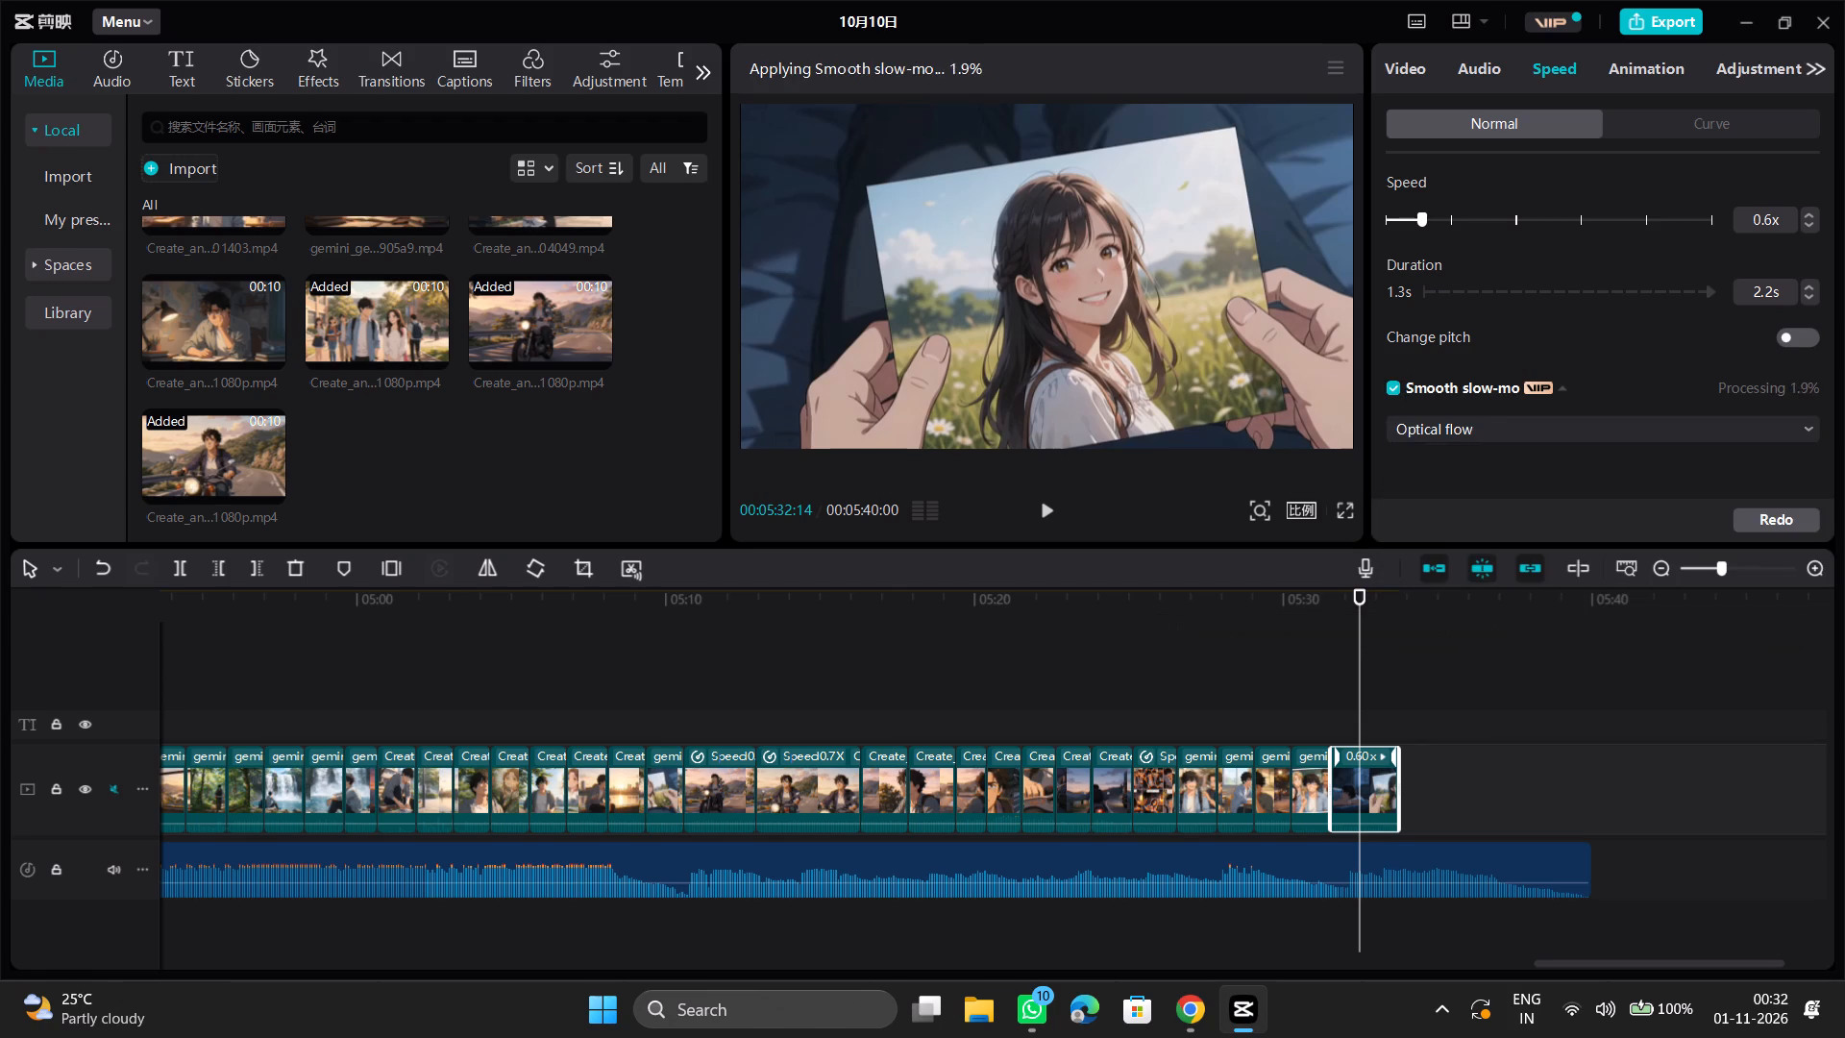
Trim the end of the slowed closing photo scene back to about 05:33:07.
{"action": "key", "text": "space"}
{"action": "key", "text": "space"}
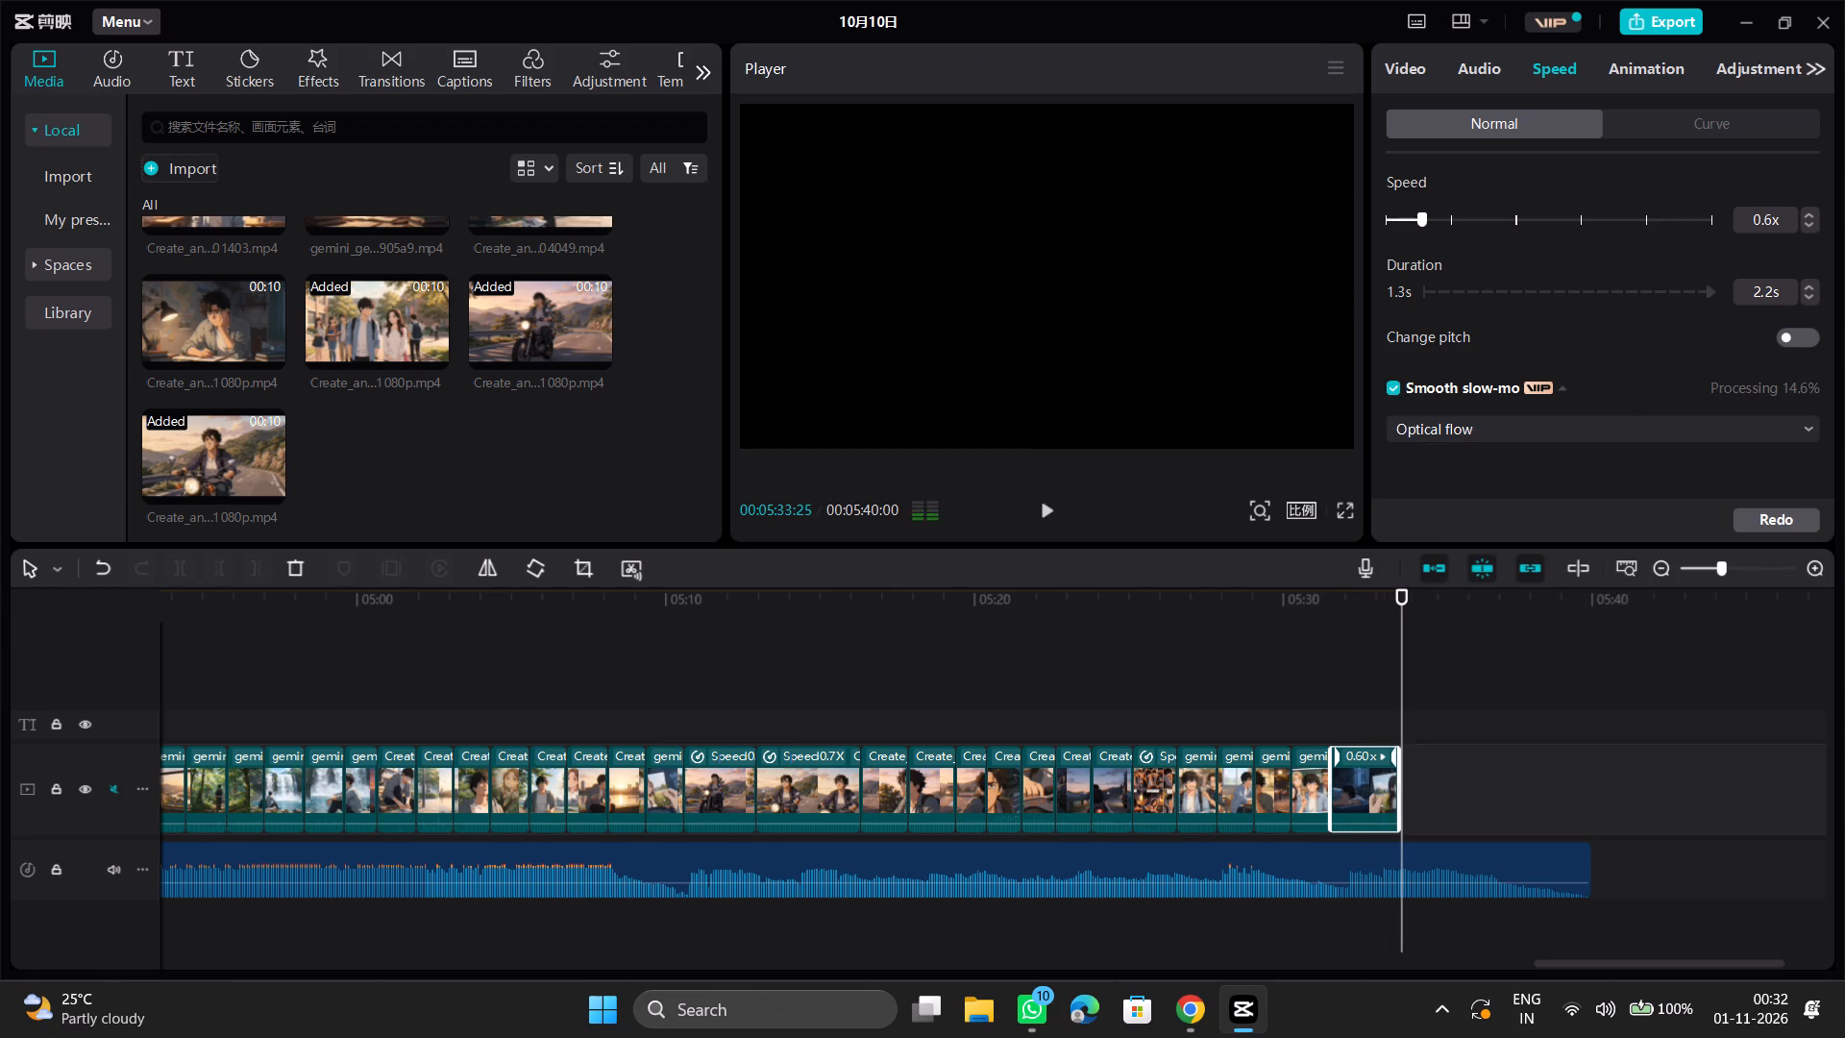
{"action": "left_click", "coordinate": [1351, 694]}
{"action": "key", "text": "space"}
{"action": "key", "text": "space"}
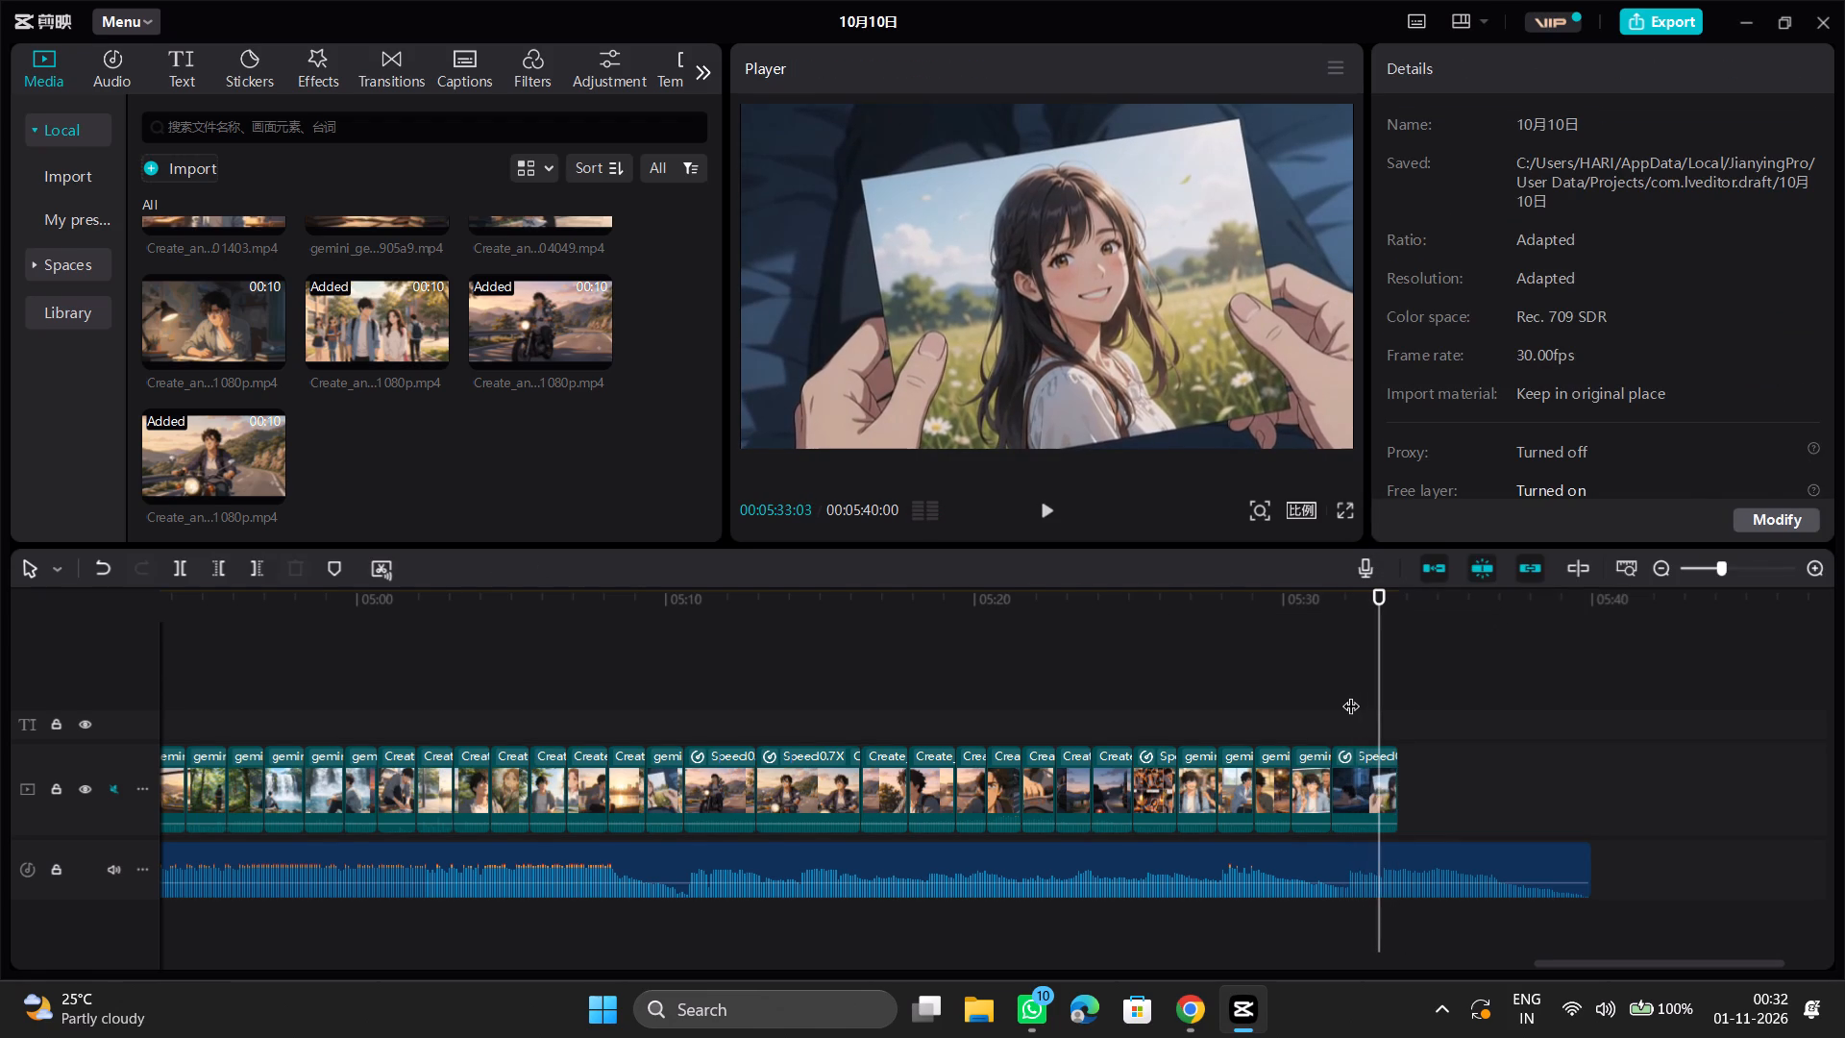
{"action": "key", "text": "space"}
{"action": "key", "text": "space"}
{"action": "left_click", "coordinate": [1369, 784]}
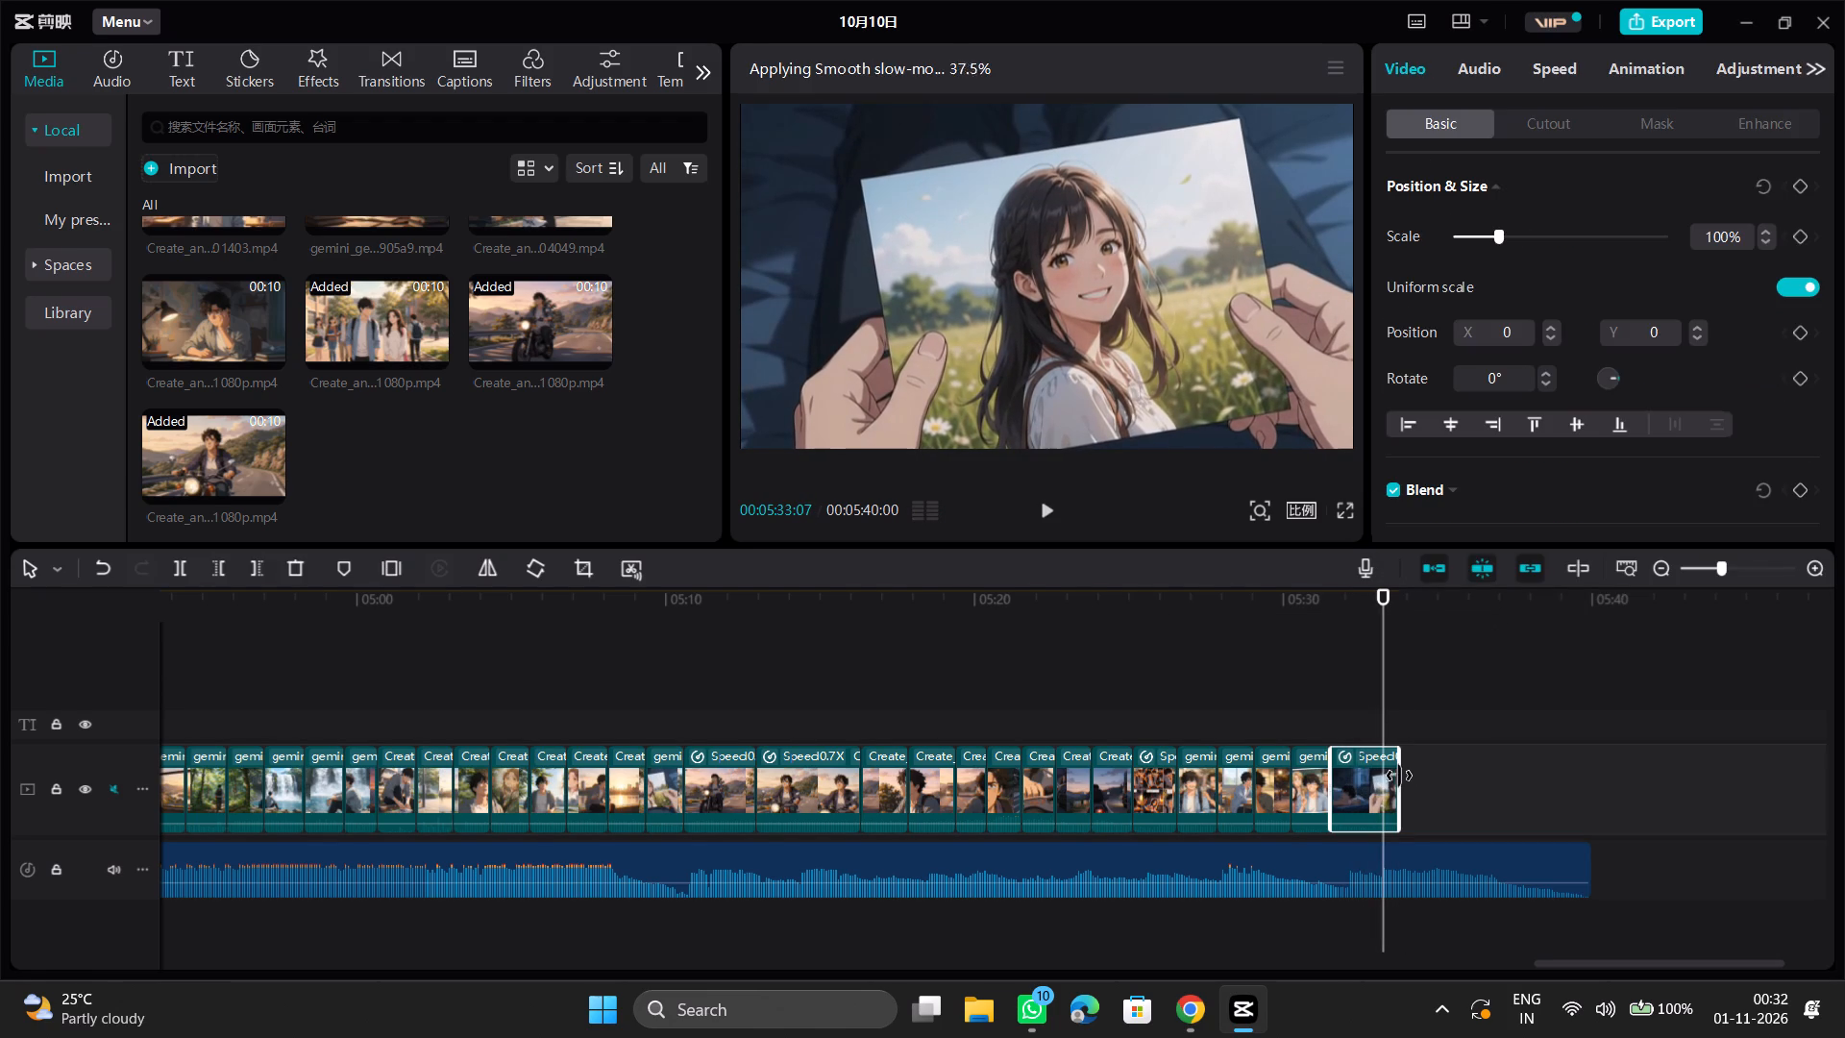
{"action": "left_click_drag", "start_coordinate": [1399, 776], "coordinate": [1384, 772]}
Check the trimmed closing photo scene and the remaining stretch of music after it.
{"action": "left_click", "coordinate": [1341, 712]}
{"action": "key", "text": "space"}
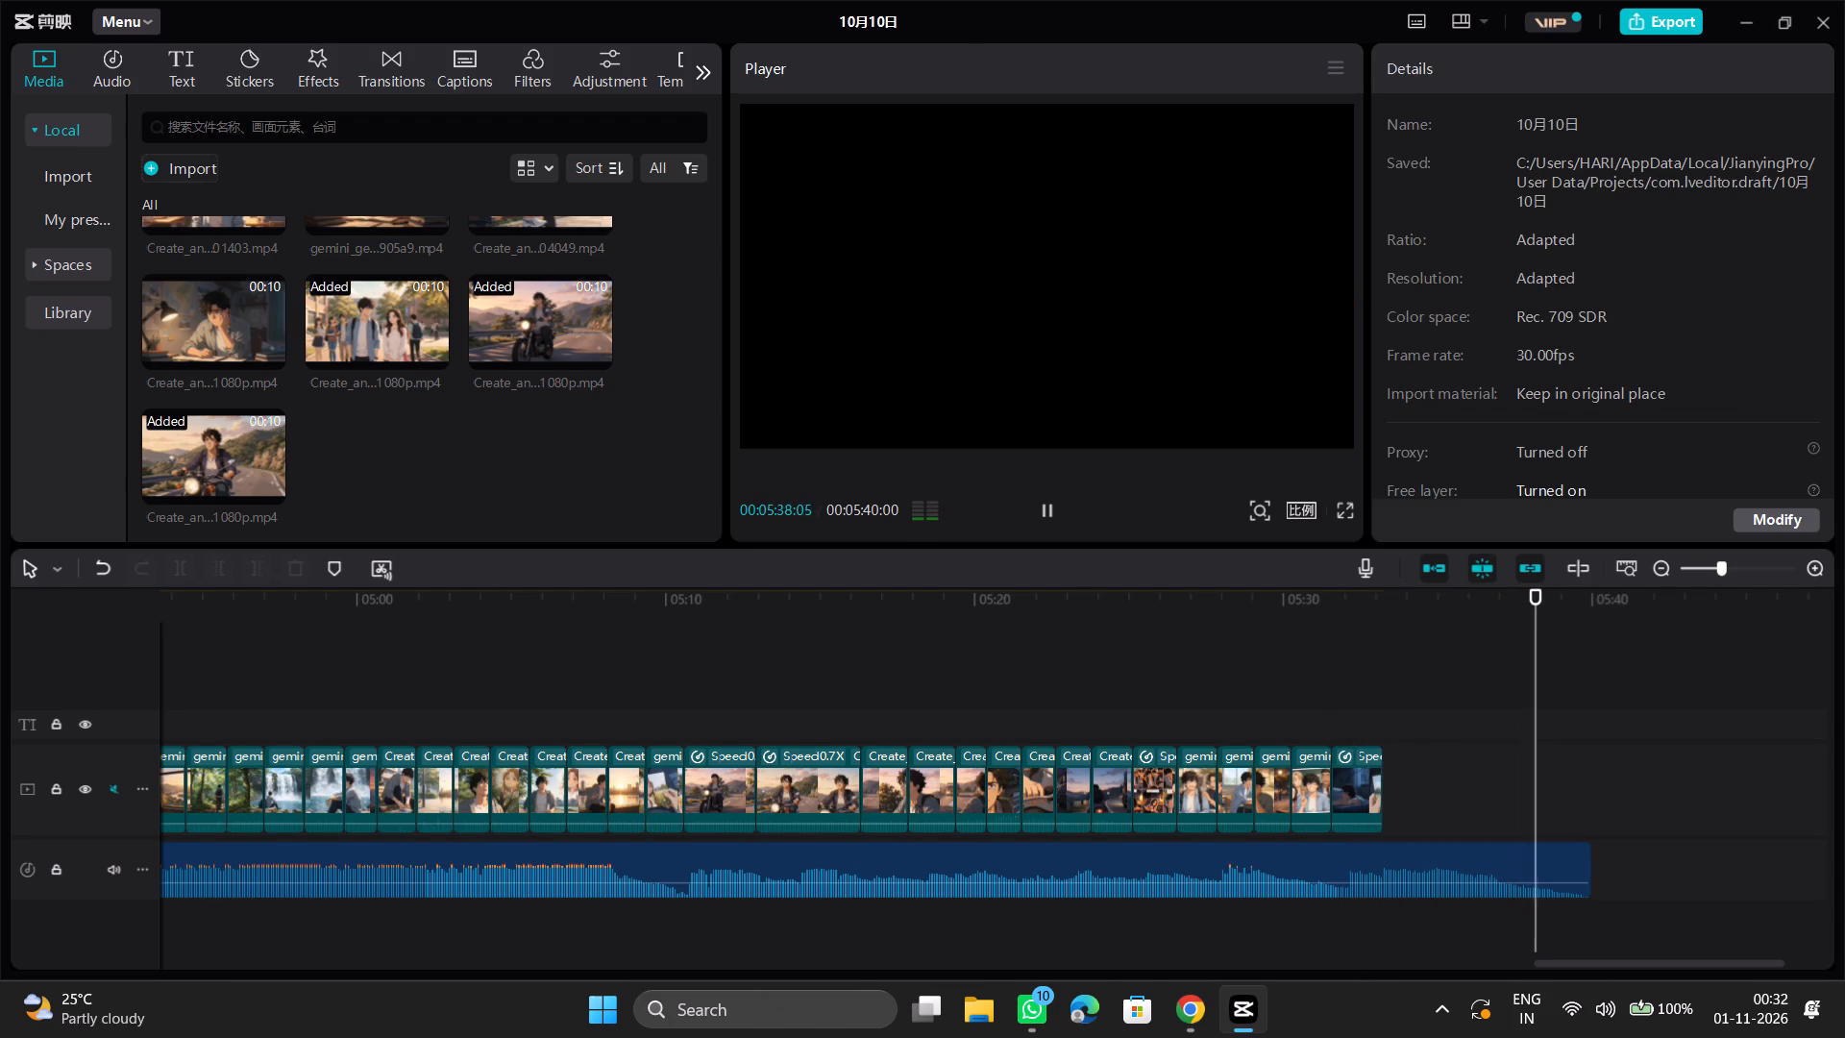
{"action": "left_click", "coordinate": [1278, 672]}
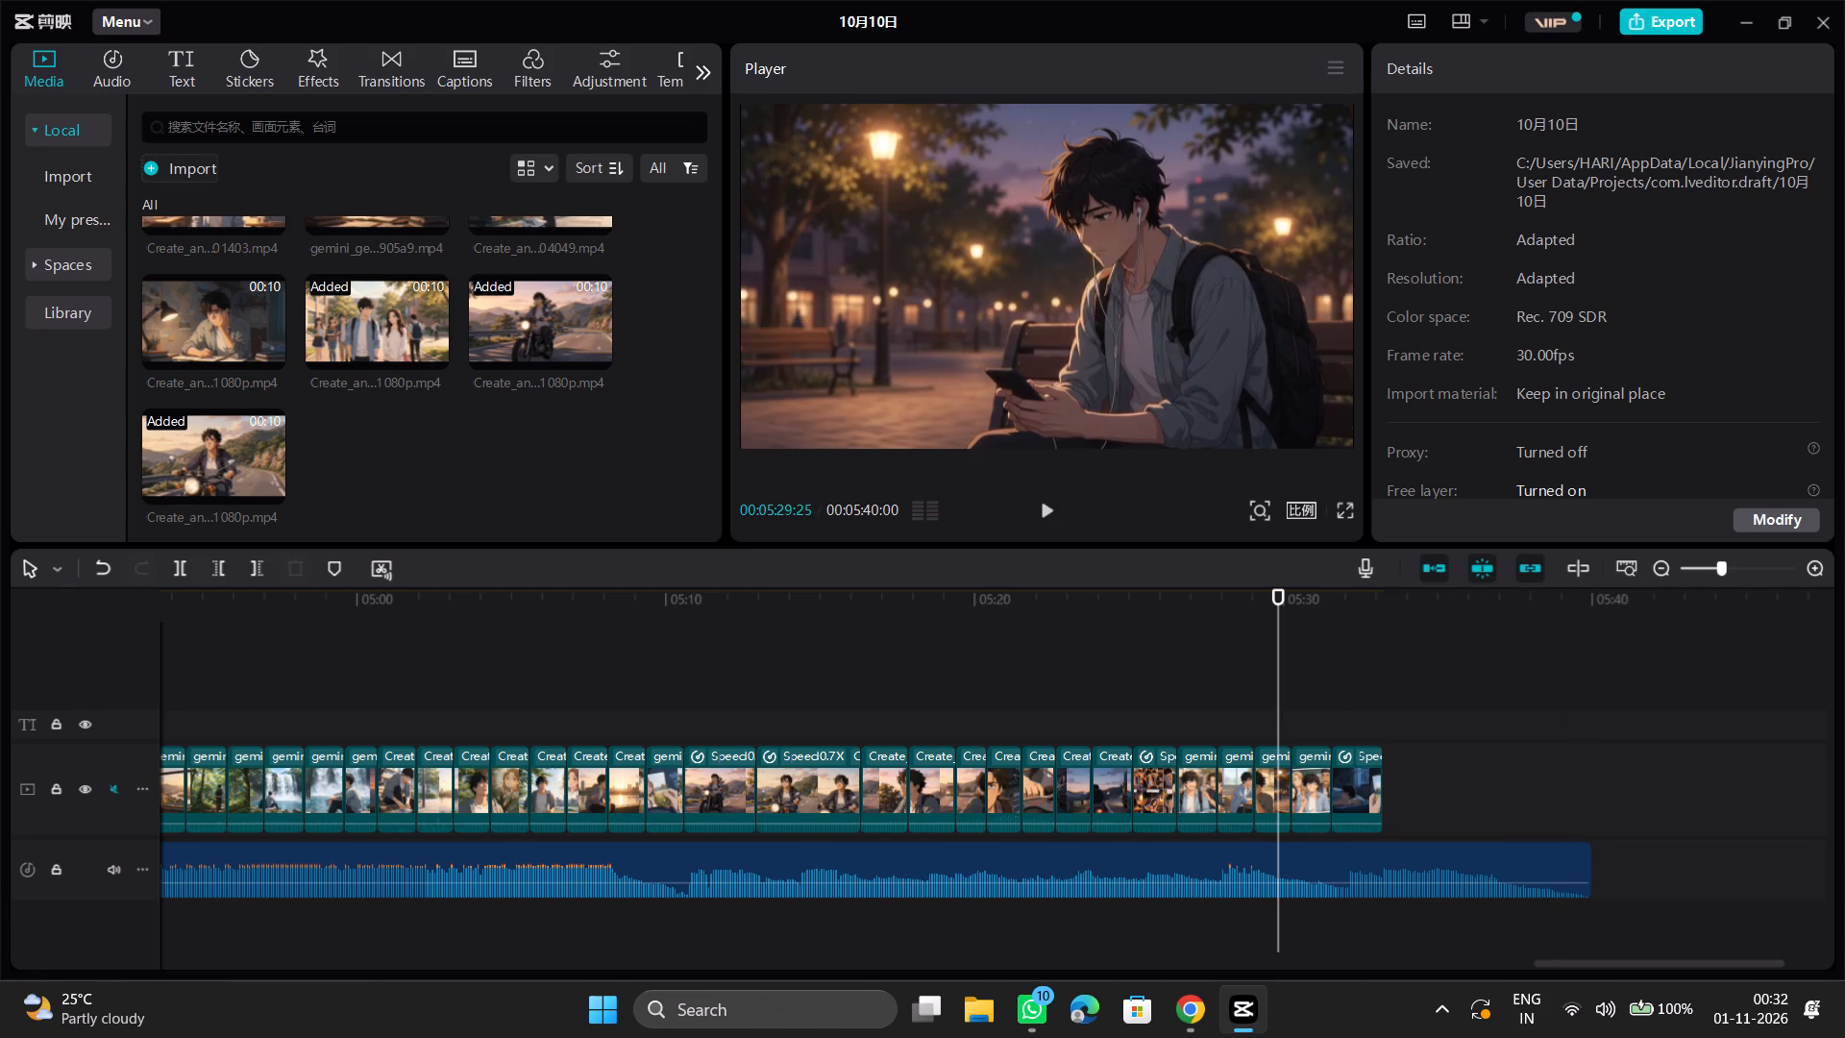
{"action": "left_click", "coordinate": [1361, 701]}
{"action": "left_click", "coordinate": [1343, 805]}
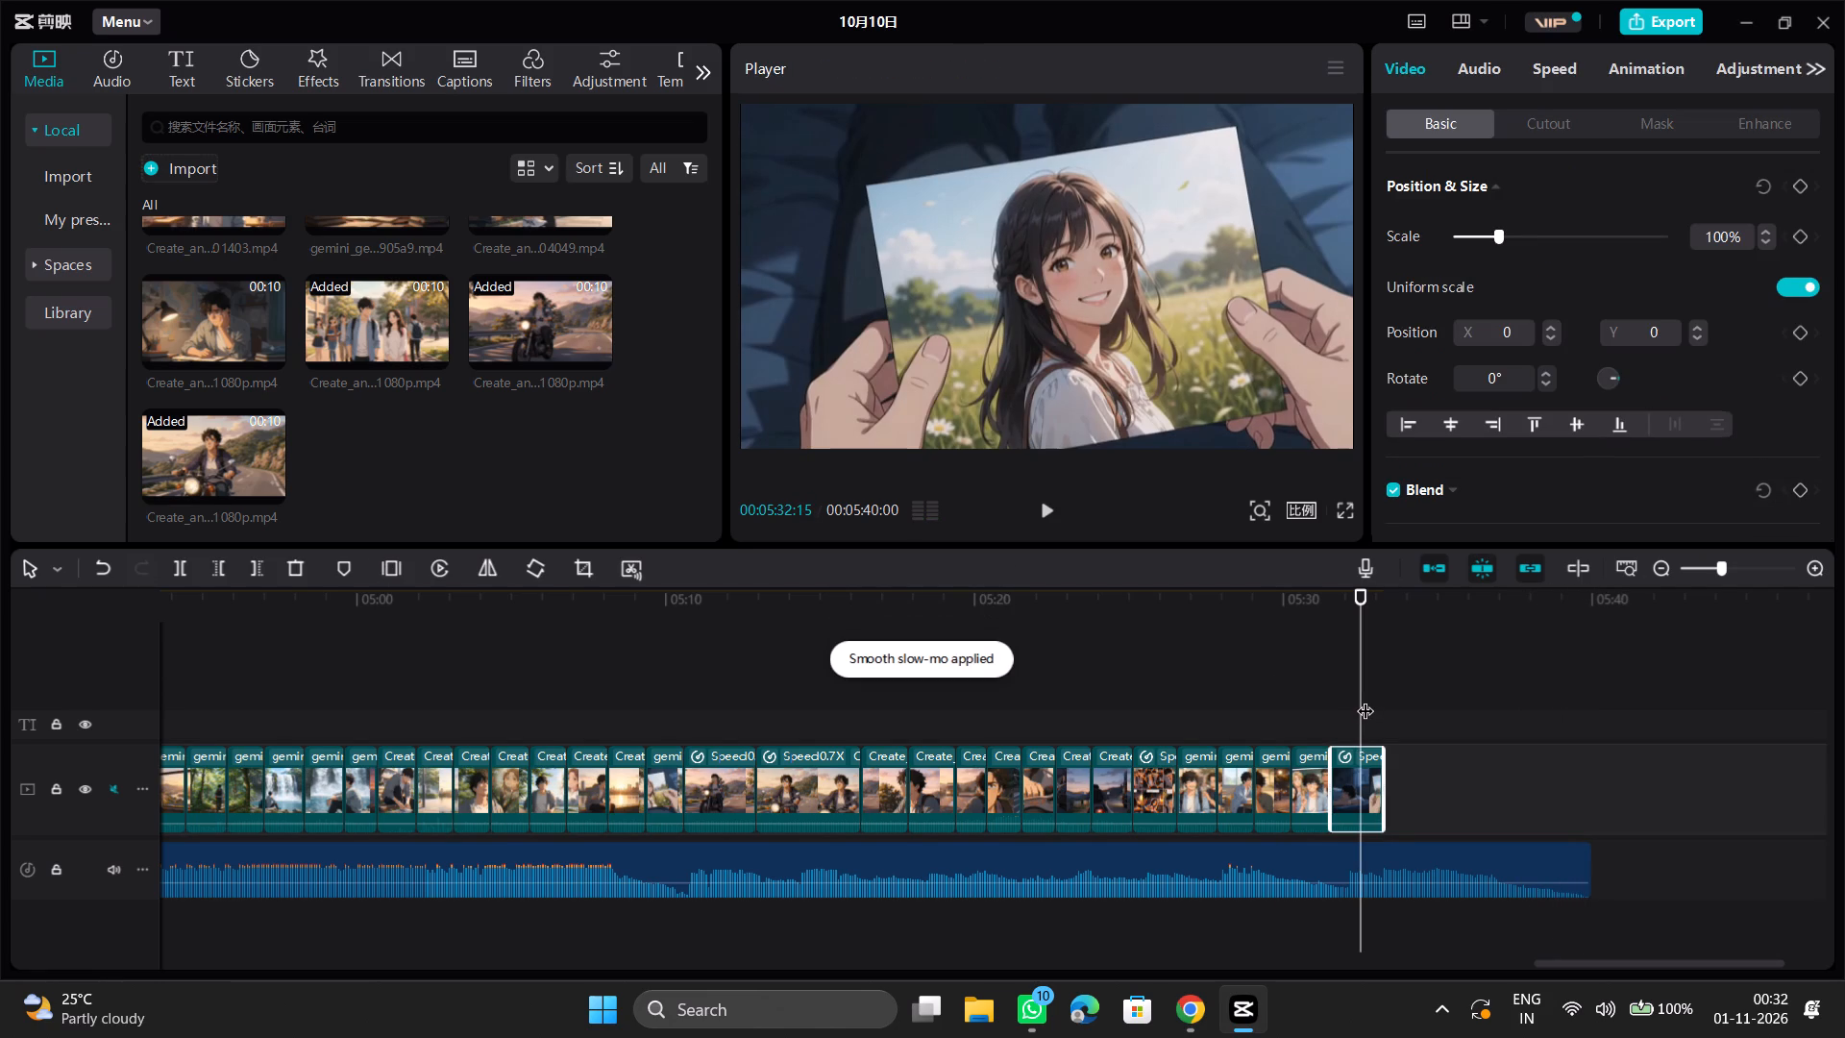
Set the project's aspect ratio to 16:9.
{"action": "left_click", "coordinate": [1306, 507]}
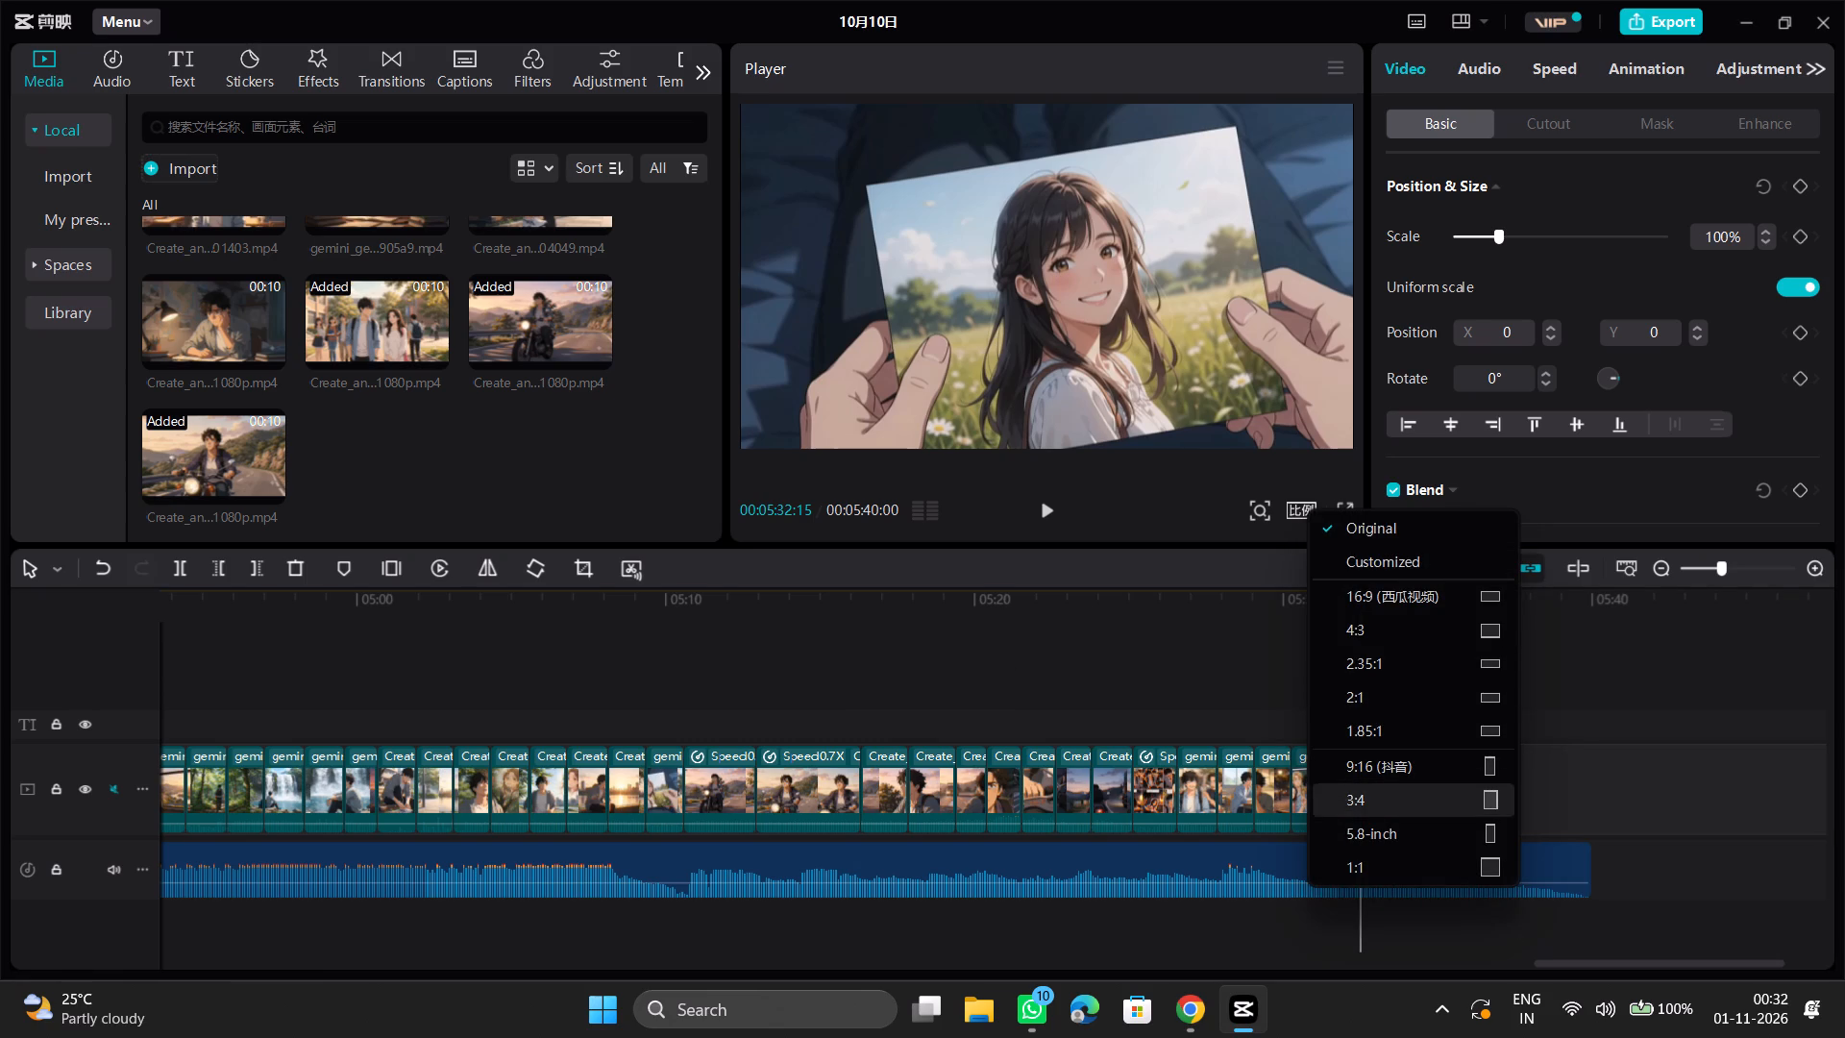
{"action": "left_click", "coordinate": [1456, 588]}
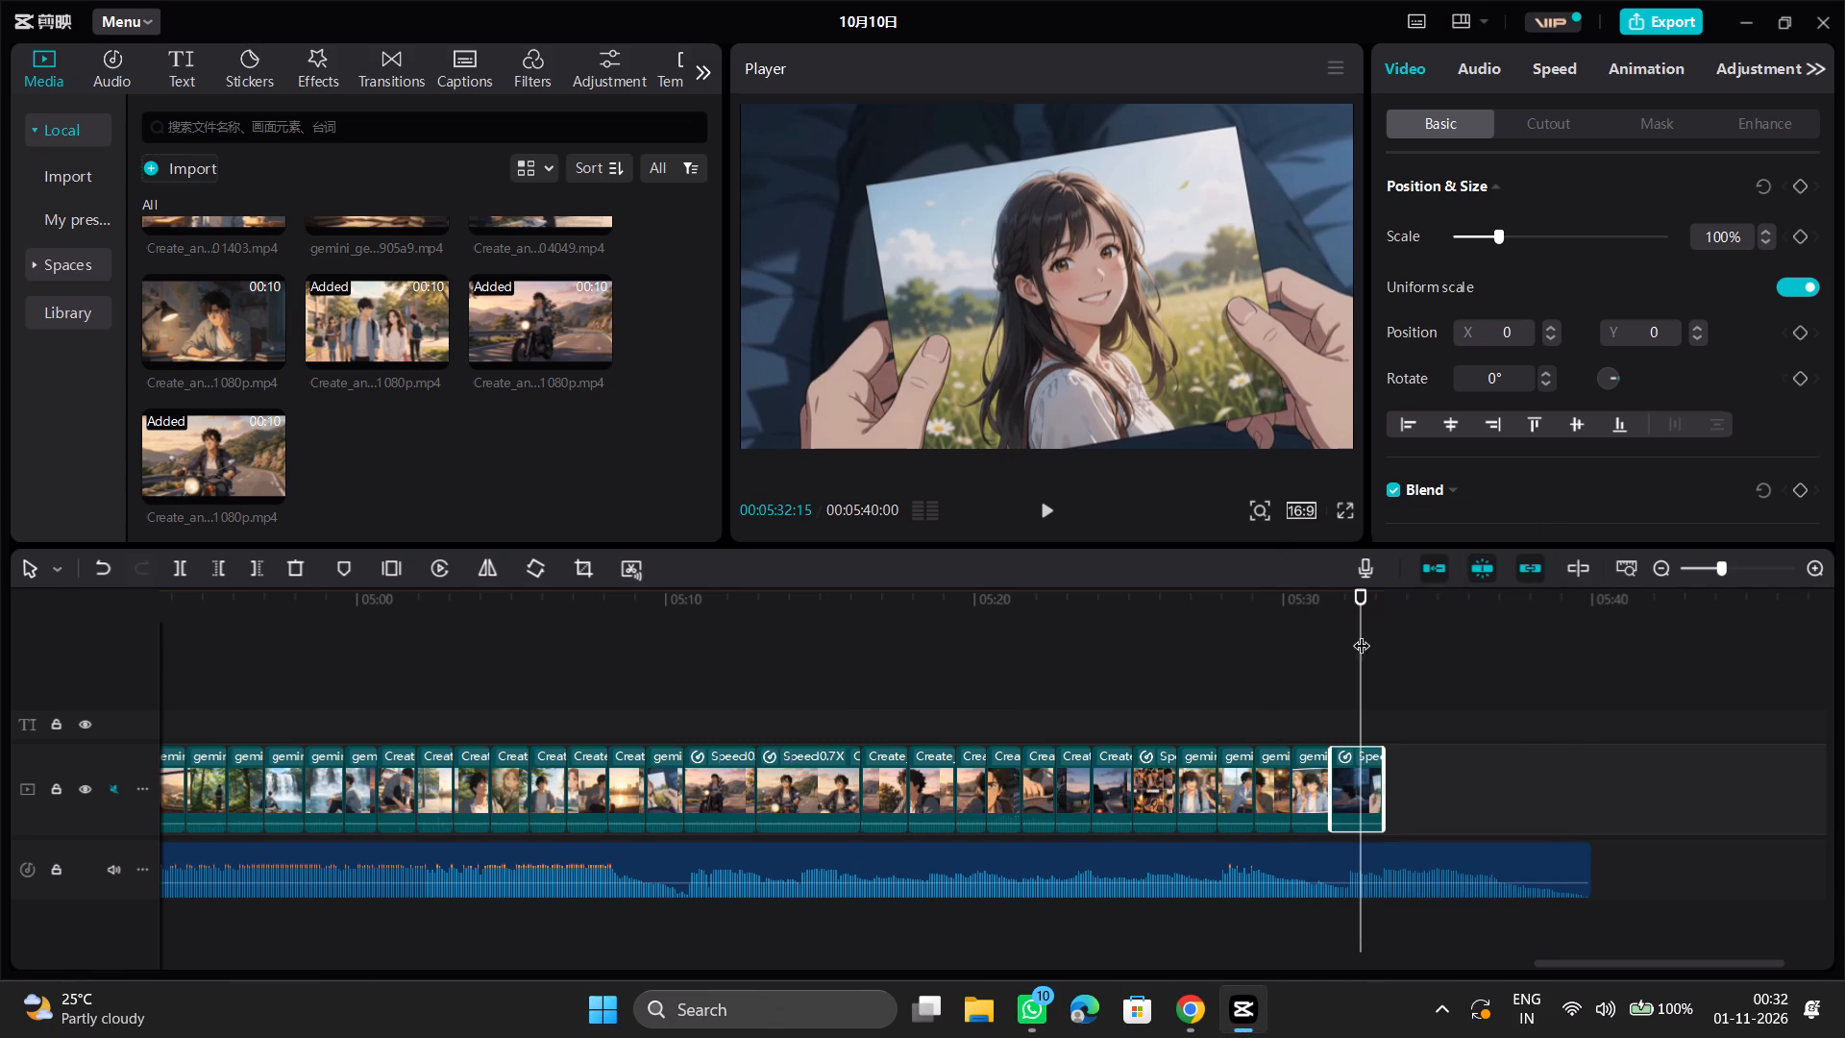
Review the motorcycle sequence and find where the laughing friends scene begins, at about 05:25.
{"action": "left_click", "coordinate": [930, 694]}
{"action": "left_click", "coordinate": [700, 661]}
{"action": "key", "text": "space"}
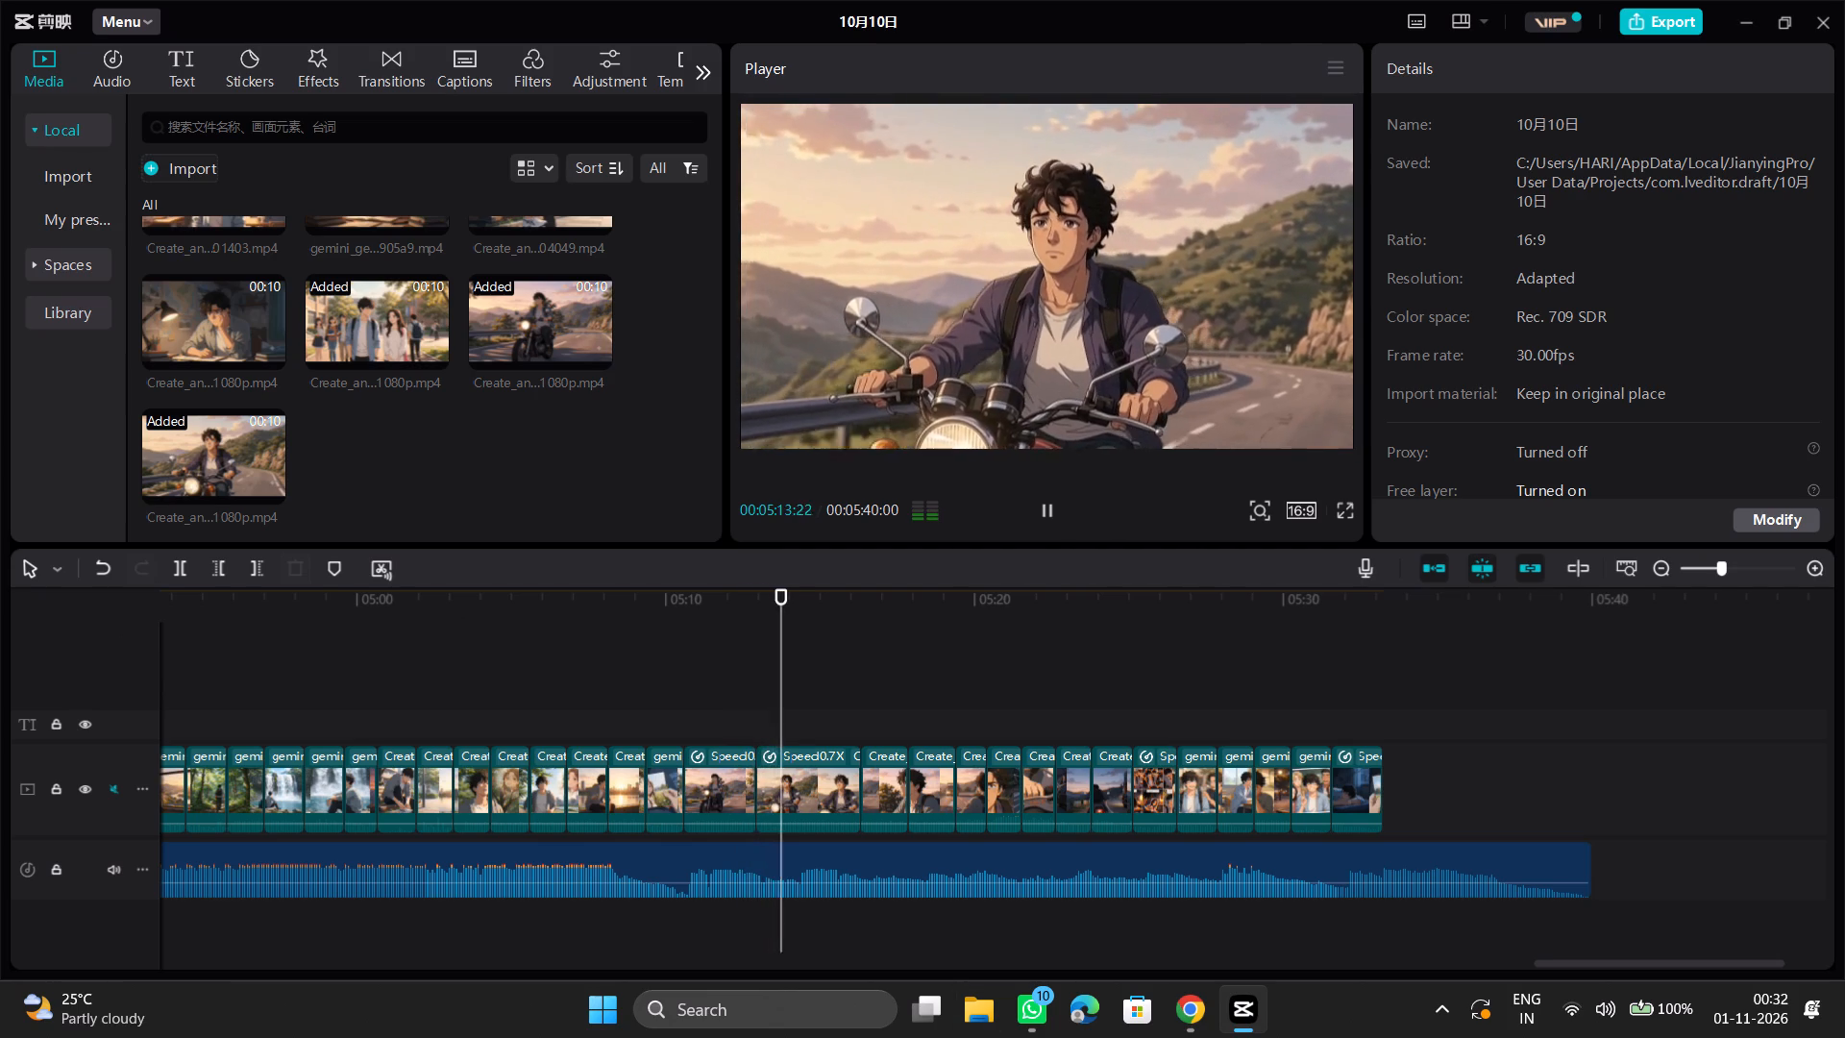
{"action": "left_click", "coordinate": [1146, 720]}
{"action": "key", "text": "space"}
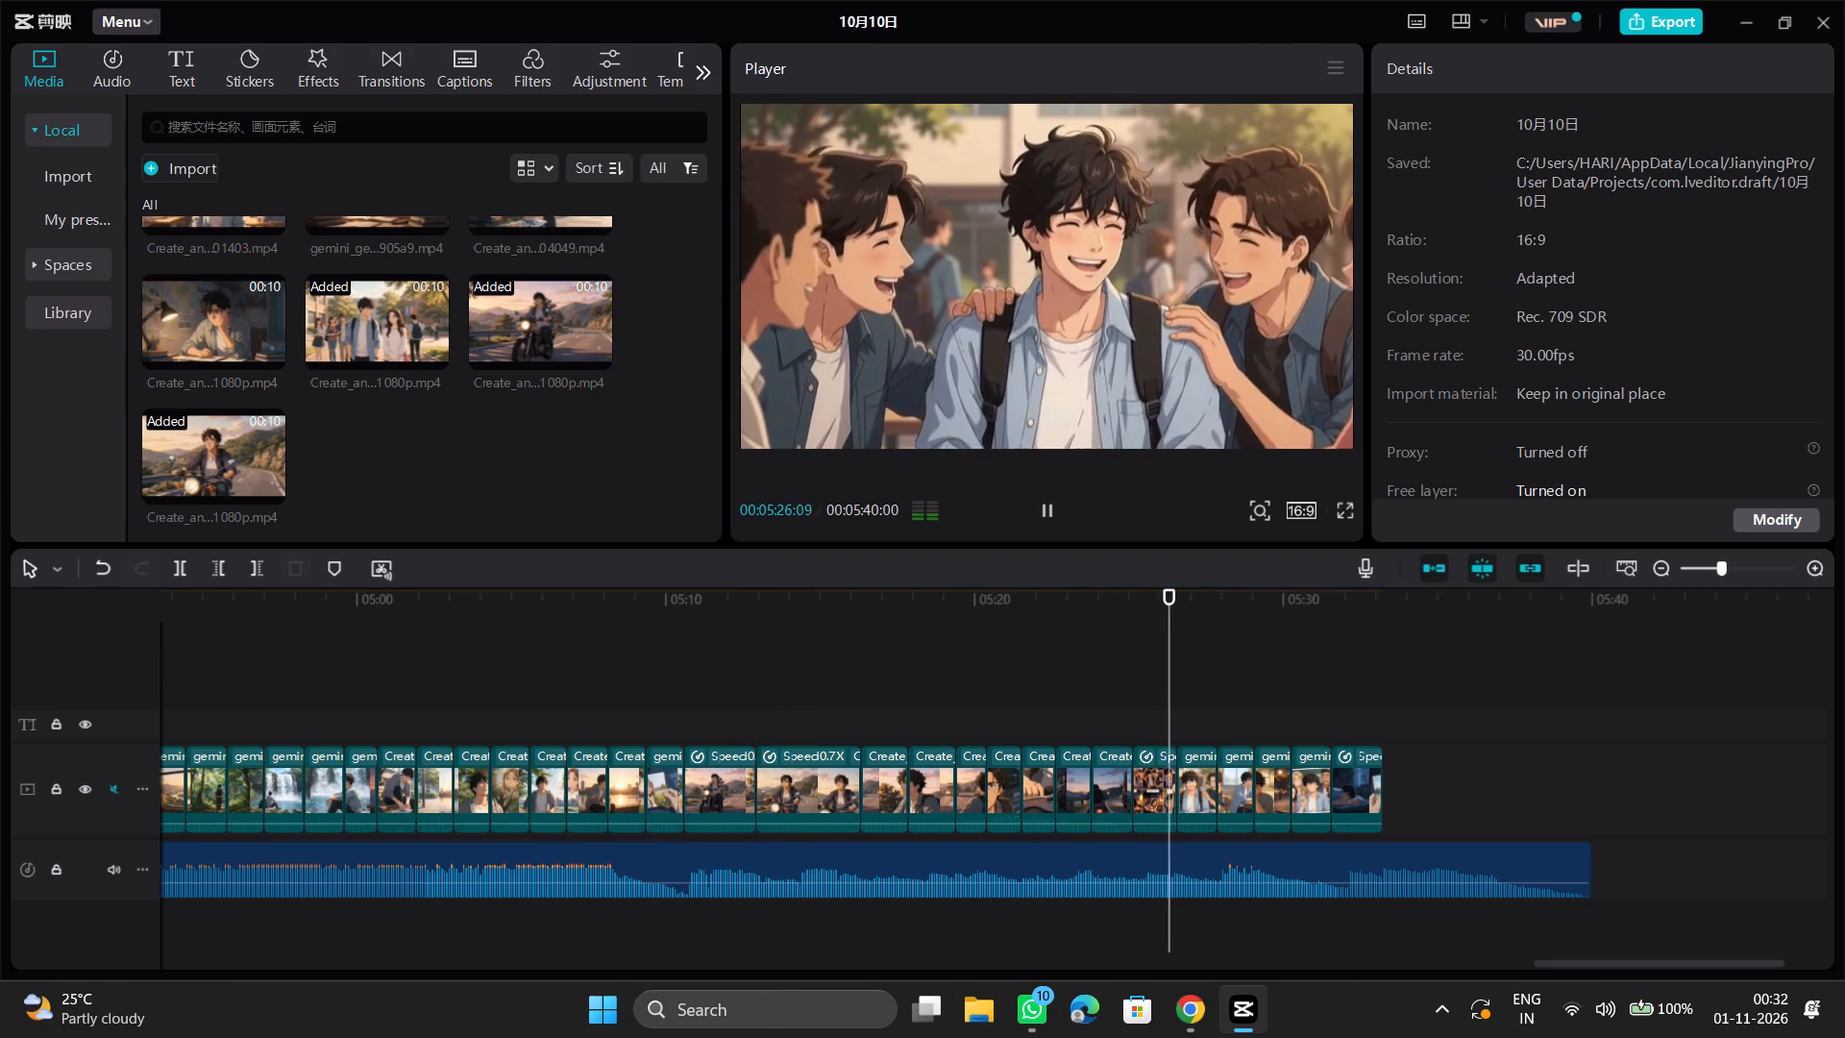
{"action": "left_click", "coordinate": [1125, 688]}
{"action": "key", "text": "space"}
{"action": "left_click", "coordinate": [1145, 676]}
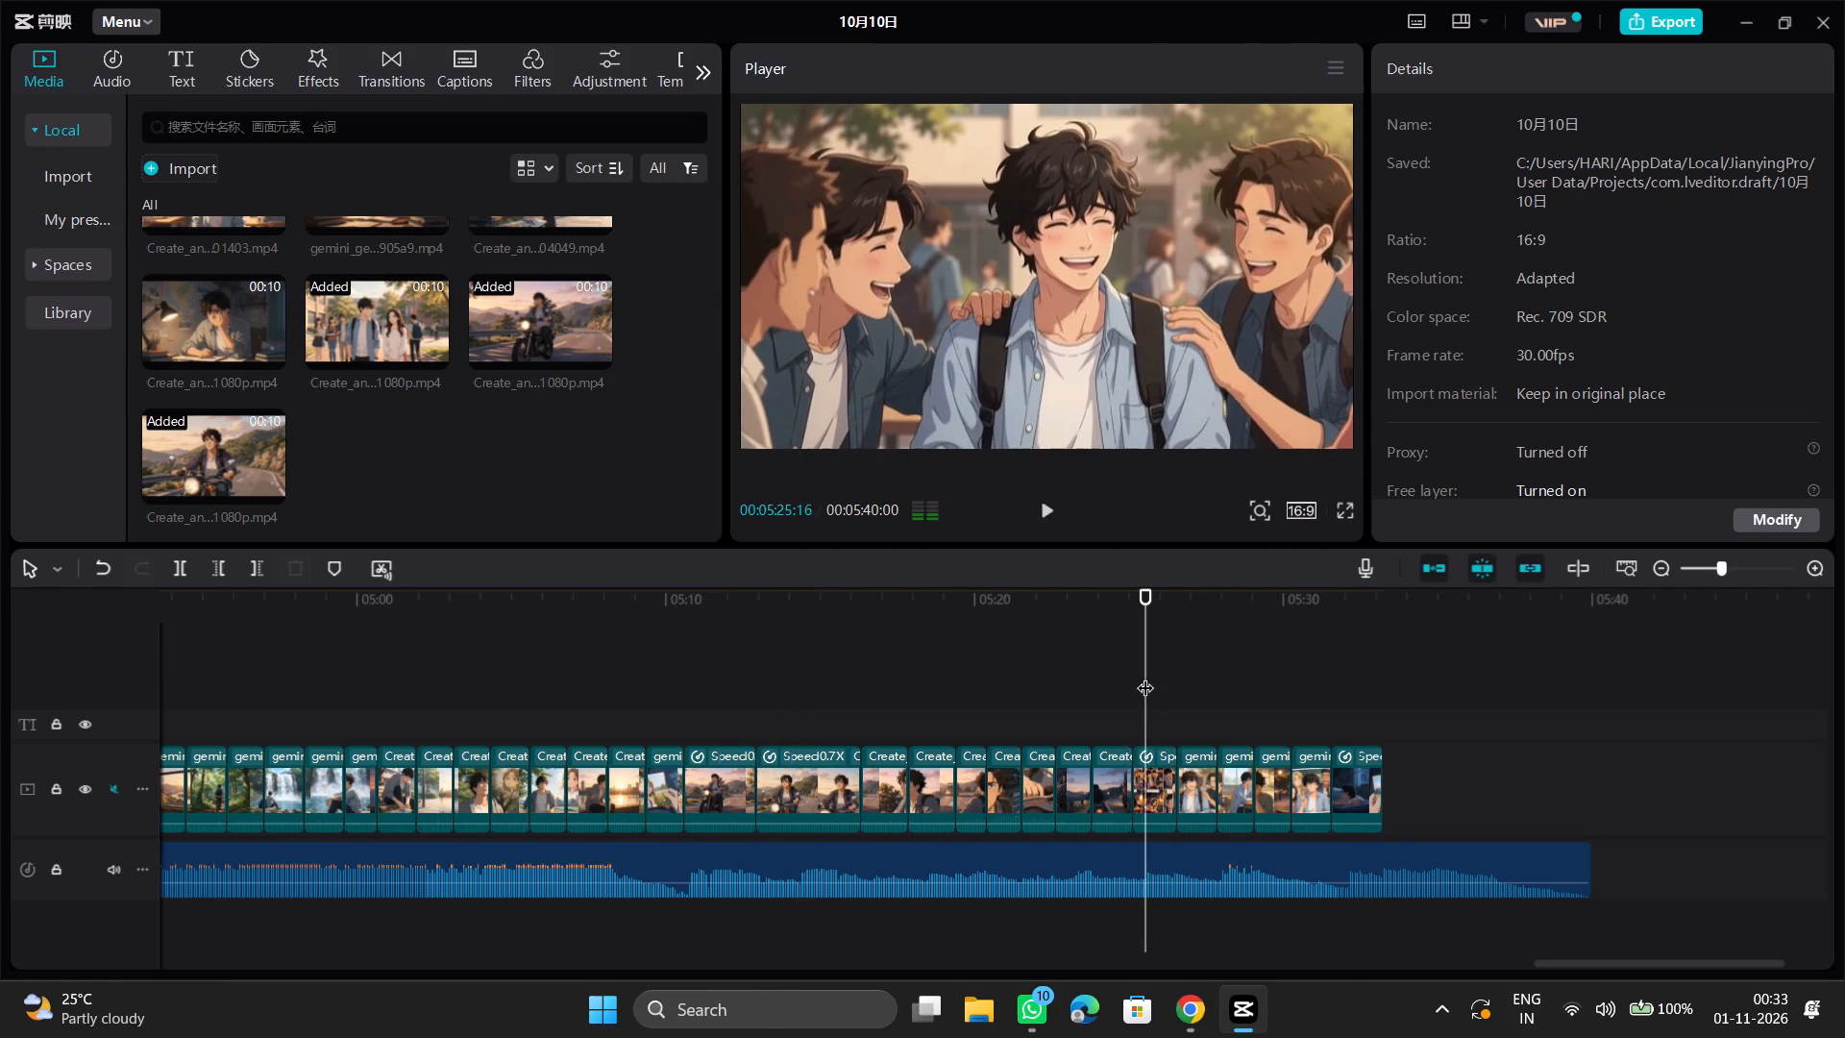
{"action": "key", "text": "space"}
{"action": "left_click", "coordinate": [1055, 661]}
{"action": "key", "text": "space"}
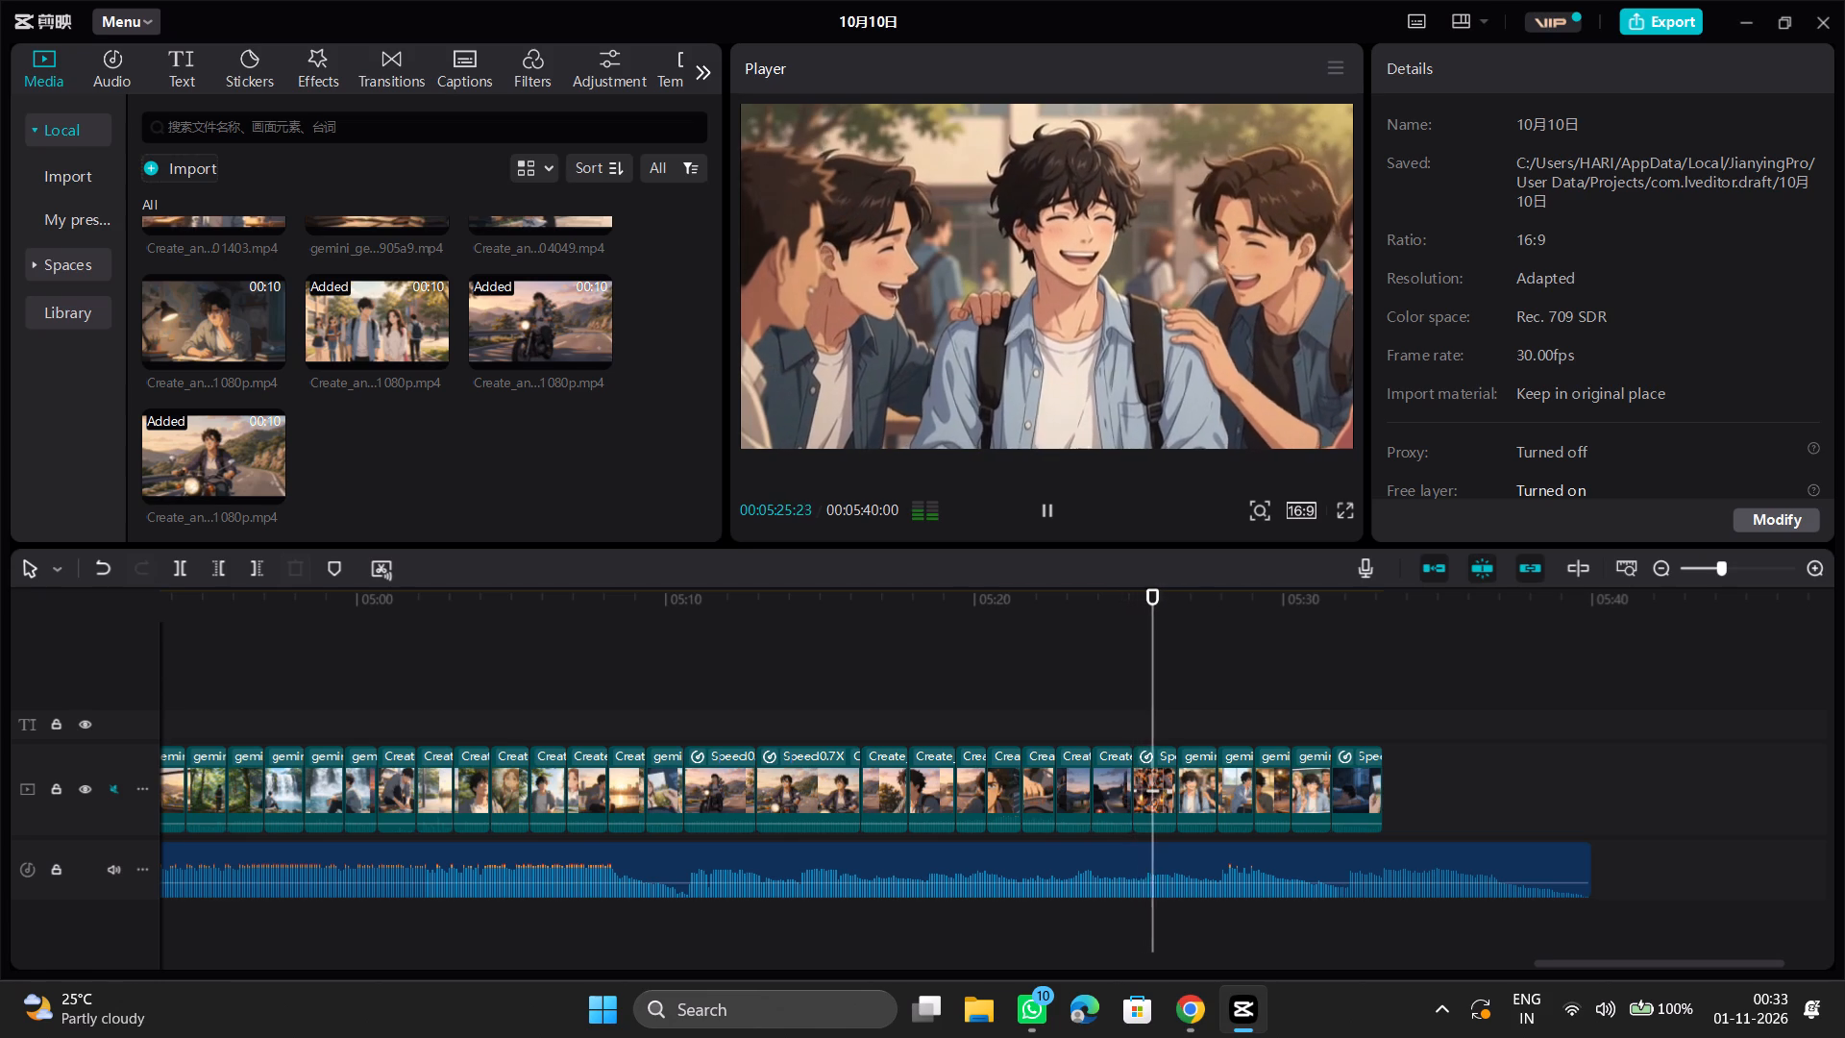
{"action": "left_click", "coordinate": [1151, 696]}
{"action": "key", "text": "space"}
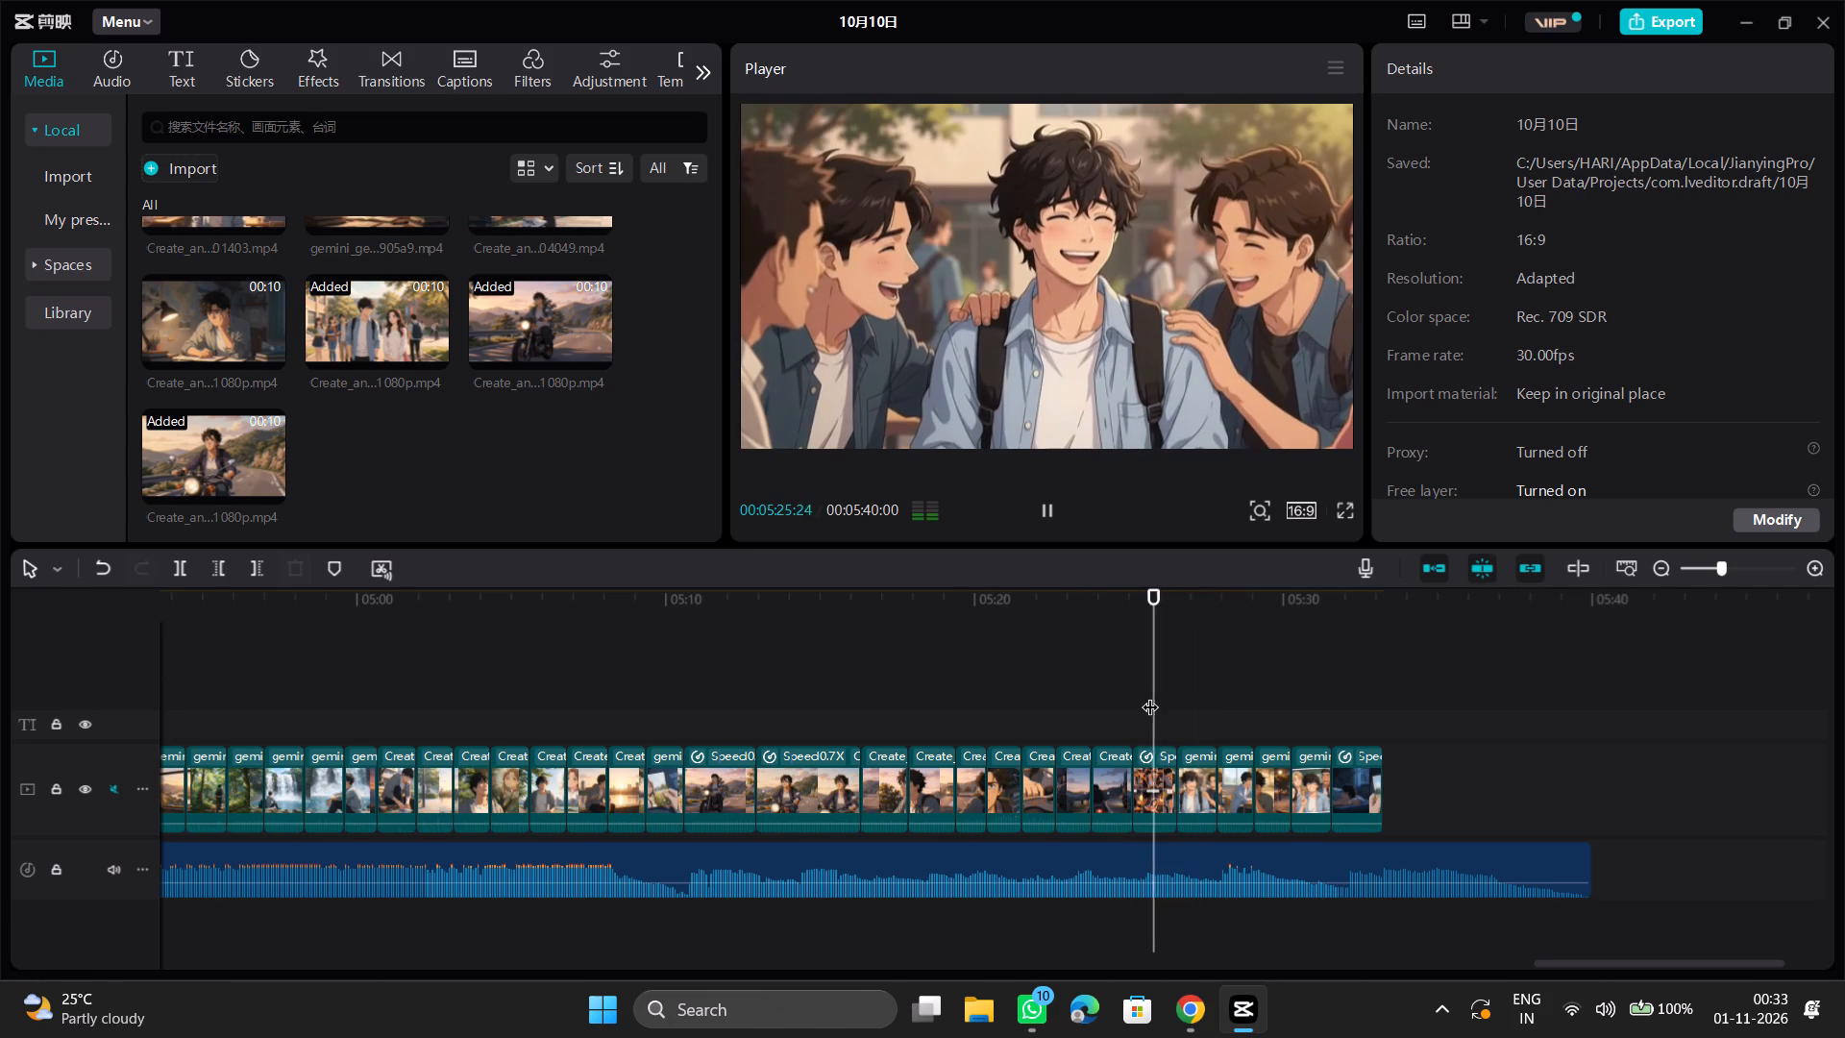
{"action": "key", "text": "space"}
Combine the last scenes, from the laughing friends through the closing photo scene, into one compound clip.
{"action": "left_click_drag", "start_coordinate": [1144, 706], "coordinate": [1331, 803]}
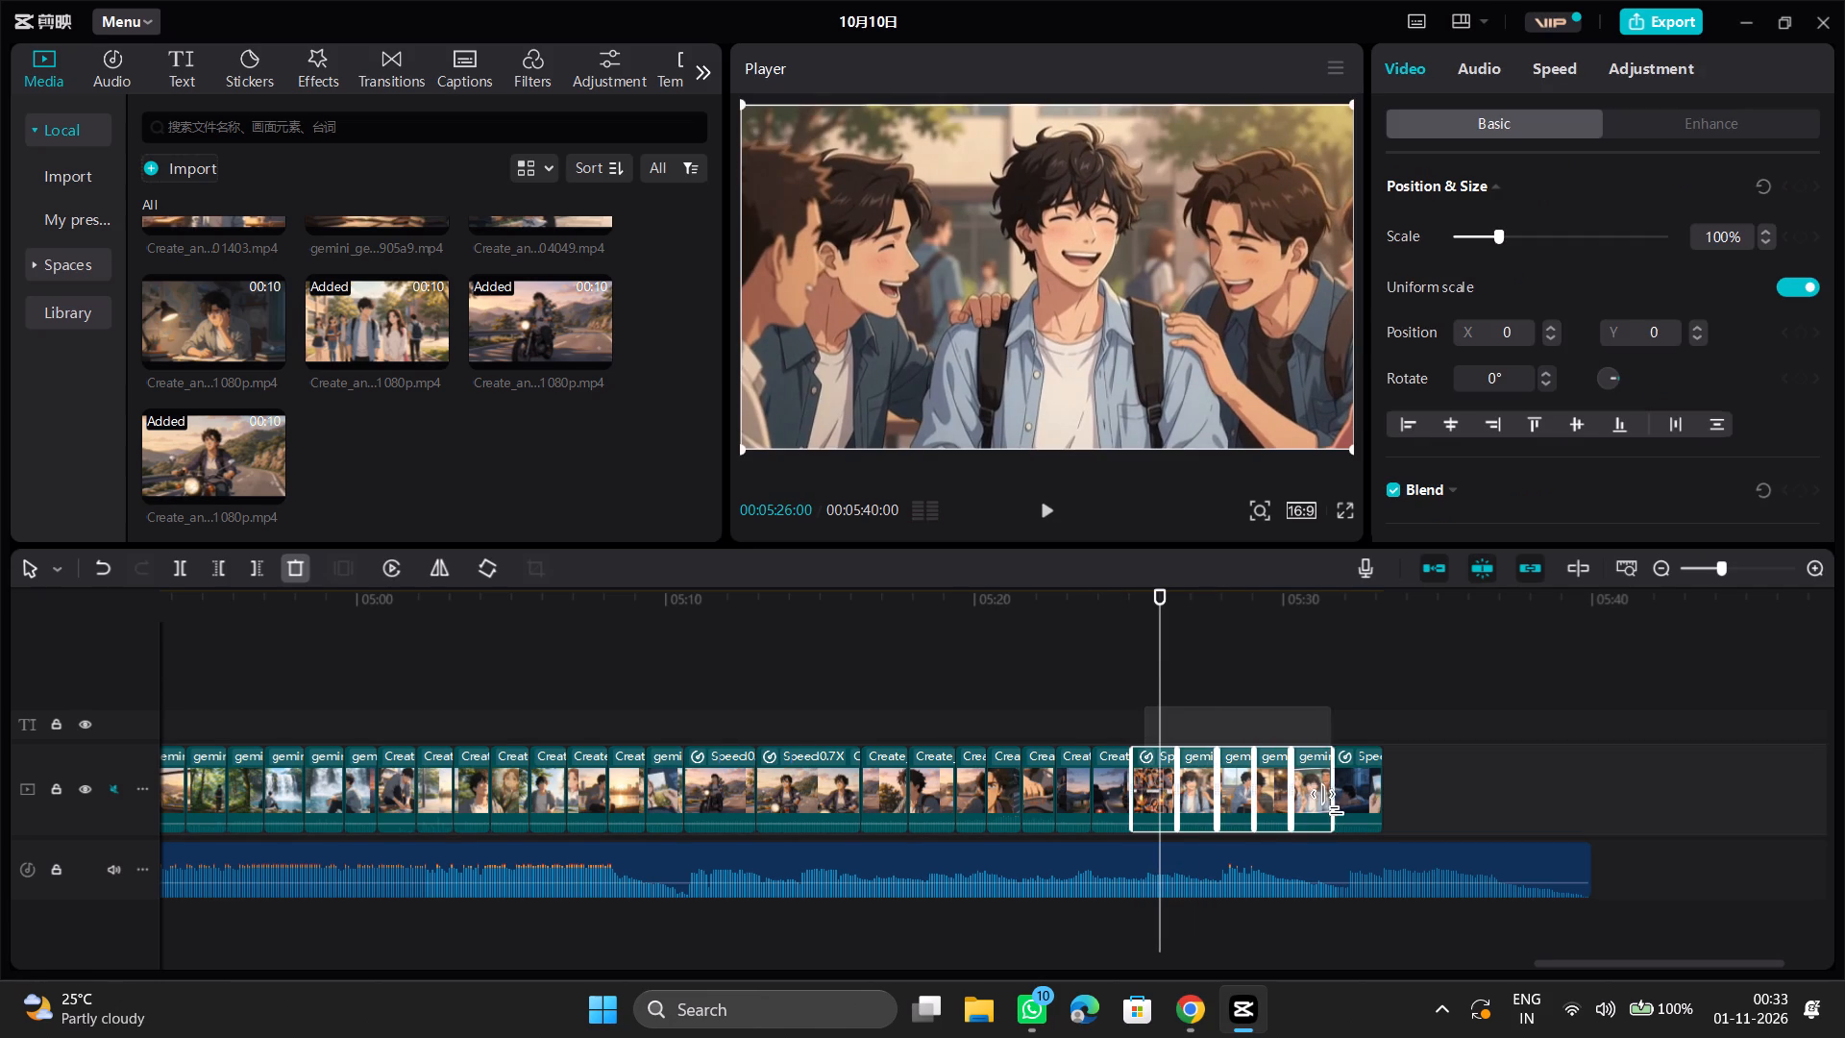
{"action": "left_click_drag", "start_coordinate": [1331, 803], "coordinate": [1355, 809]}
{"action": "right_click", "coordinate": [1251, 797]}
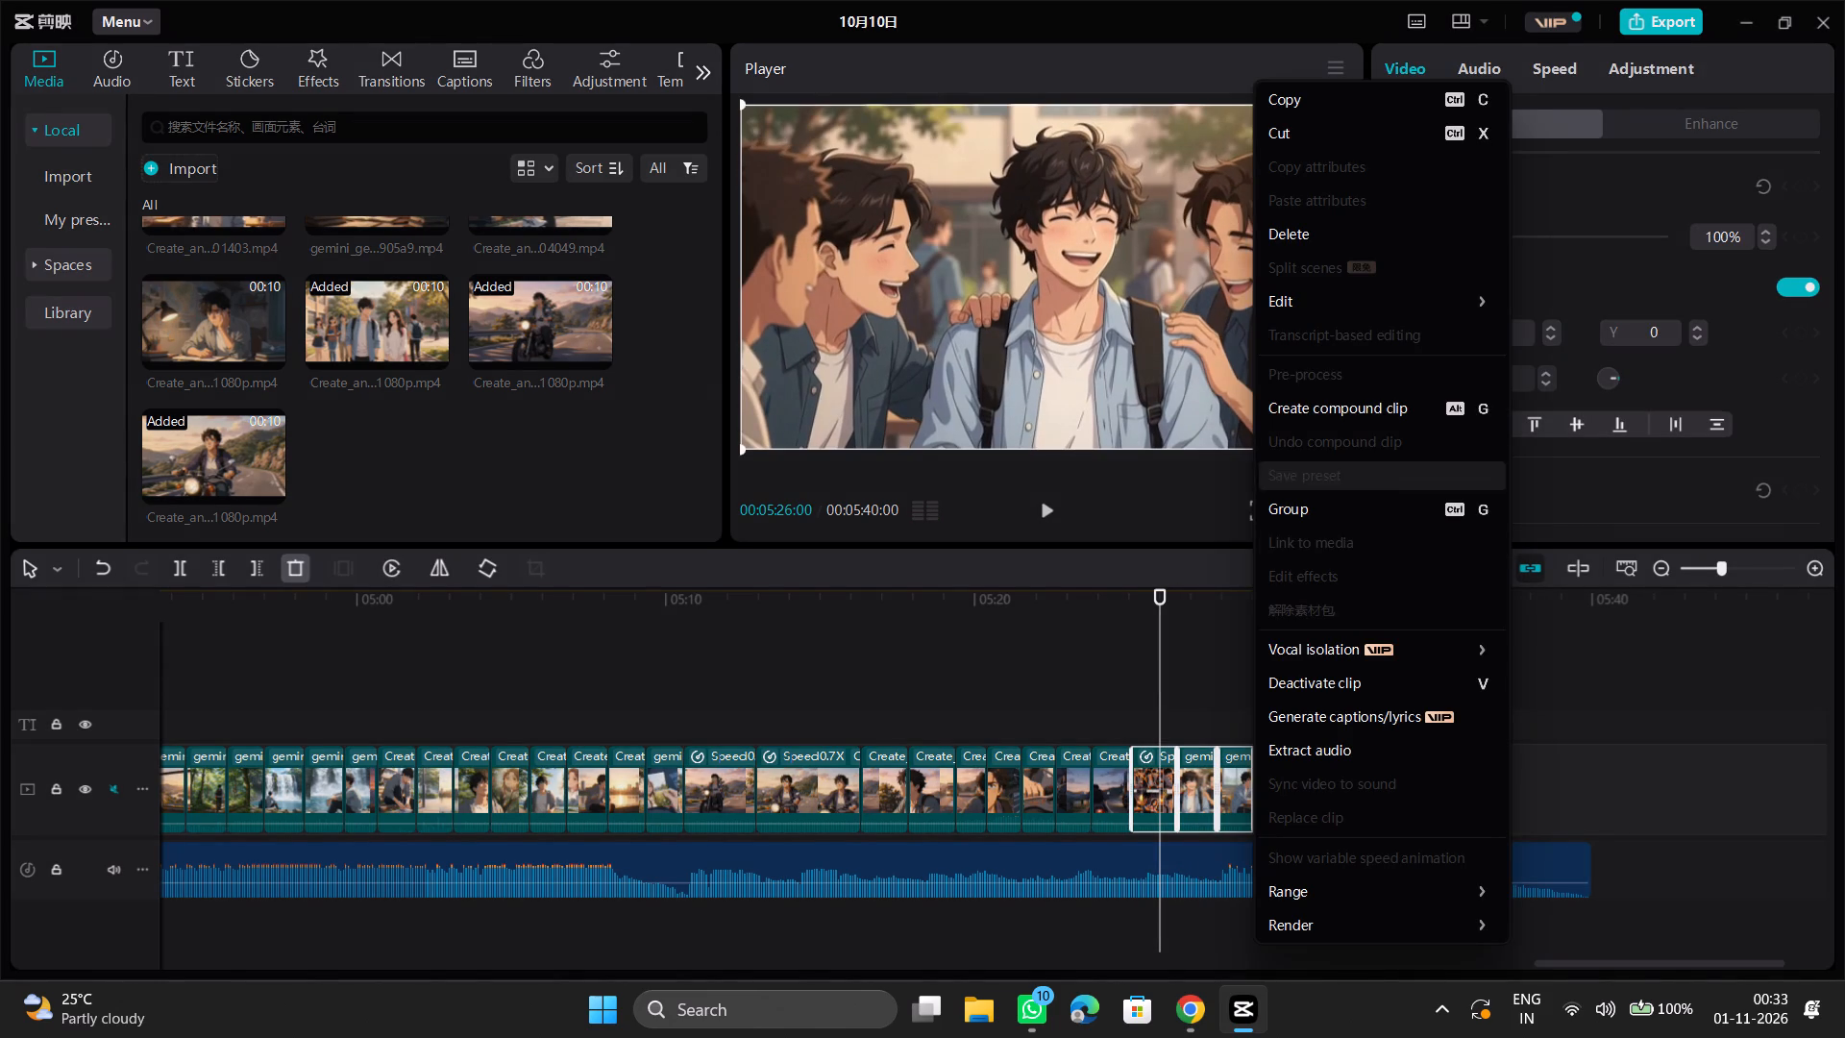
{"action": "left_click", "coordinate": [1395, 402]}
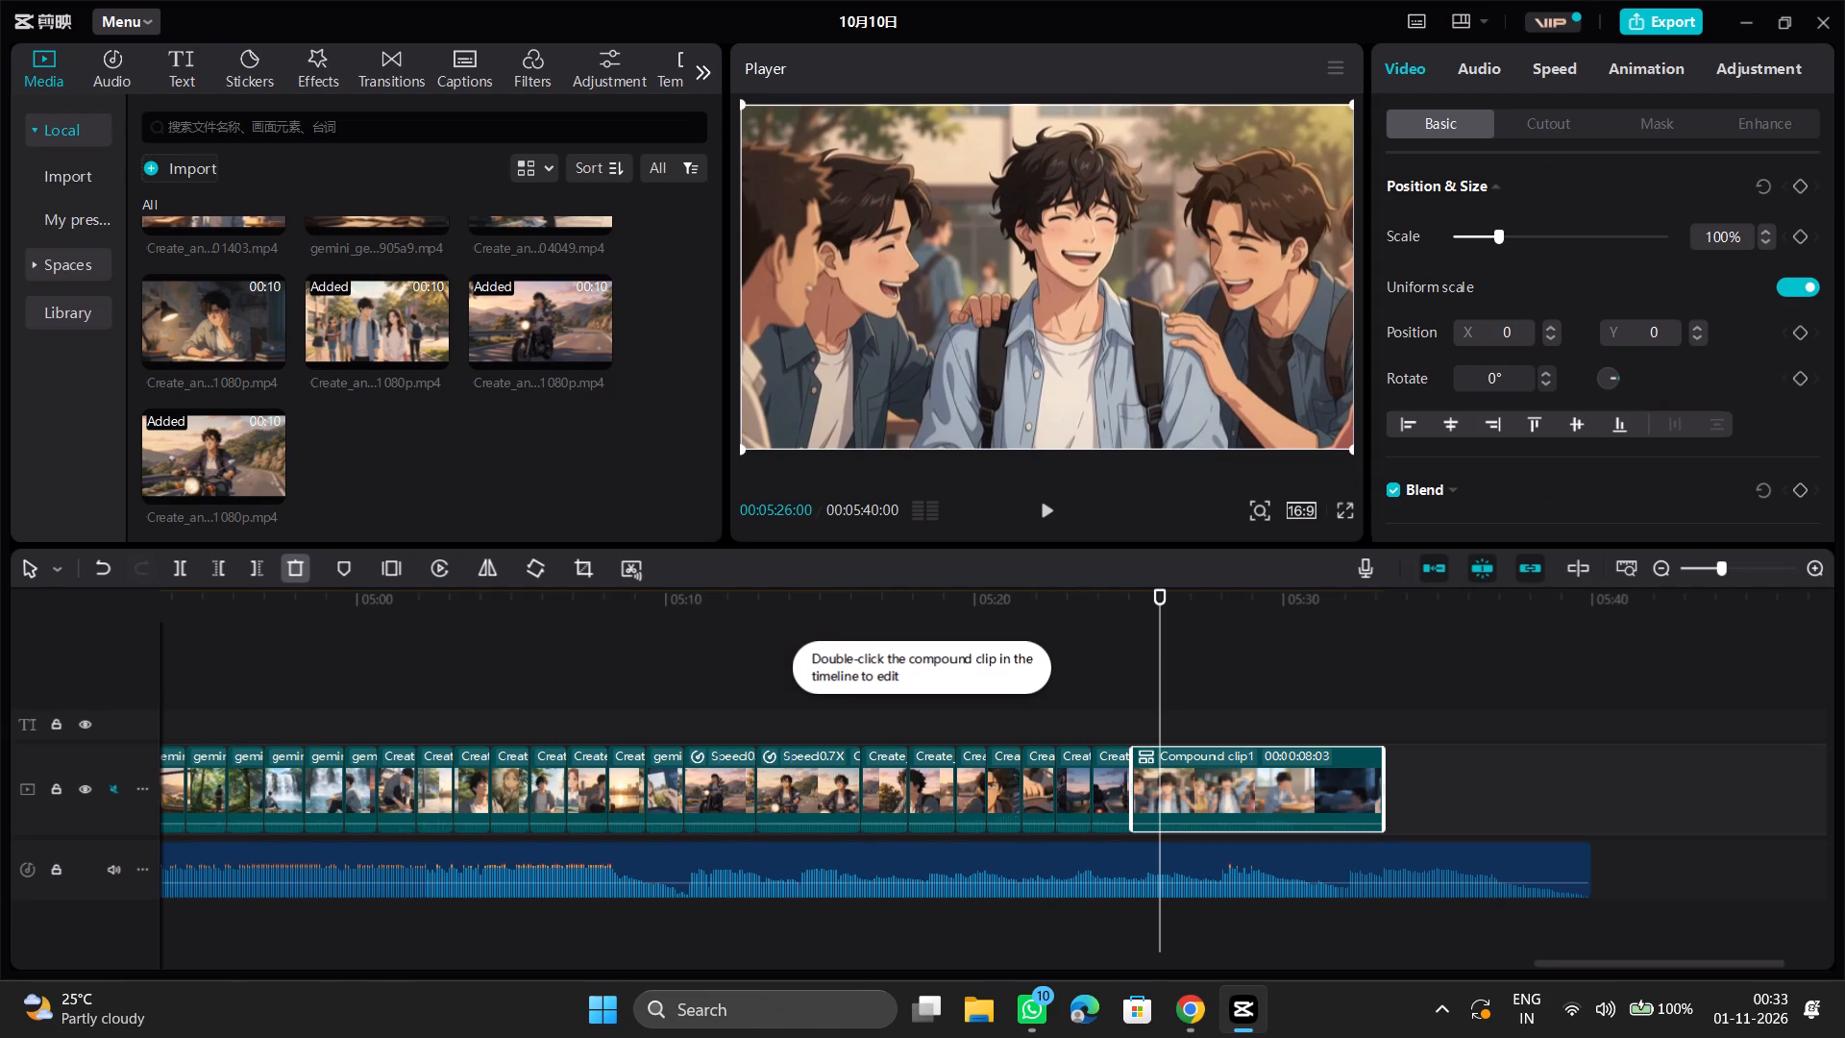
Compare the linear (线性) and mirror (镜面) masks on the compound clip and apply the mirror mask.
{"action": "left_click", "coordinate": [1643, 111]}
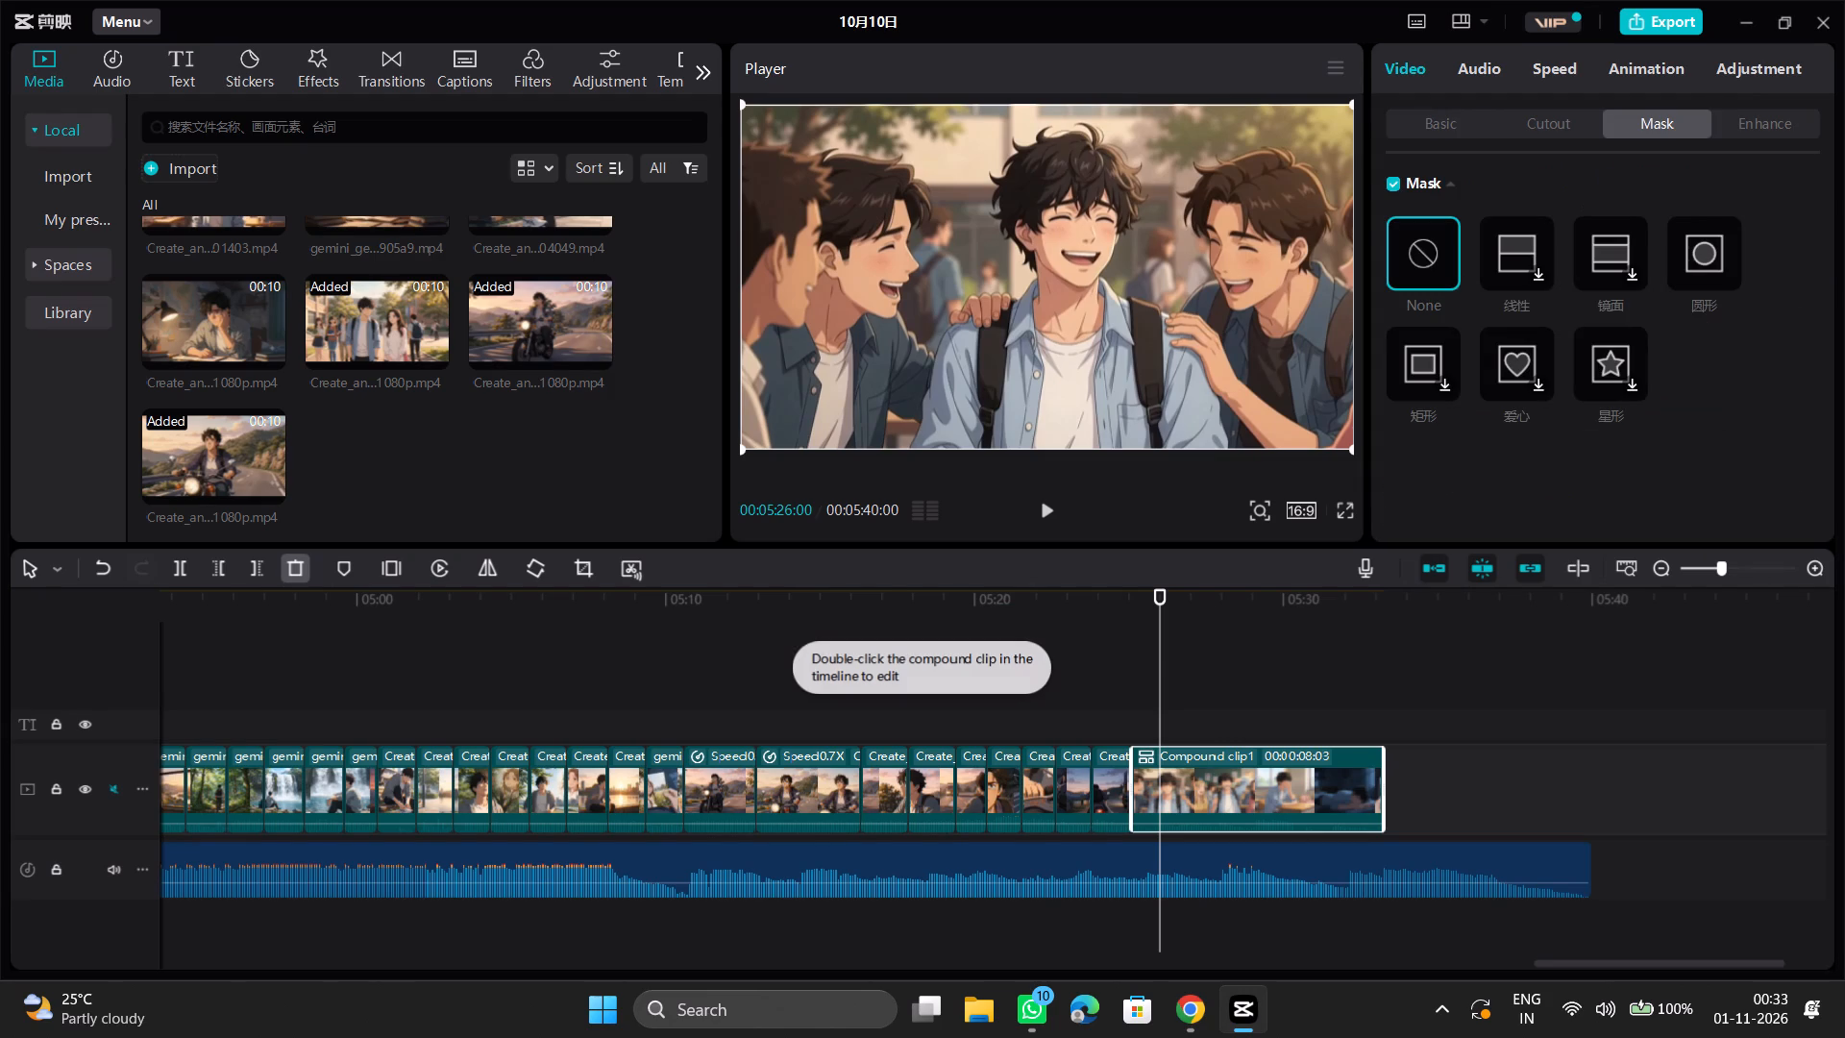
{"action": "left_click", "coordinate": [1537, 264]}
{"action": "left_click", "coordinate": [1613, 258]}
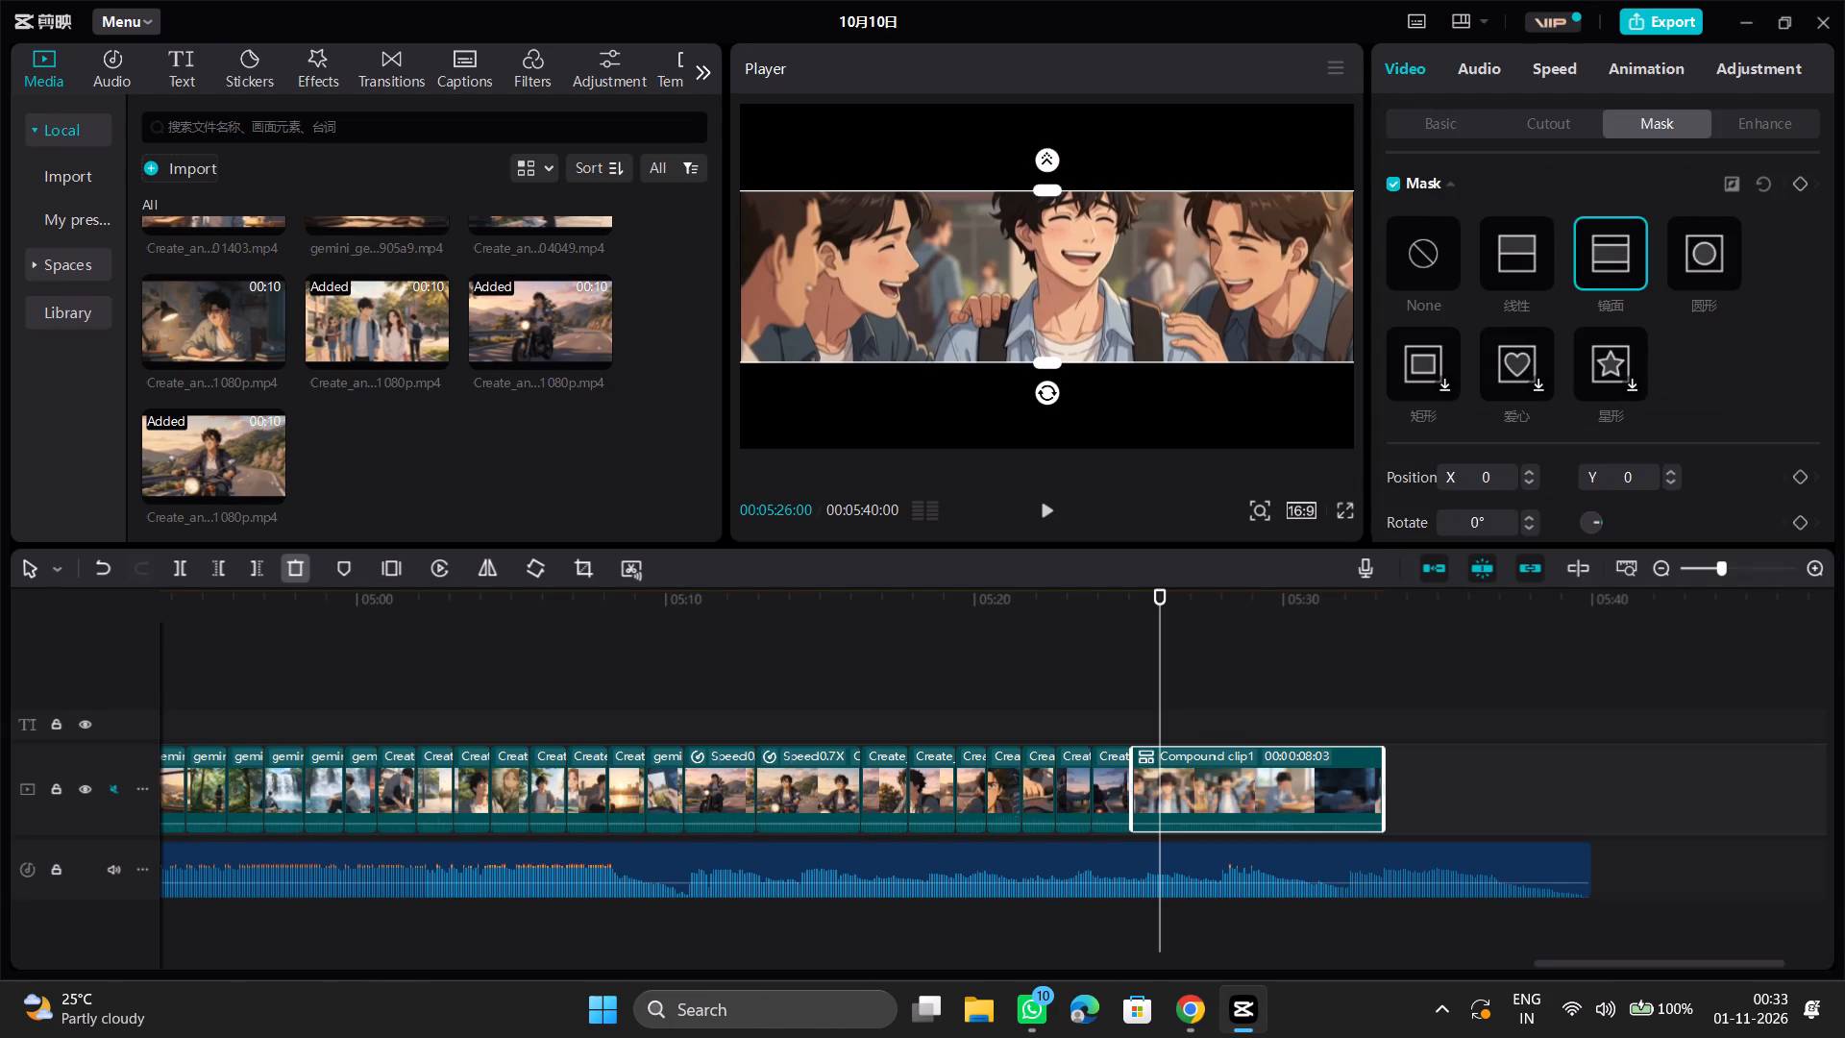
{"action": "left_click", "coordinate": [1521, 254]}
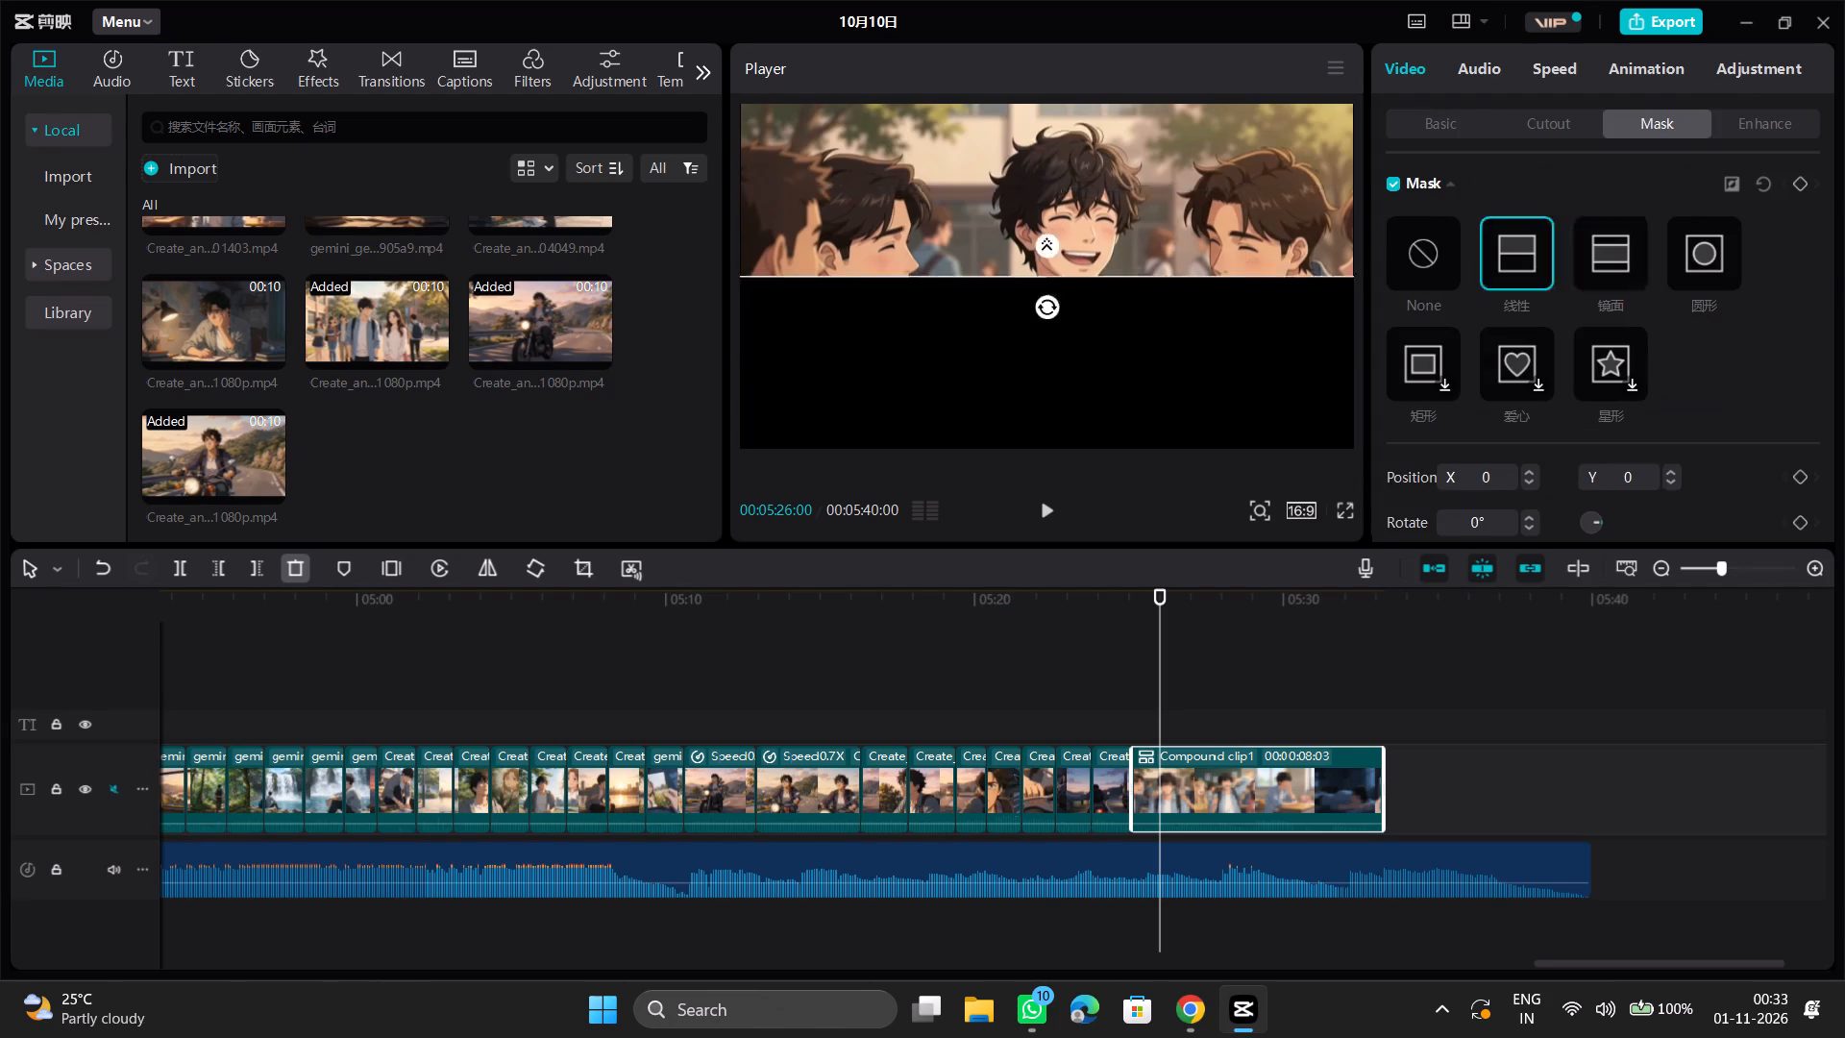
{"action": "left_click", "coordinate": [1586, 254]}
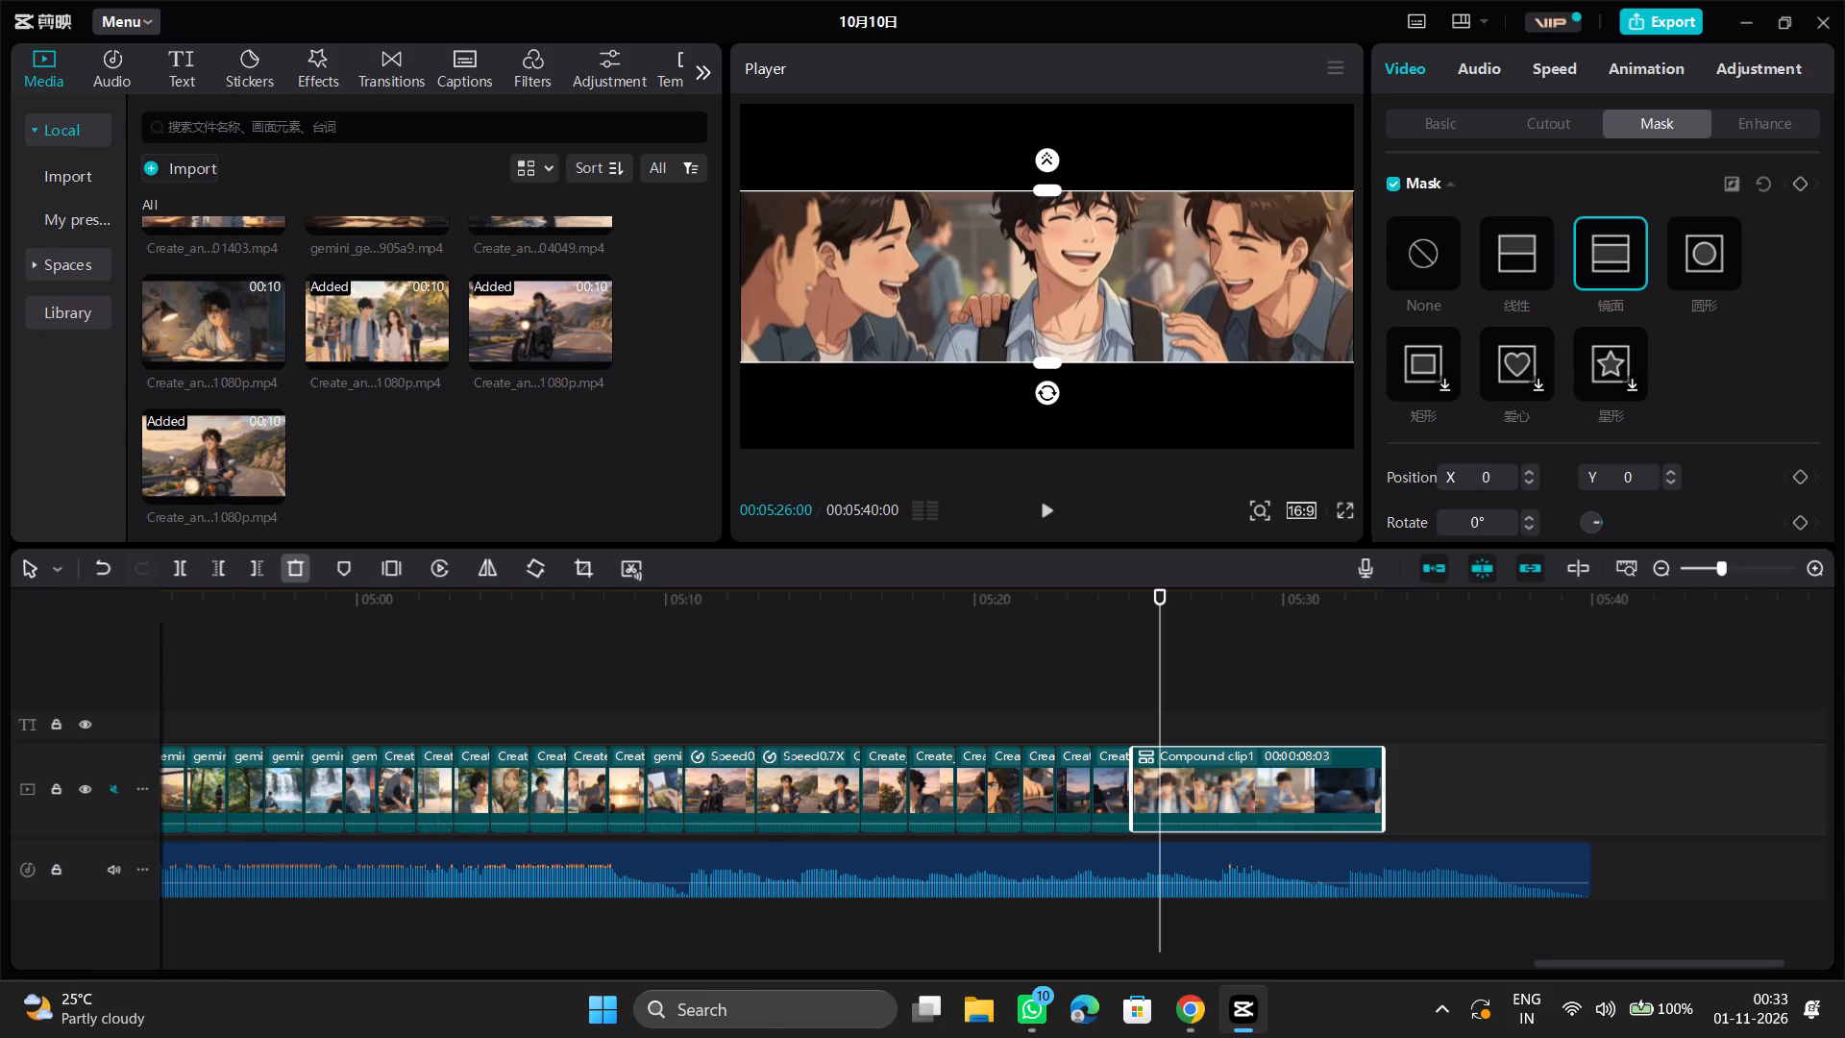
Widen the mirror mask to leave narrow dark bands above and below the image, and feather its edges.
{"action": "left_click_drag", "start_coordinate": [1059, 186], "coordinate": [1065, 138]}
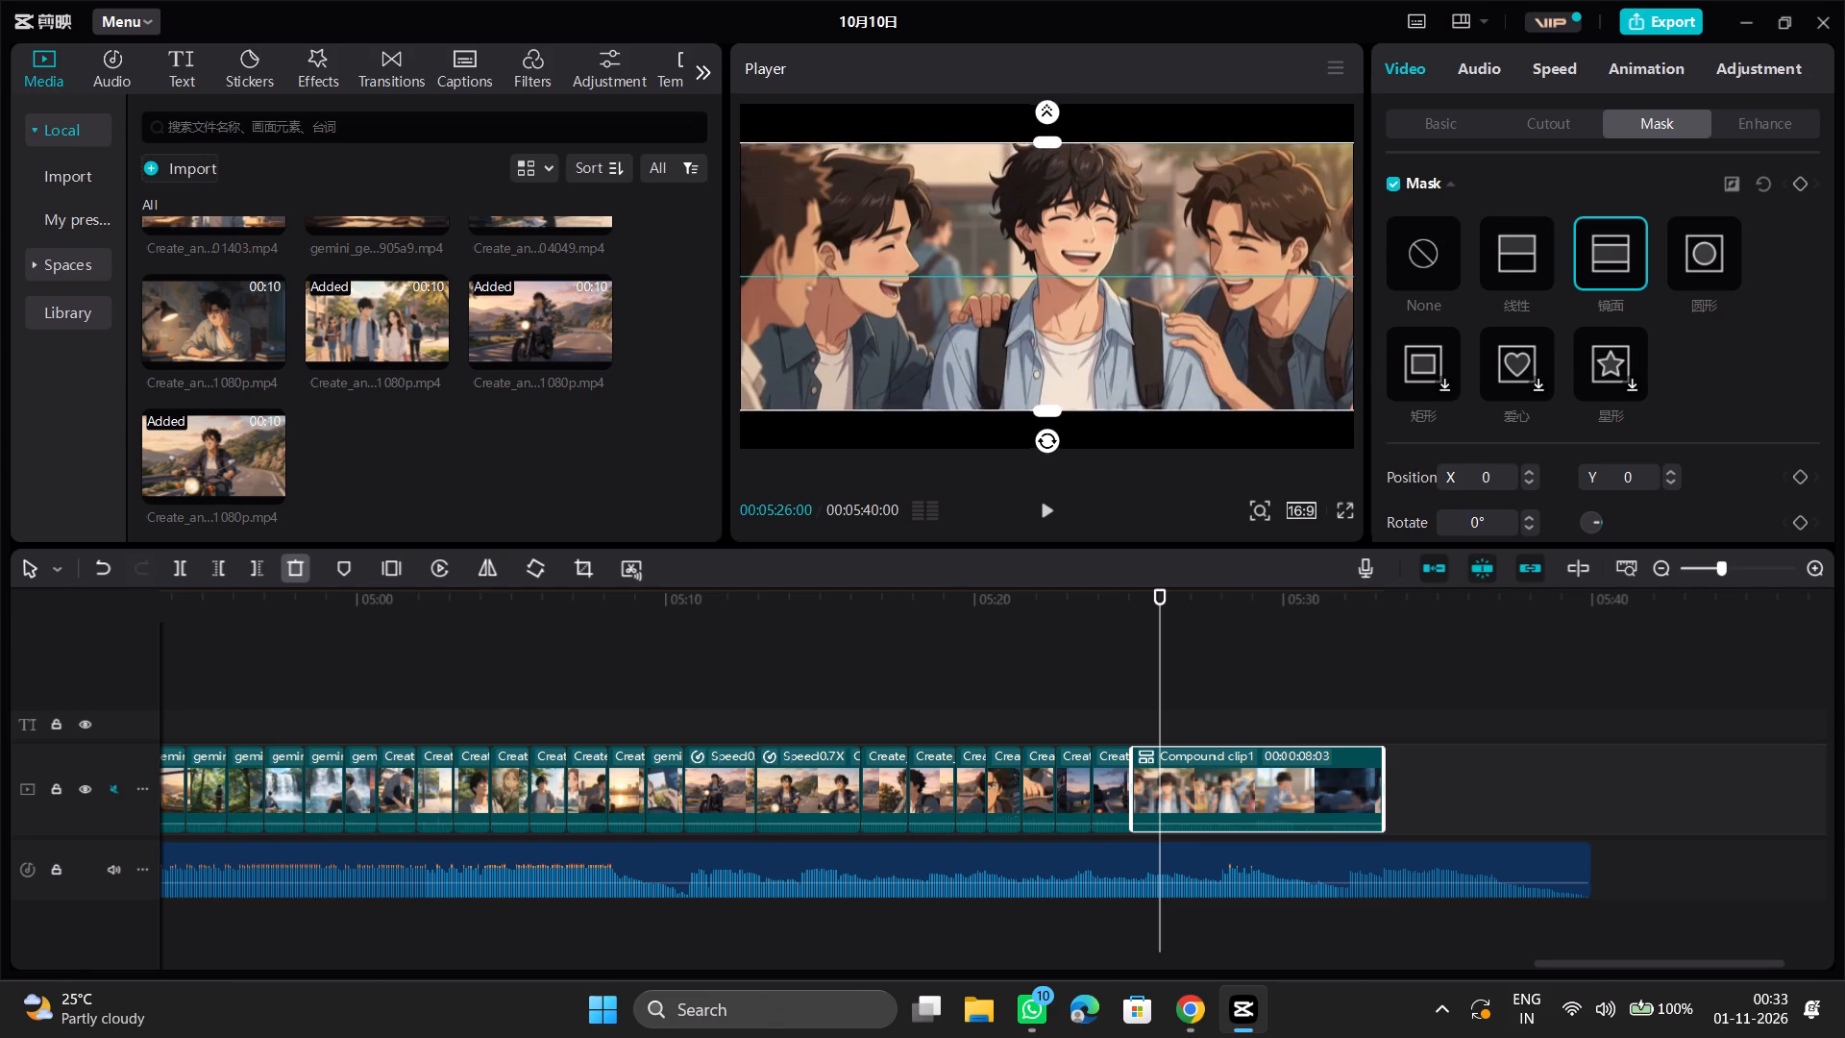
{"action": "left_click_drag", "start_coordinate": [1065, 138], "coordinate": [1065, 137]}
{"action": "left_click_drag", "start_coordinate": [1049, 104], "coordinate": [1050, 86]}
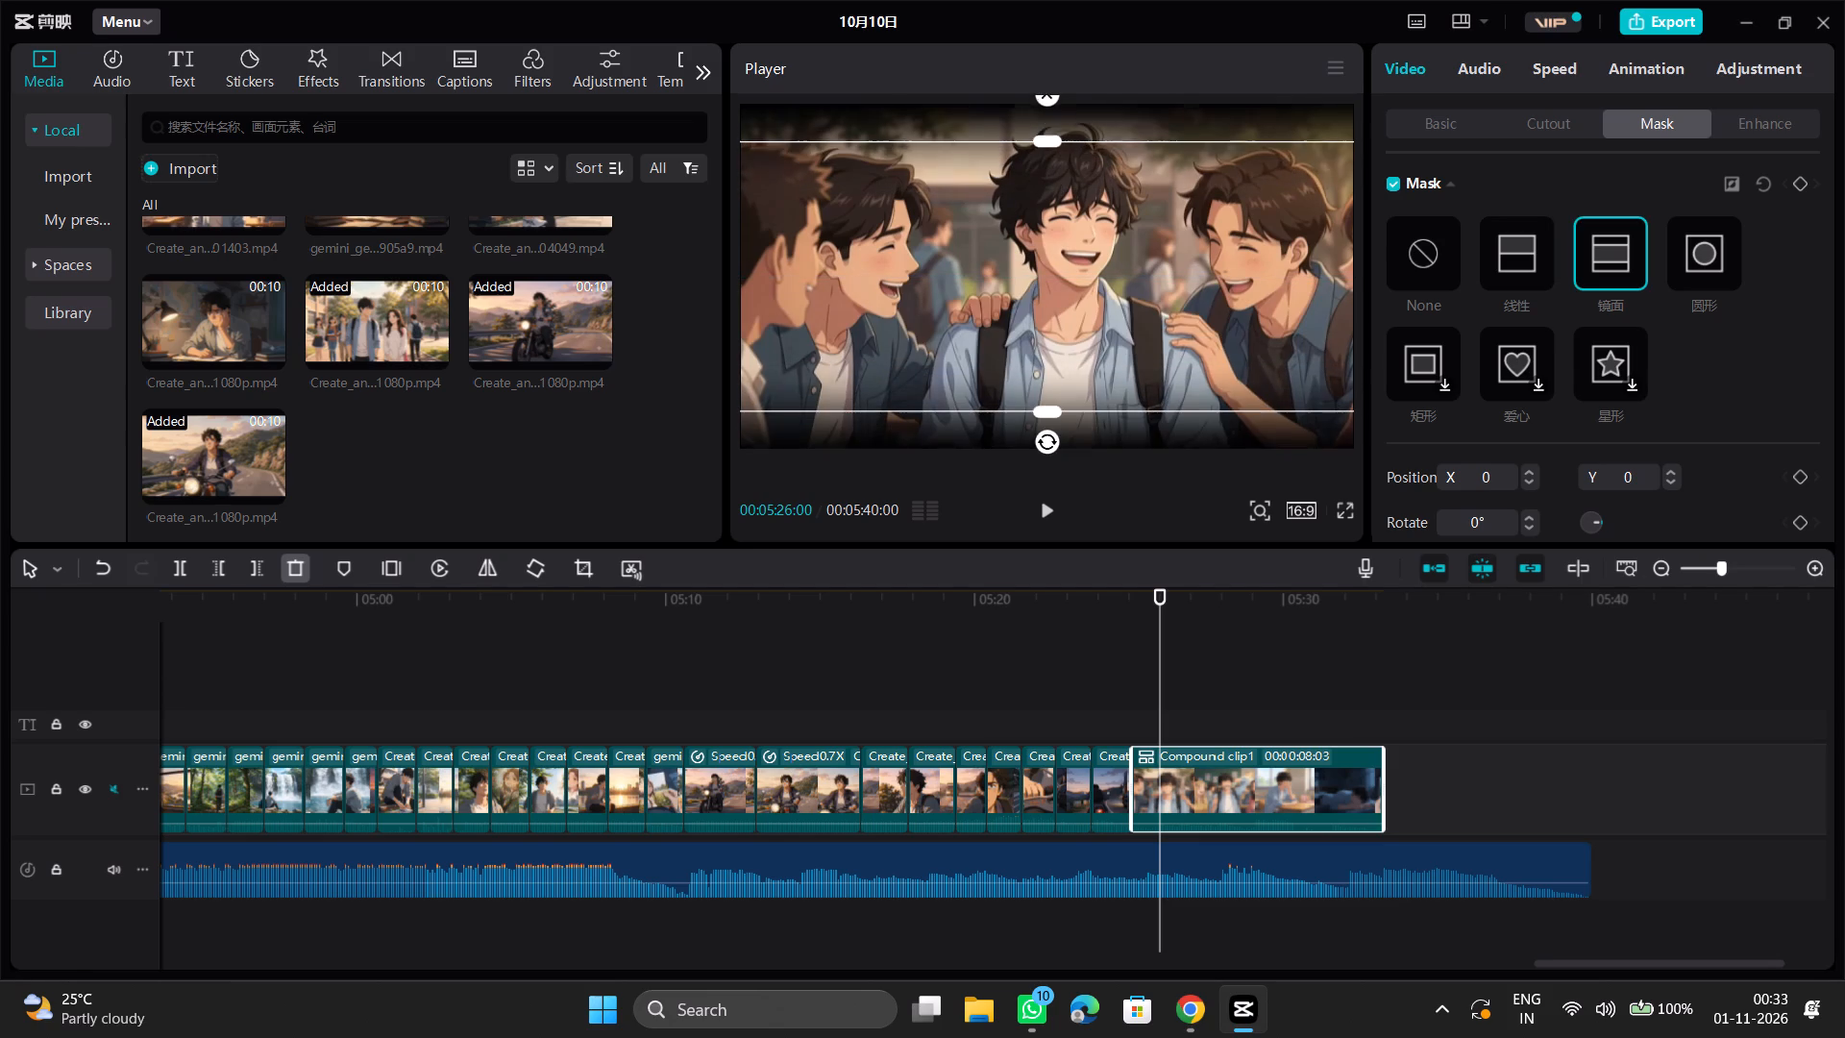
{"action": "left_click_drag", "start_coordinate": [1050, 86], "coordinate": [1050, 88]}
Search the video effects for black and white and add the 黑白漫画 II effect above the compound clip.
{"action": "left_click", "coordinate": [336, 78]}
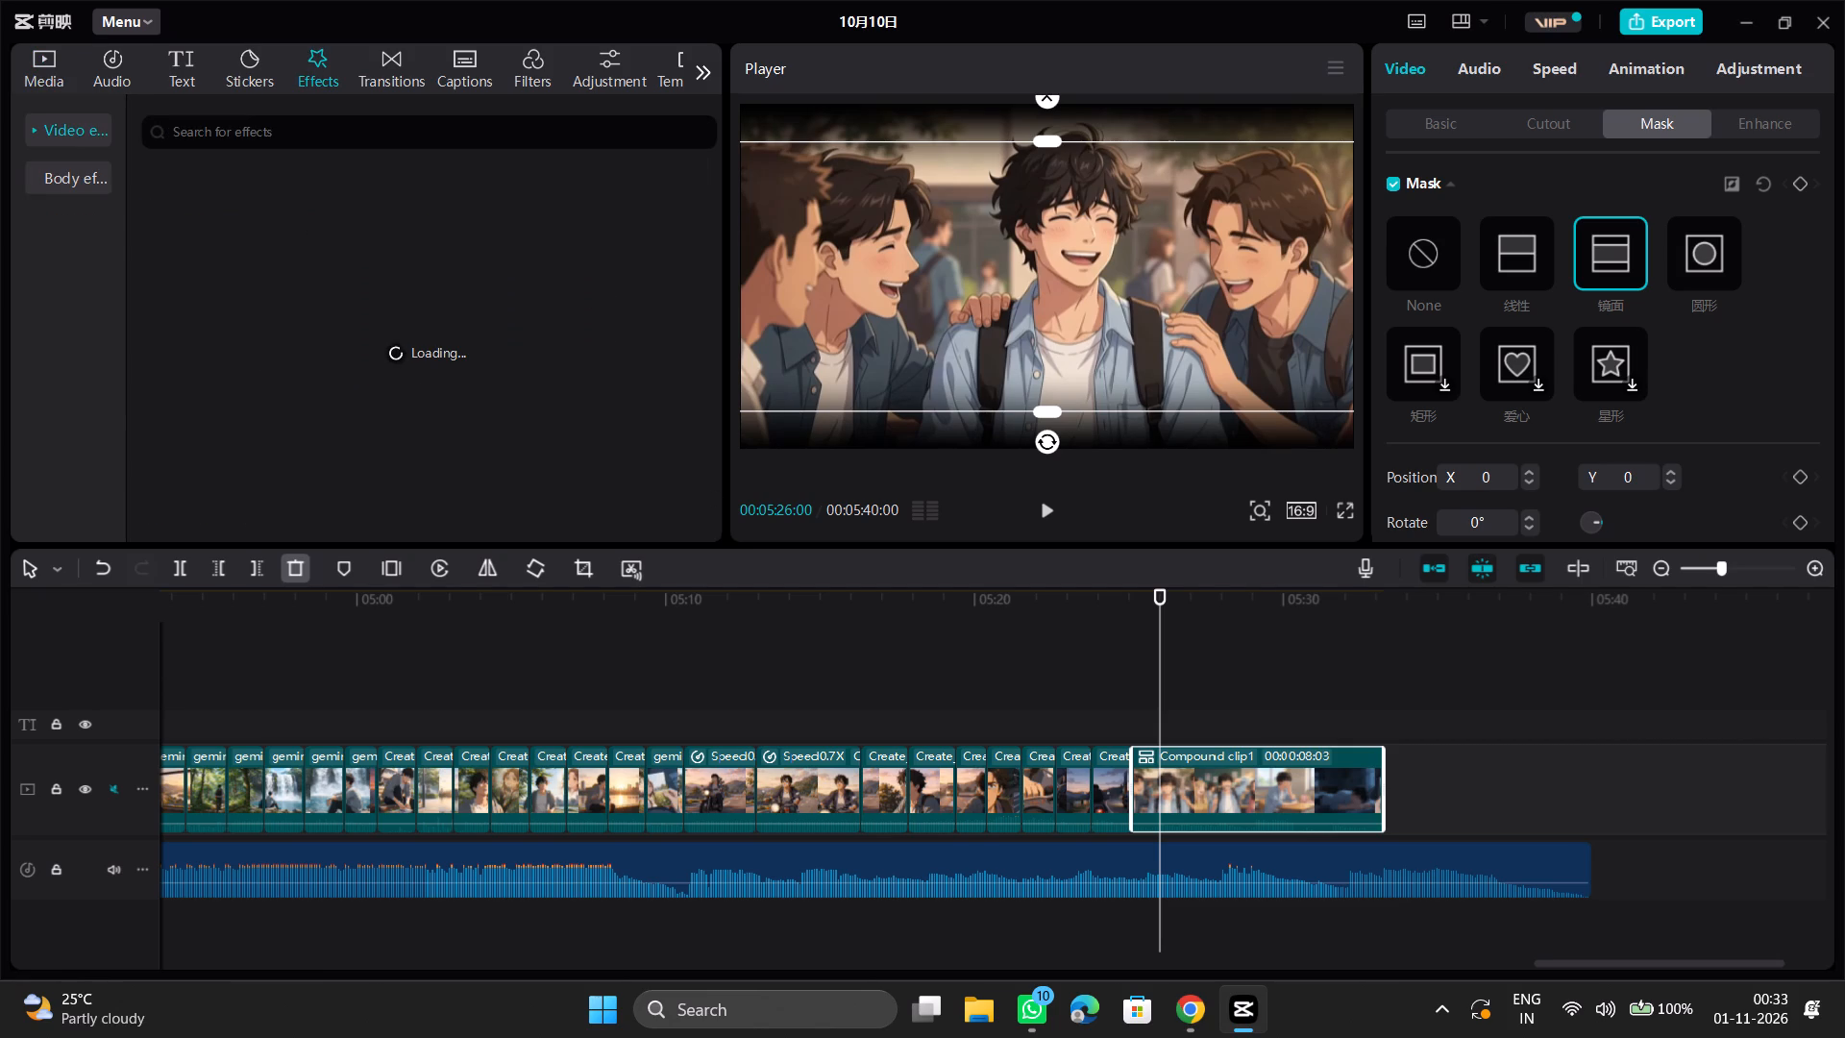
{"action": "left_click", "coordinate": [295, 136]}
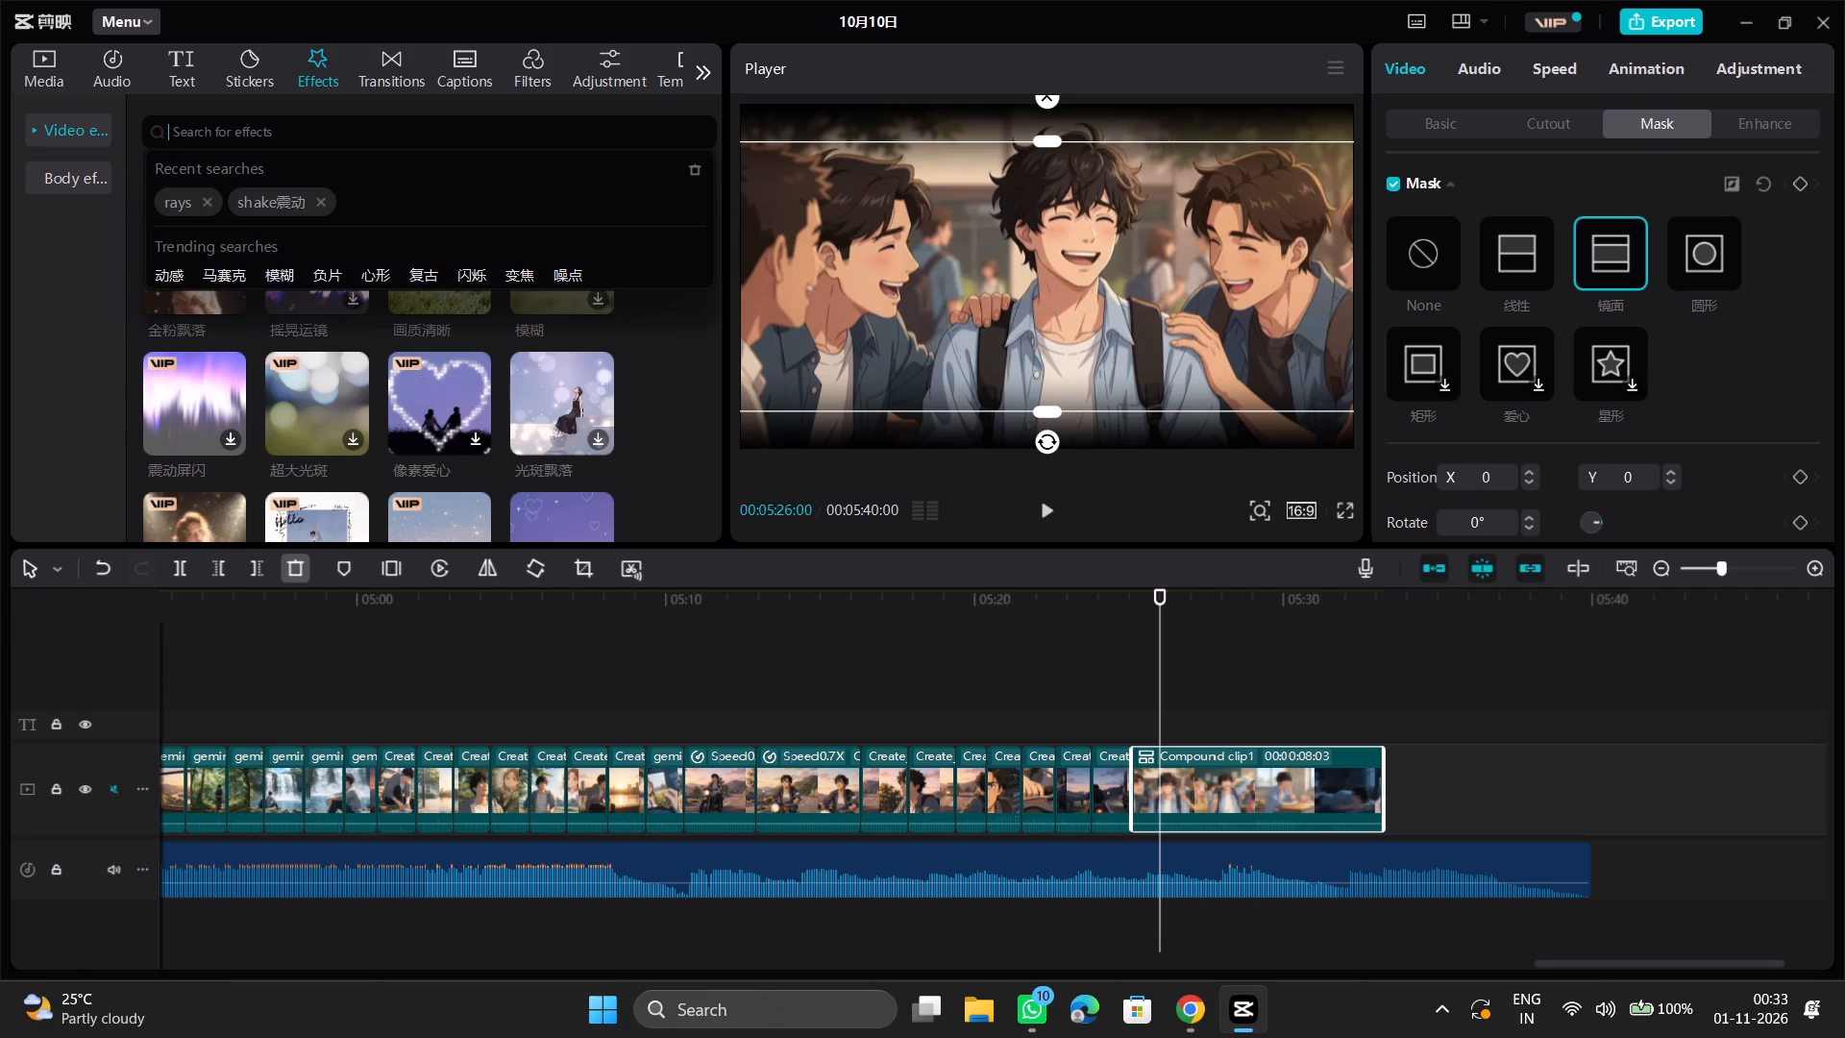
{"action": "type", "text": "black"}
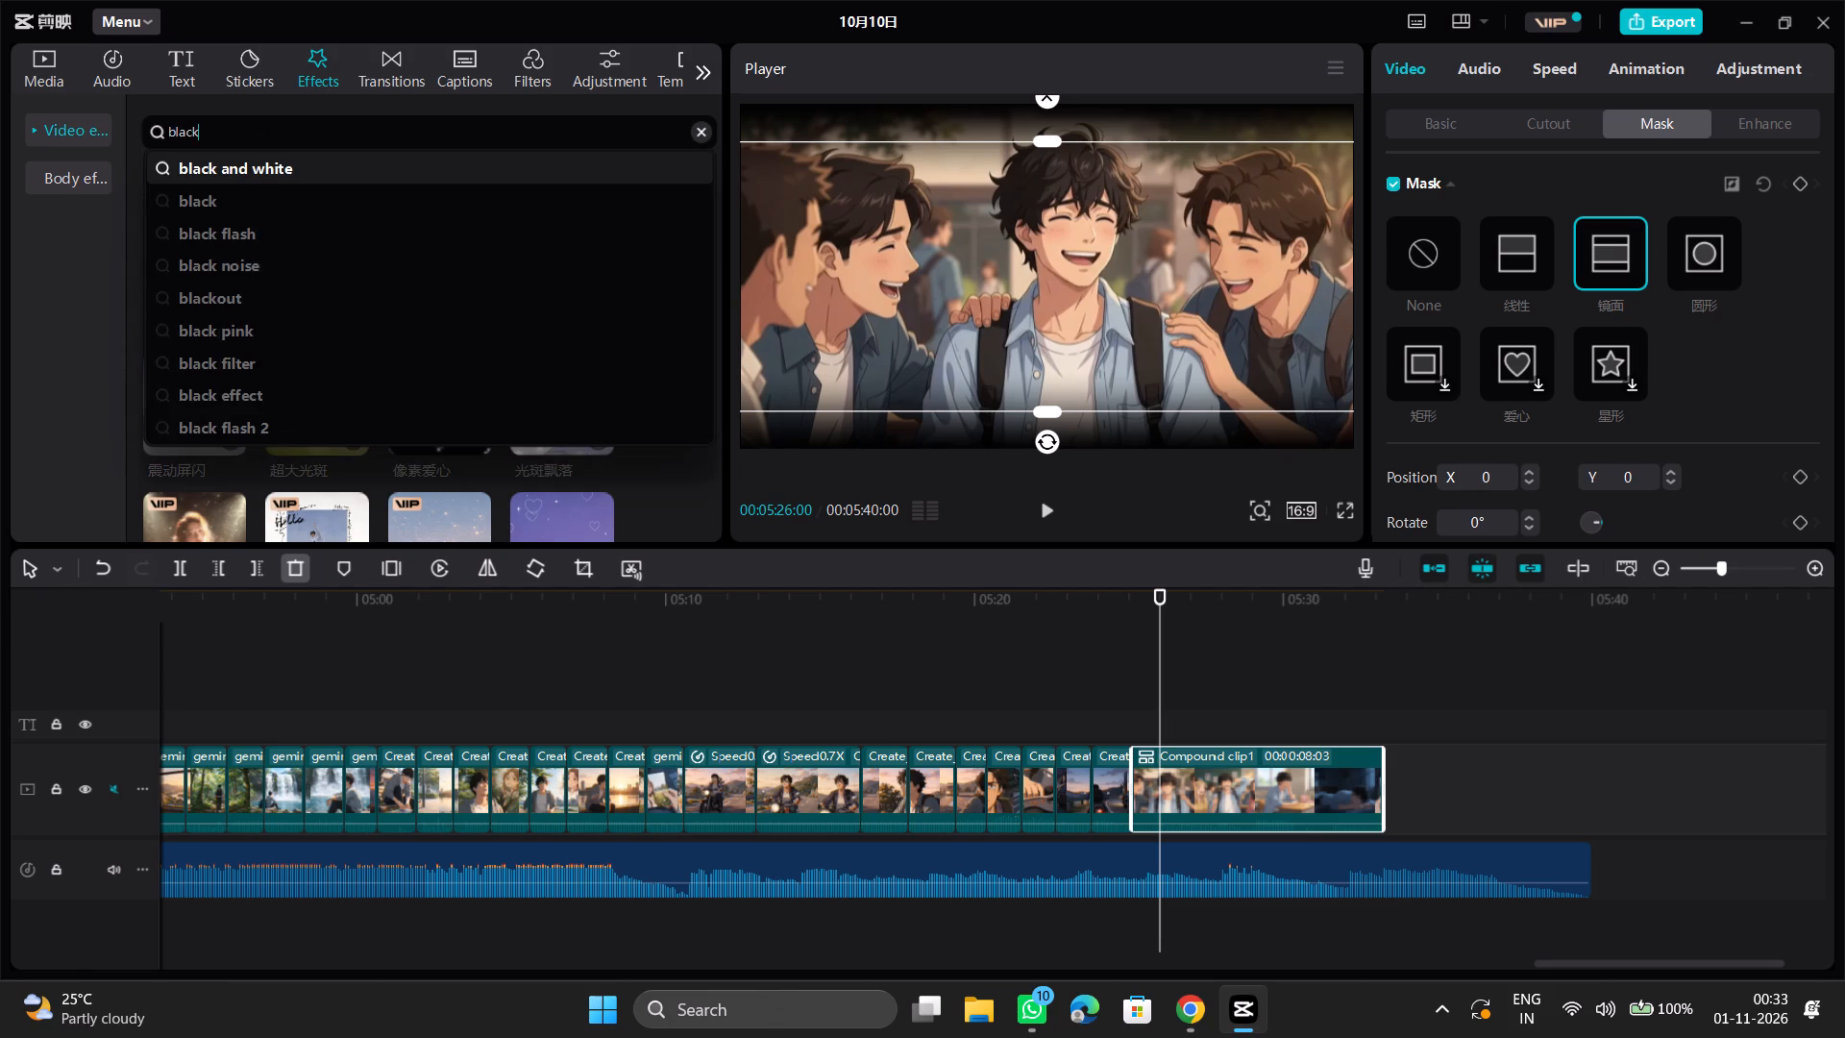
{"action": "left_click", "coordinate": [299, 161]}
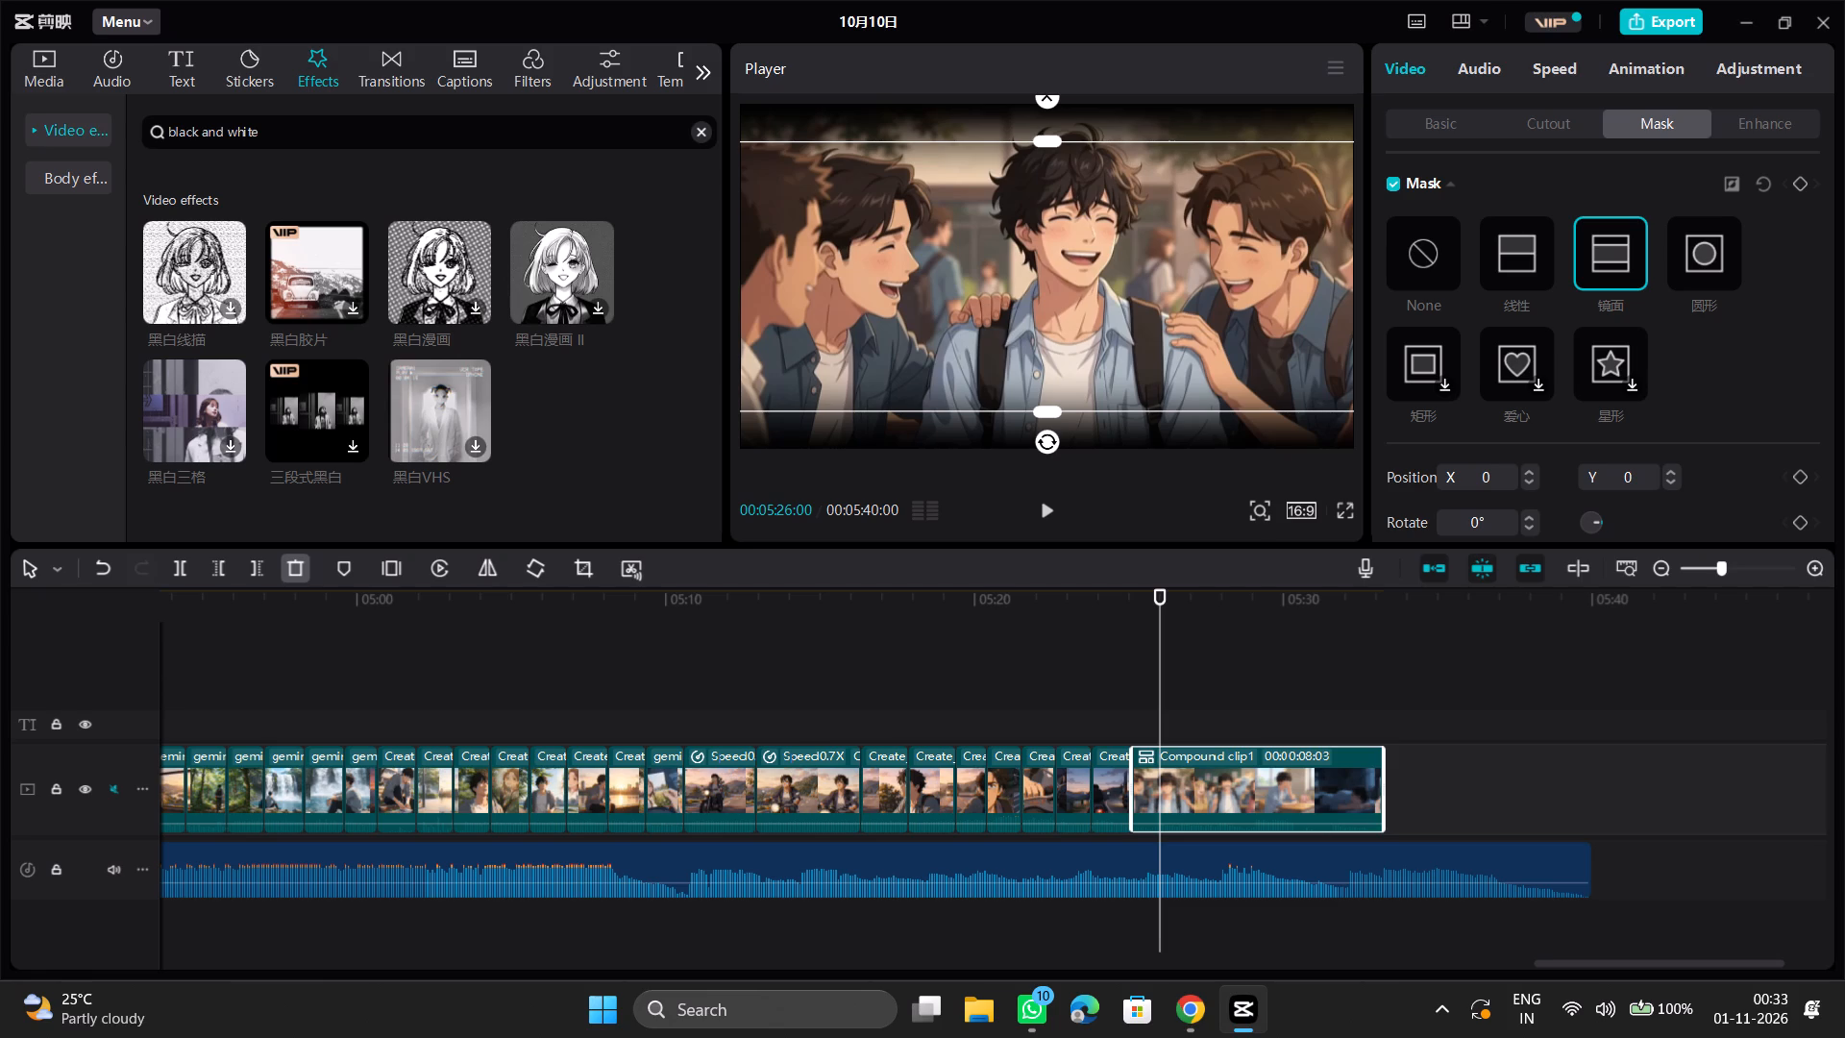
{"action": "left_click", "coordinate": [550, 272]}
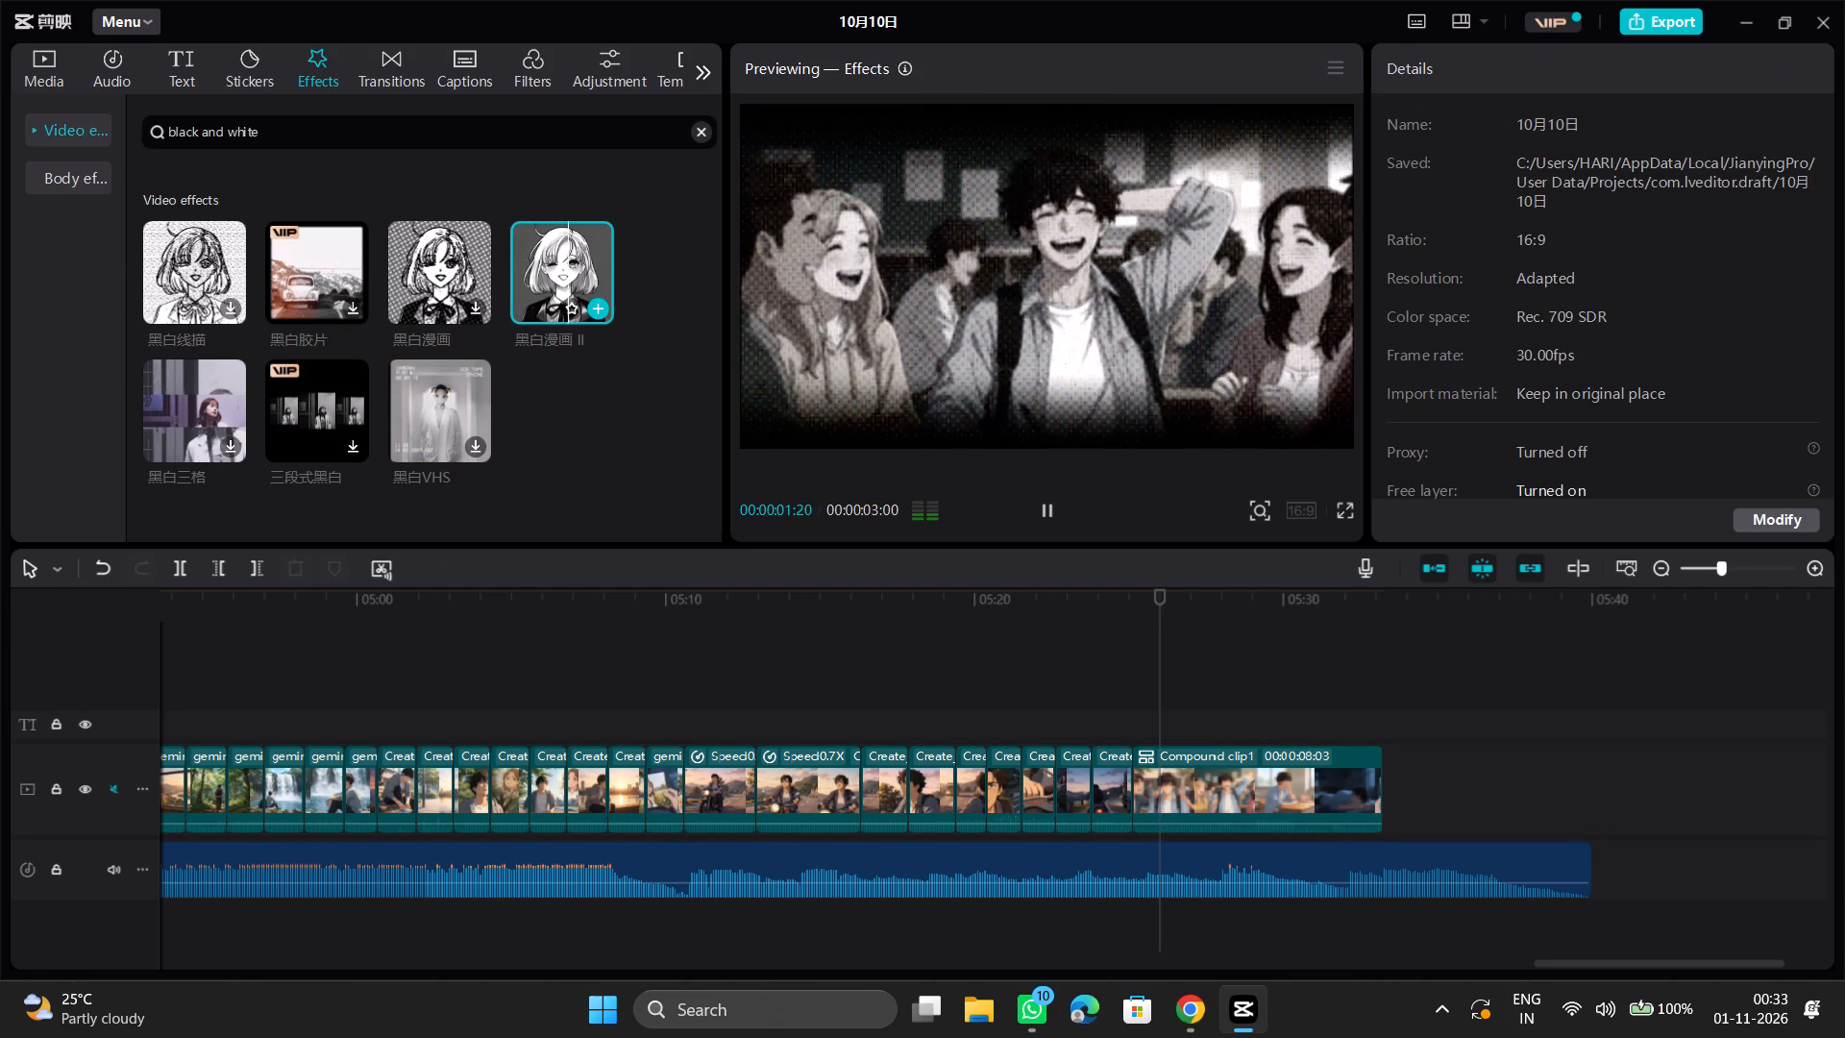
{"action": "left_click", "coordinate": [597, 304]}
Align the 黑白漫画 II effect with the compound clip's start, extend it to the clip's end, and preview the section.
{"action": "left_click_drag", "start_coordinate": [1203, 689], "coordinate": [1186, 689]}
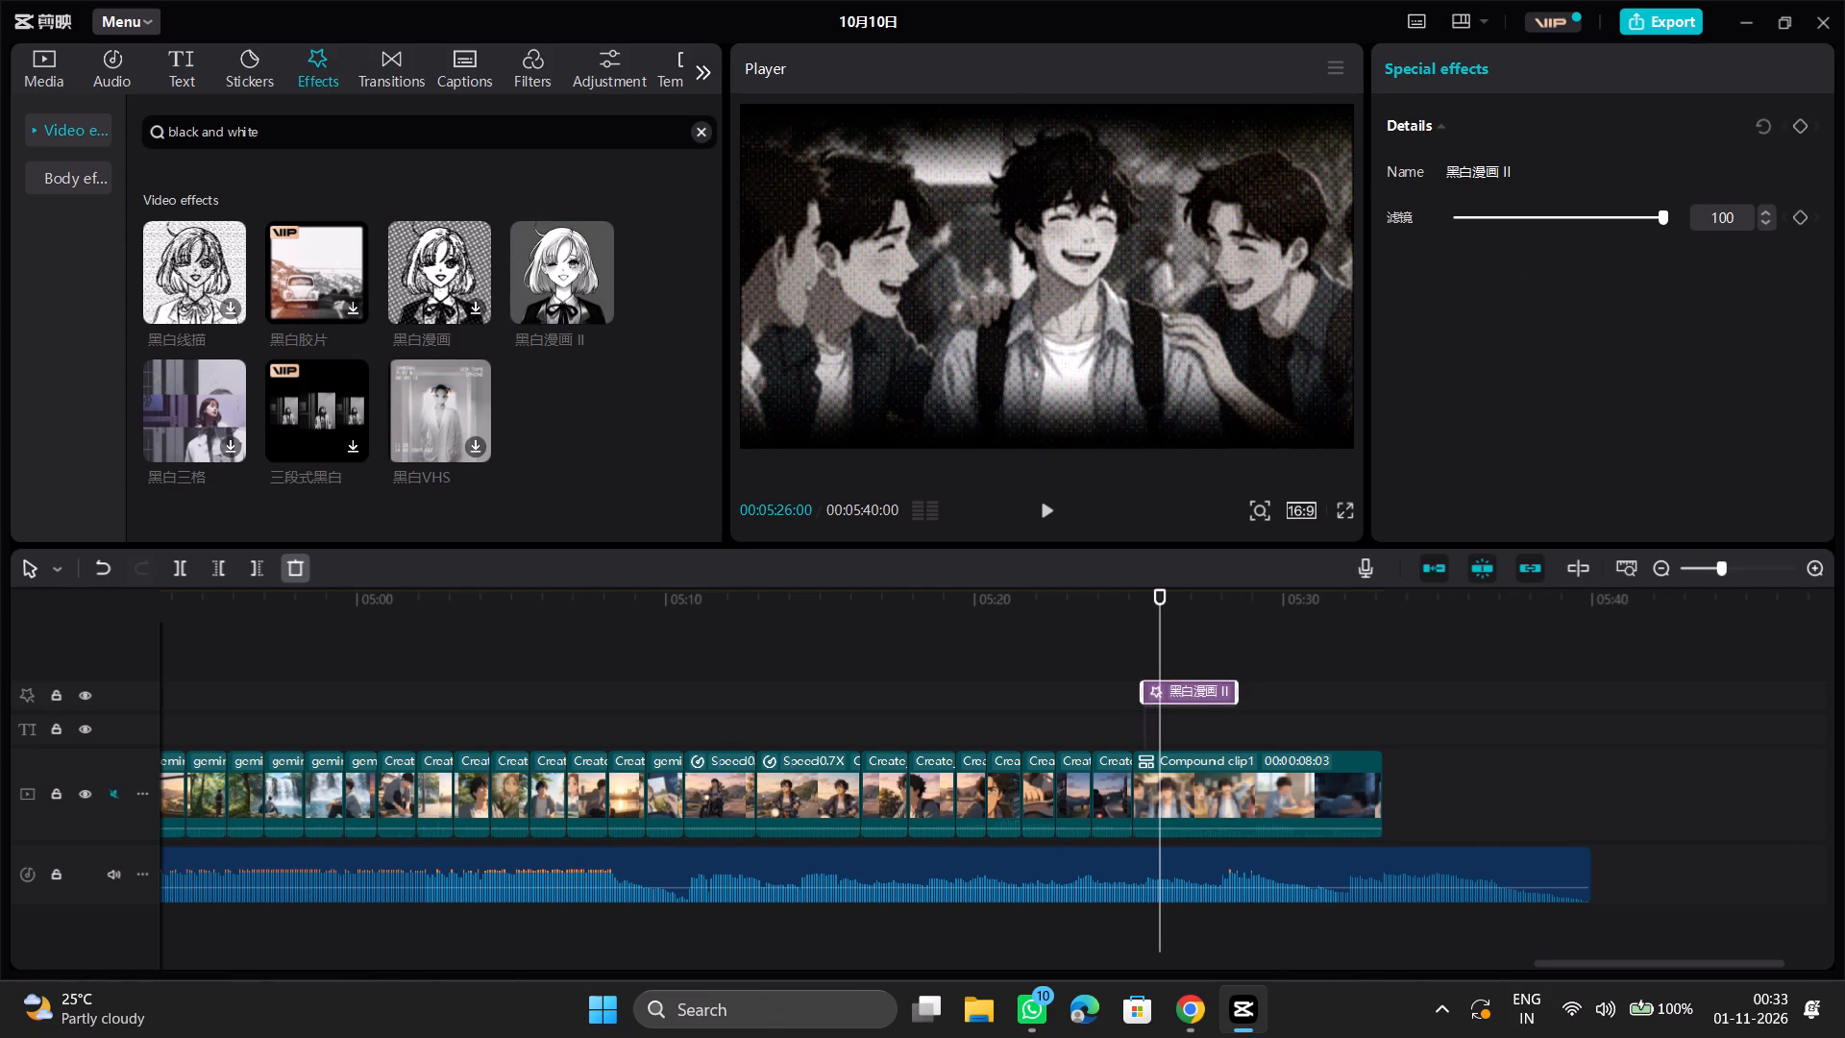
{"action": "left_click_drag", "start_coordinate": [1186, 689], "coordinate": [1182, 691]}
{"action": "left_click_drag", "start_coordinate": [1230, 694], "coordinate": [1257, 689]}
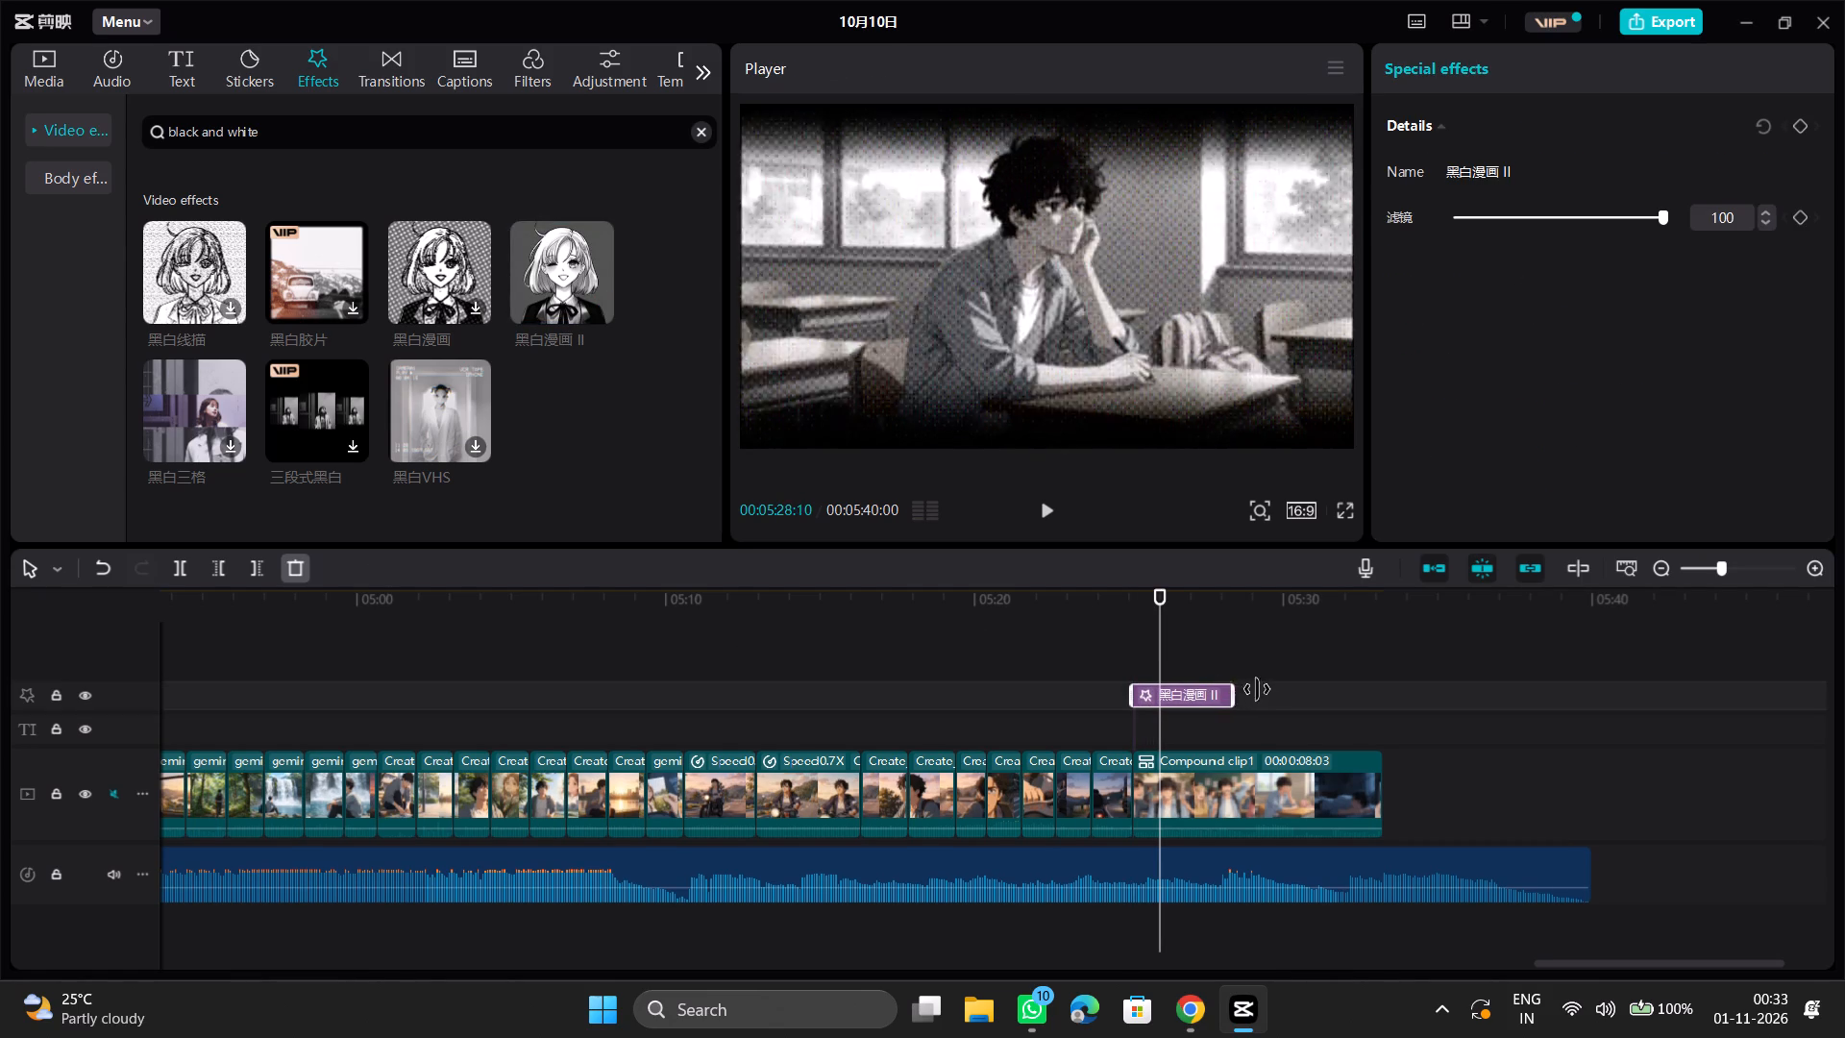
{"action": "left_click_drag", "start_coordinate": [1257, 689], "coordinate": [1375, 725]}
{"action": "left_click", "coordinate": [1115, 652]}
{"action": "key", "text": "space"}
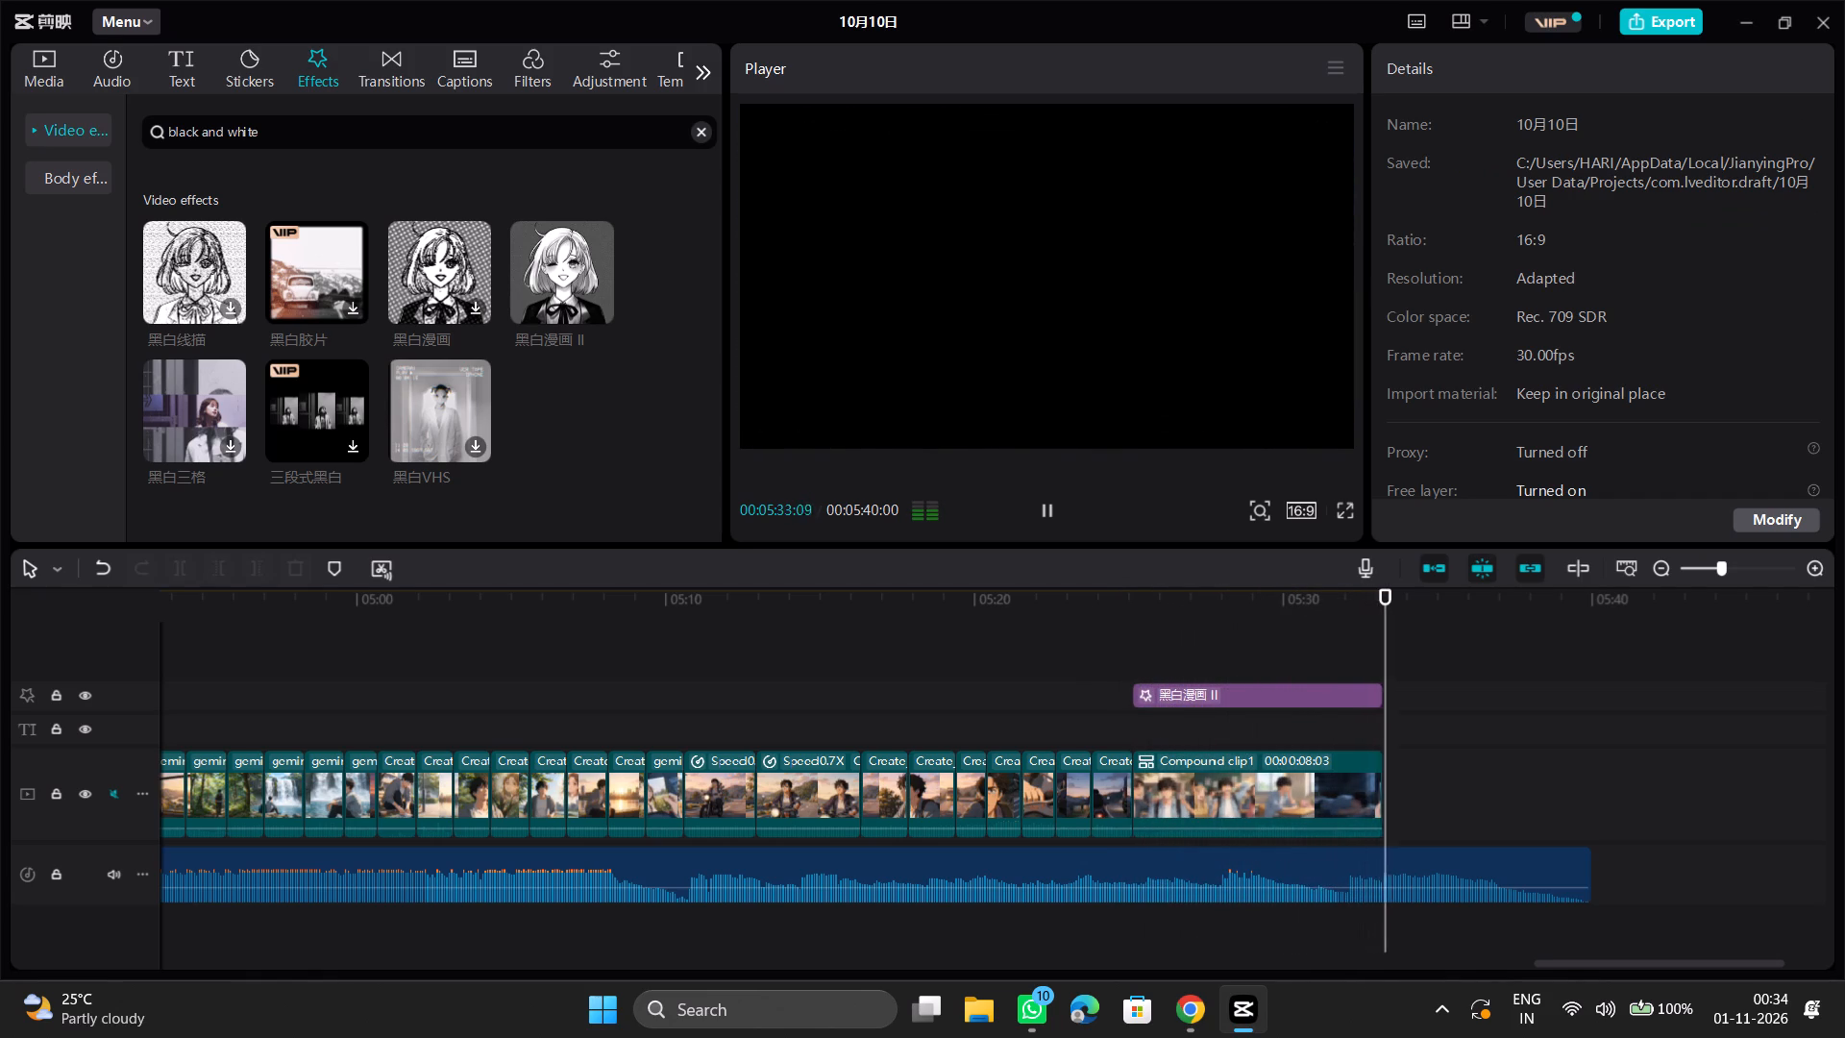
{"action": "key", "text": "space"}
Reduce the filter strength (滤镜) of the 黑白漫画 II effect to a low level over the laughing friends scene.
{"action": "left_click", "coordinate": [1168, 648]}
{"action": "left_click", "coordinate": [1152, 656]}
{"action": "key", "text": "space"}
{"action": "key", "text": "space"}
{"action": "left_click", "coordinate": [1218, 696]}
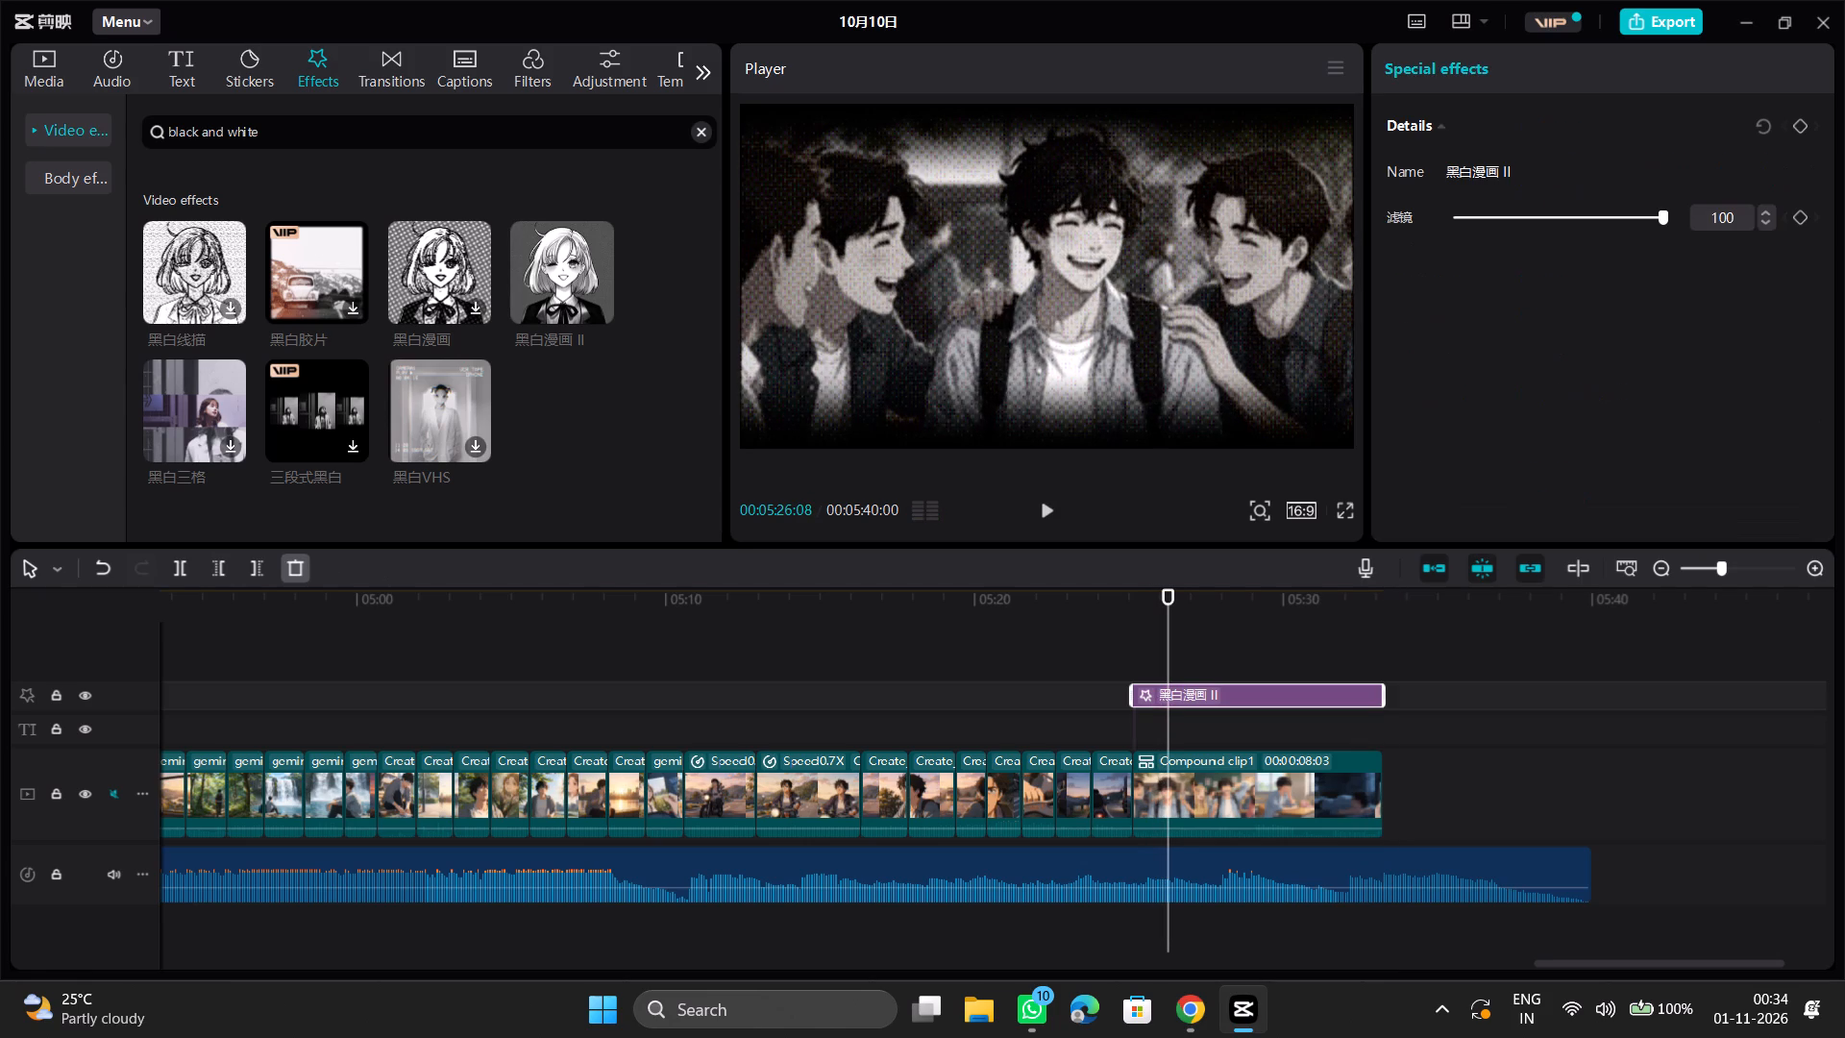
{"action": "left_click_drag", "start_coordinate": [1600, 214], "coordinate": [1533, 207]}
Set the compound clip's saturation to -50 in its basic colour adjustment.
{"action": "left_click", "coordinate": [1233, 803]}
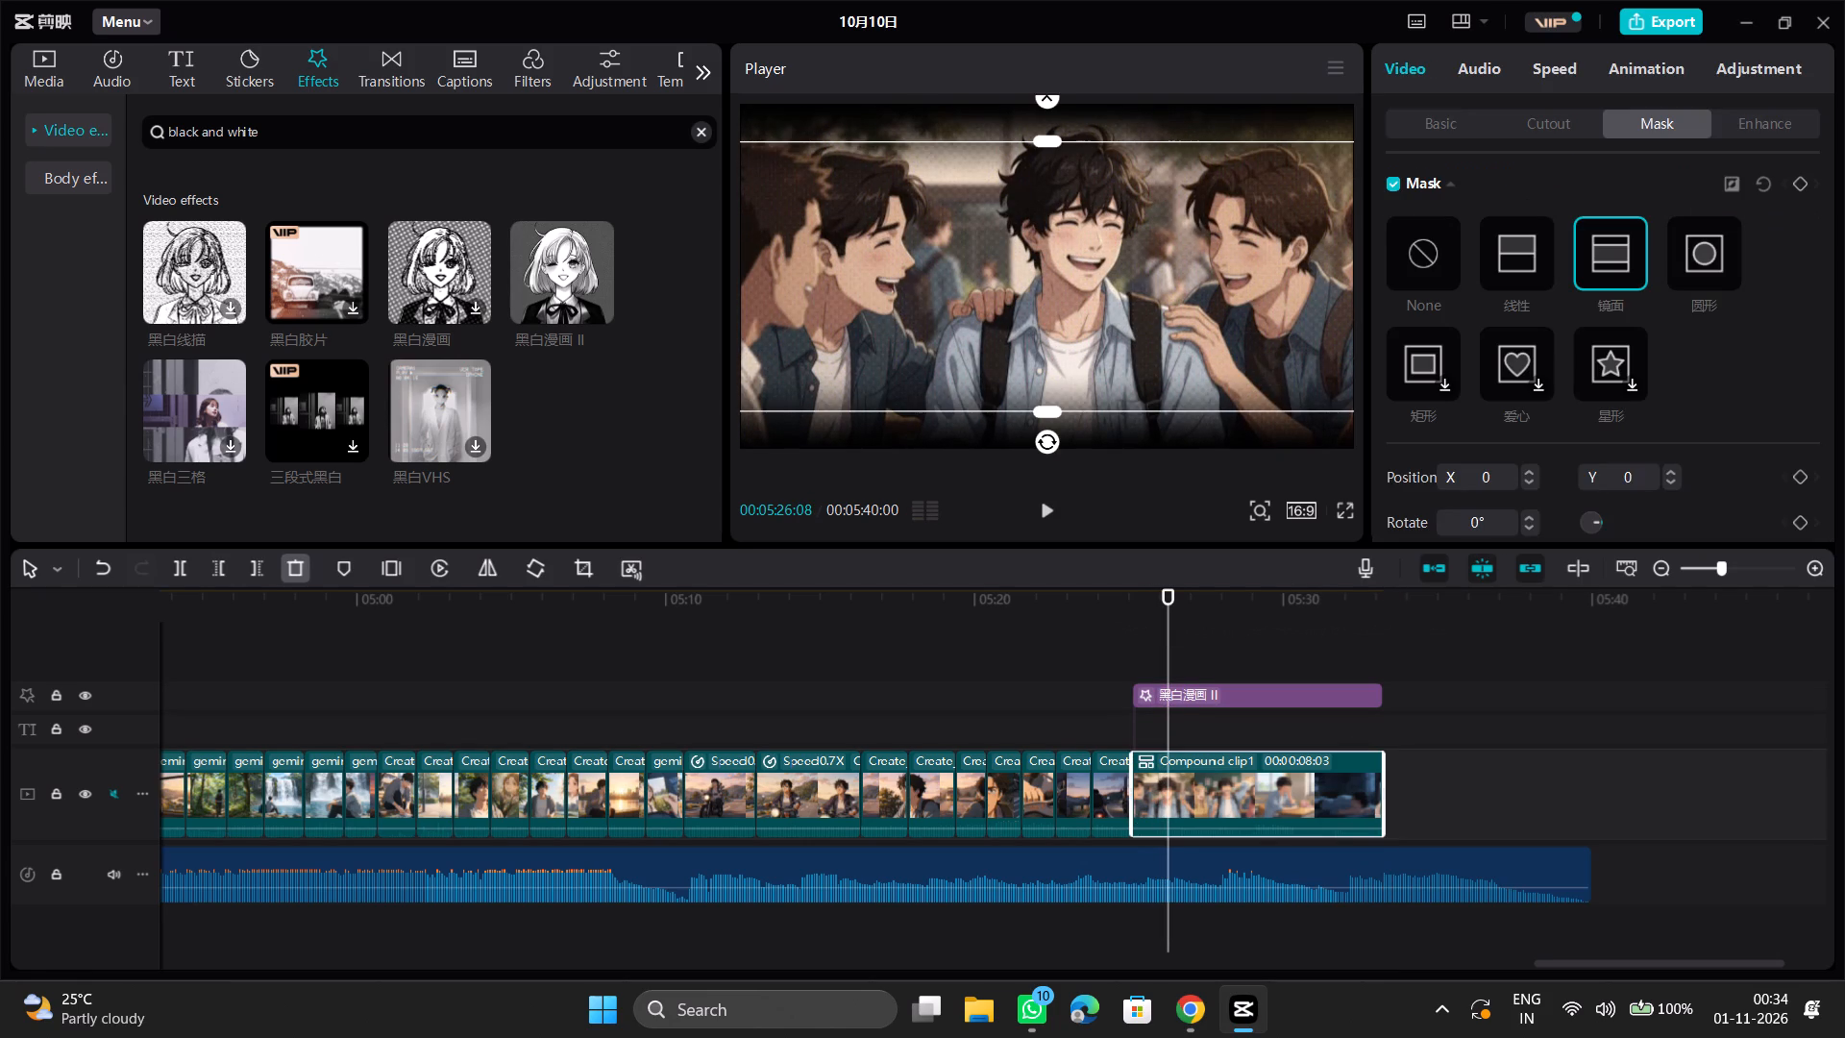
{"action": "left_click", "coordinate": [1717, 68]}
{"action": "scroll", "coordinate": [1621, 315], "scroll_direction": "down", "scroll_amount": 4}
{"action": "scroll", "coordinate": [1584, 316], "scroll_direction": "up", "scroll_amount": 1}
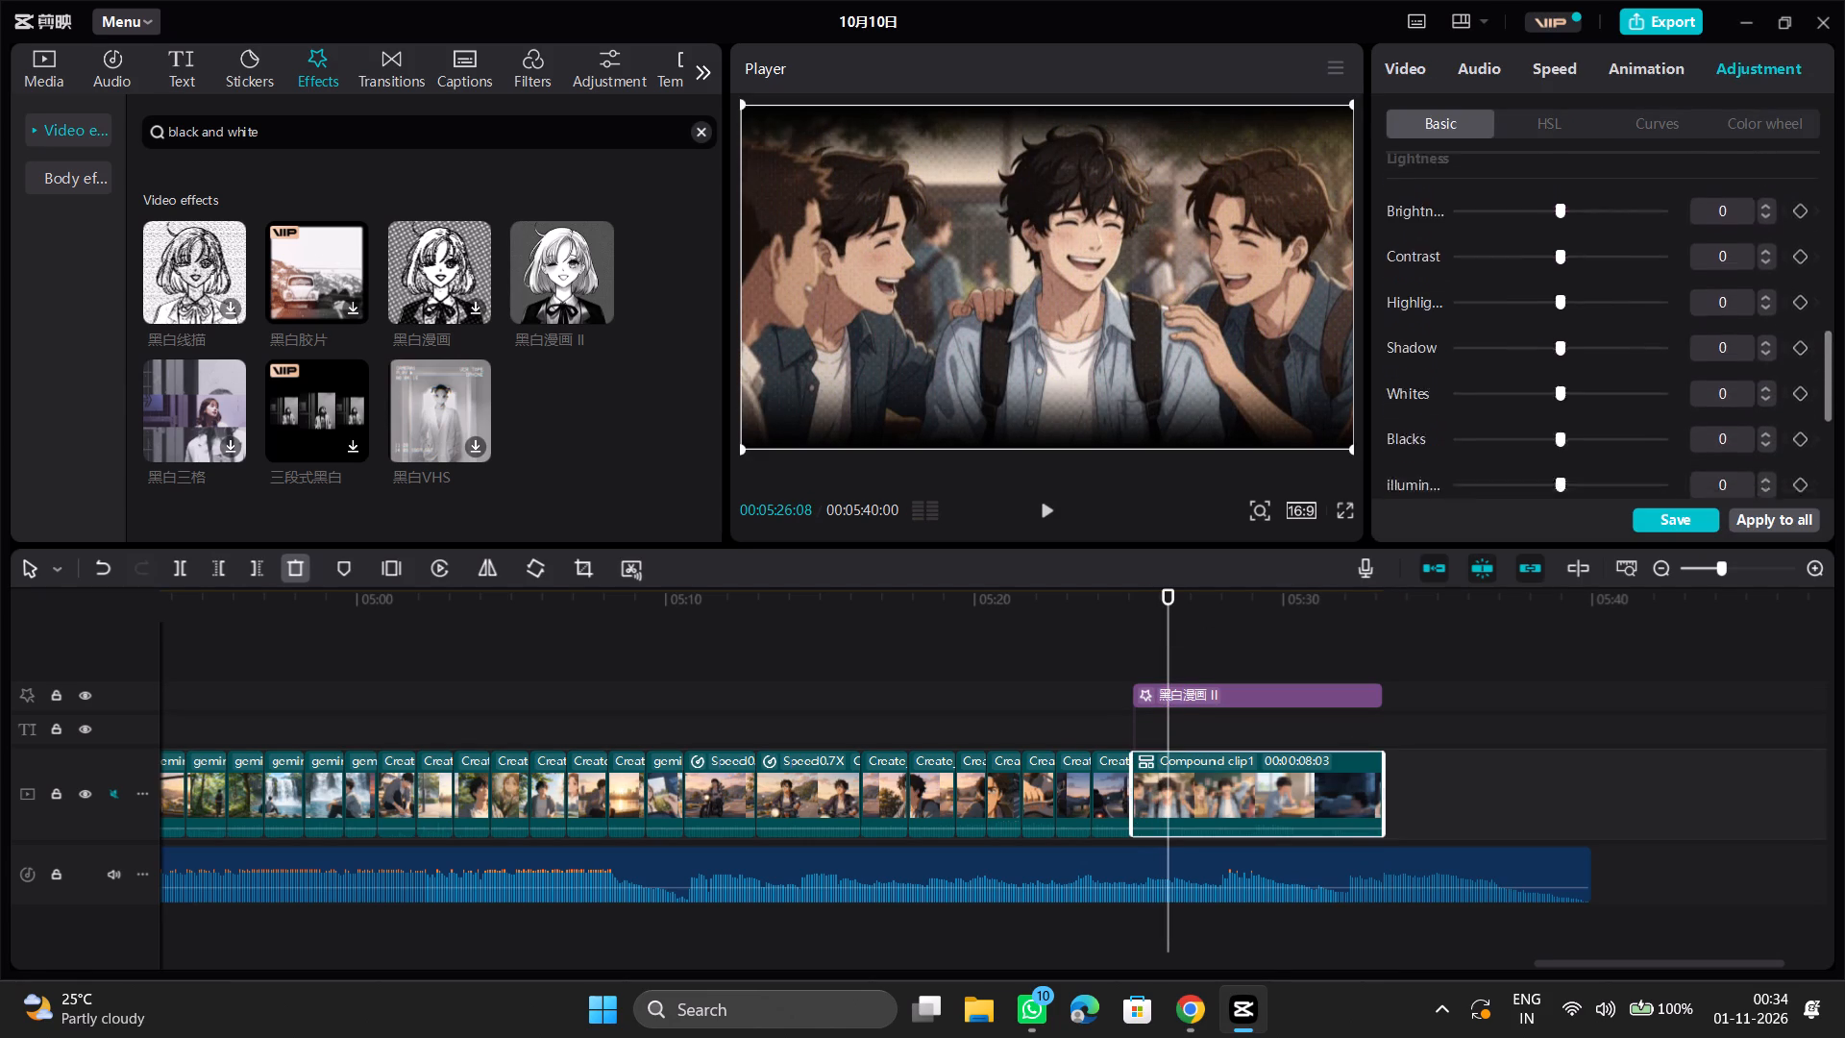
{"action": "scroll", "coordinate": [1584, 316], "scroll_direction": "up", "scroll_amount": 1}
{"action": "left_click_drag", "start_coordinate": [1559, 351], "coordinate": [1391, 408]}
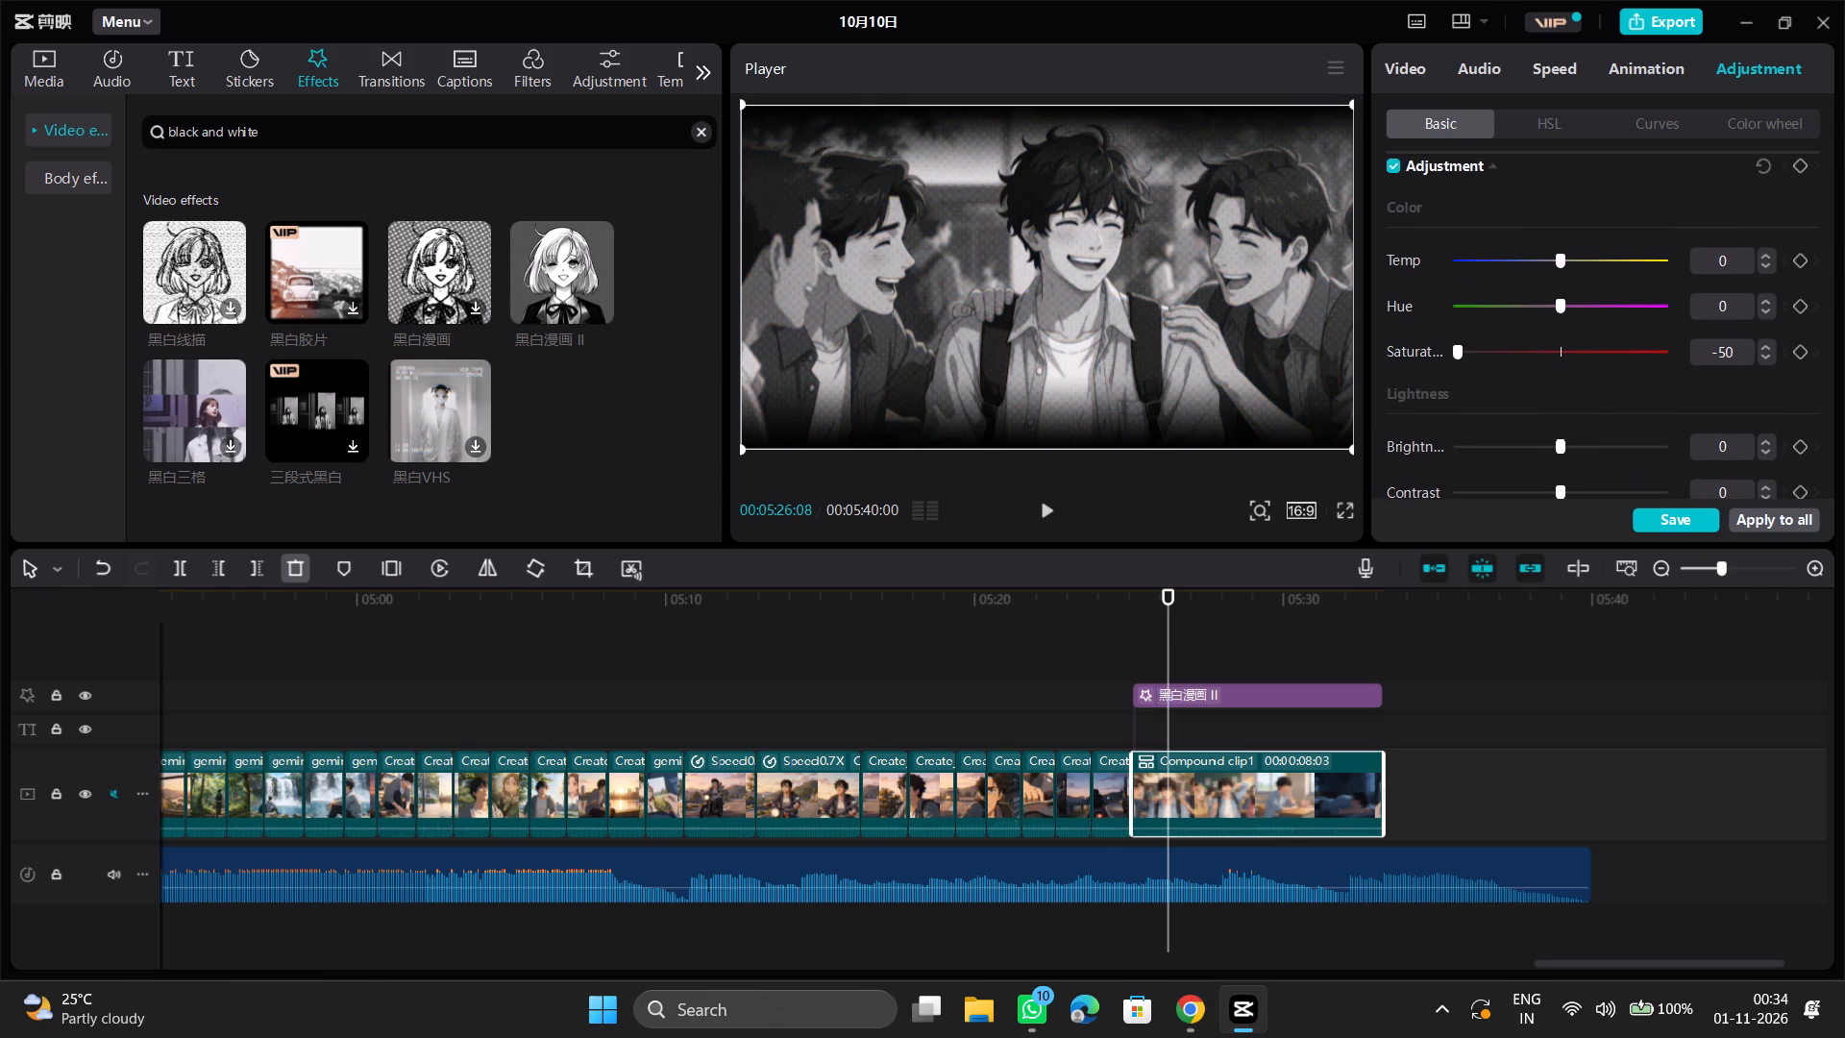
Play back the memory scenes through the closing photo and into the black ending.
{"action": "left_click", "coordinate": [1104, 675]}
{"action": "key", "text": "space"}
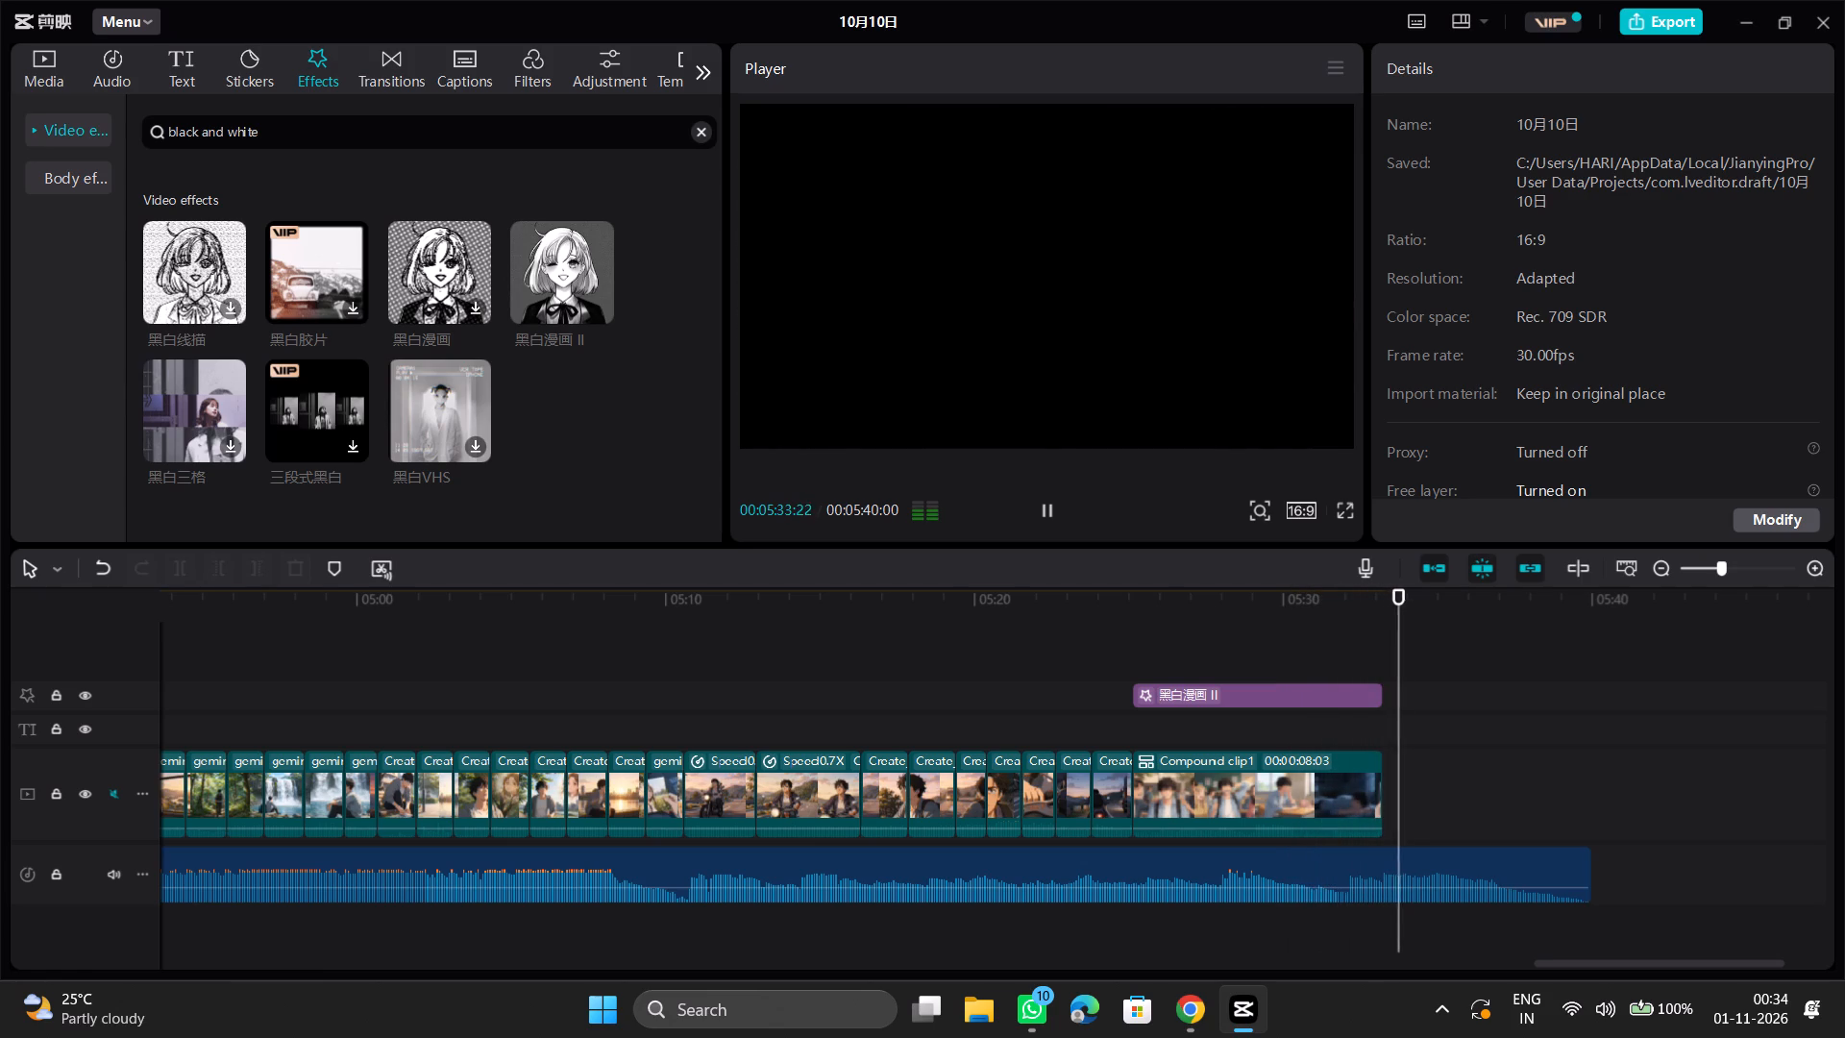
{"action": "left_click", "coordinate": [1350, 652]}
{"action": "key", "text": "space"}
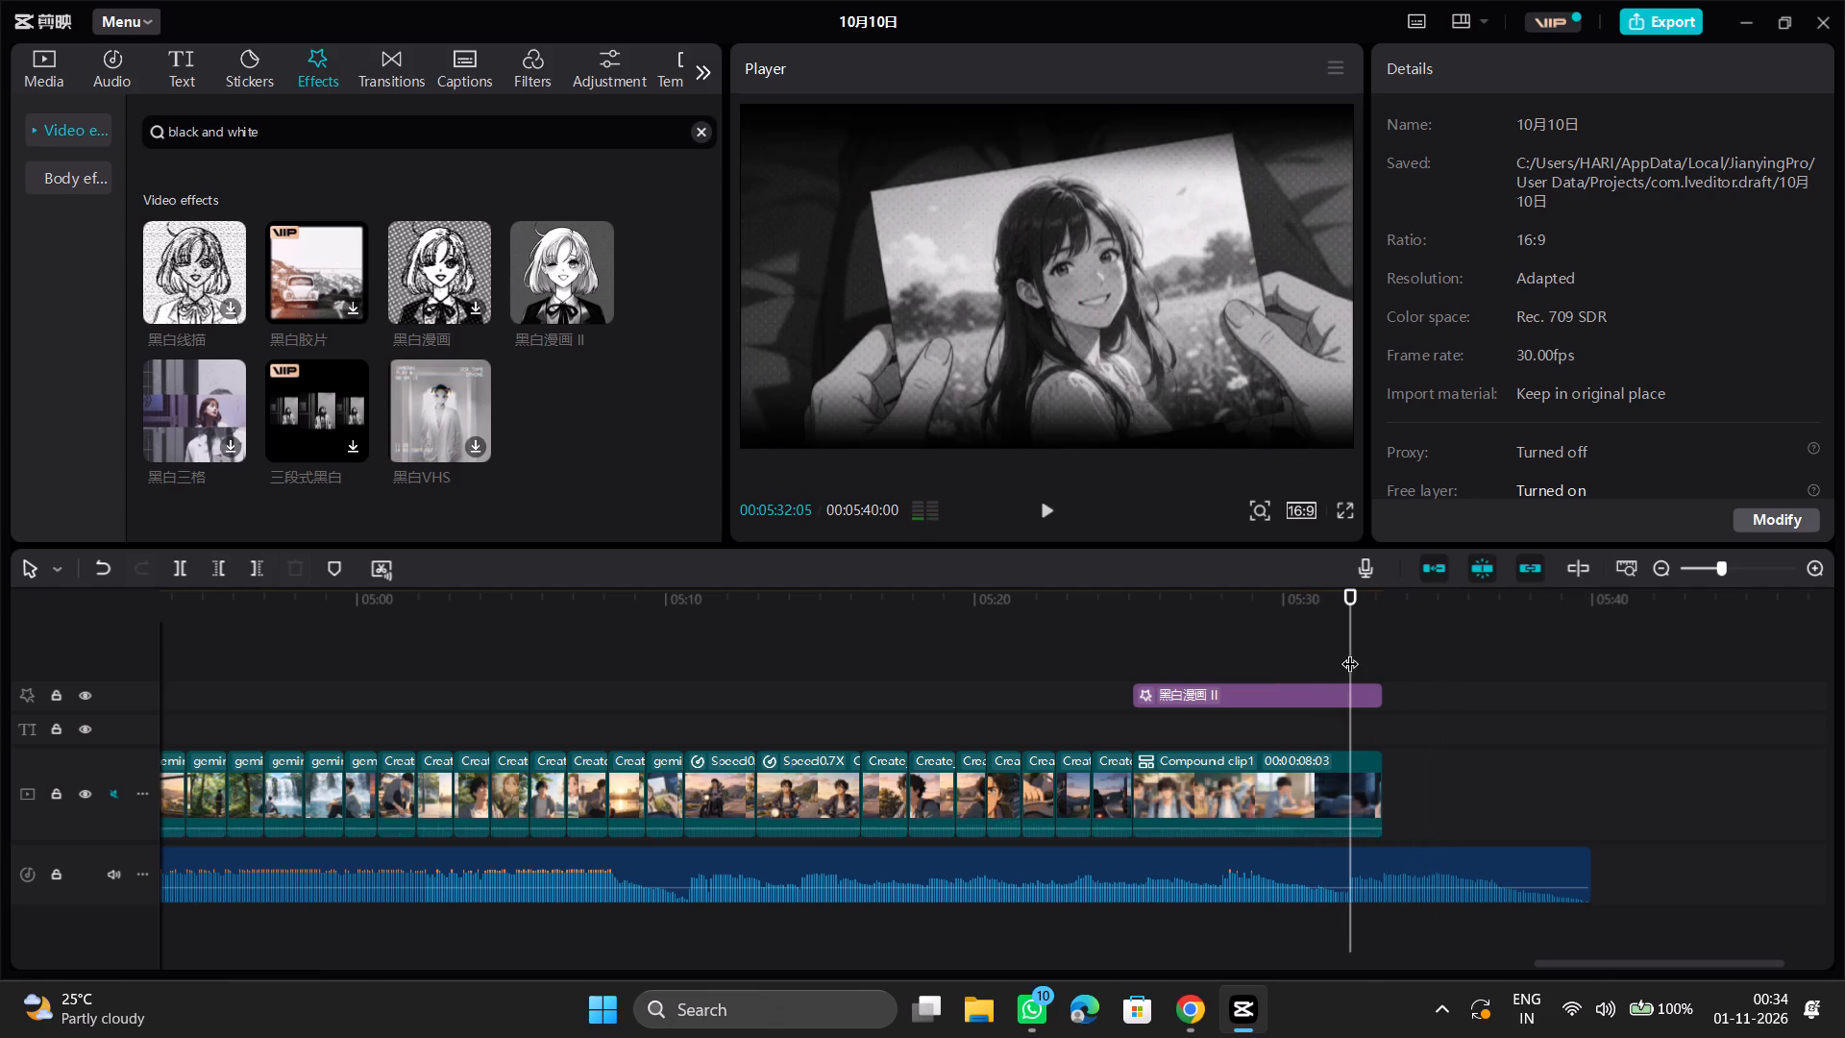
{"action": "key", "text": "space"}
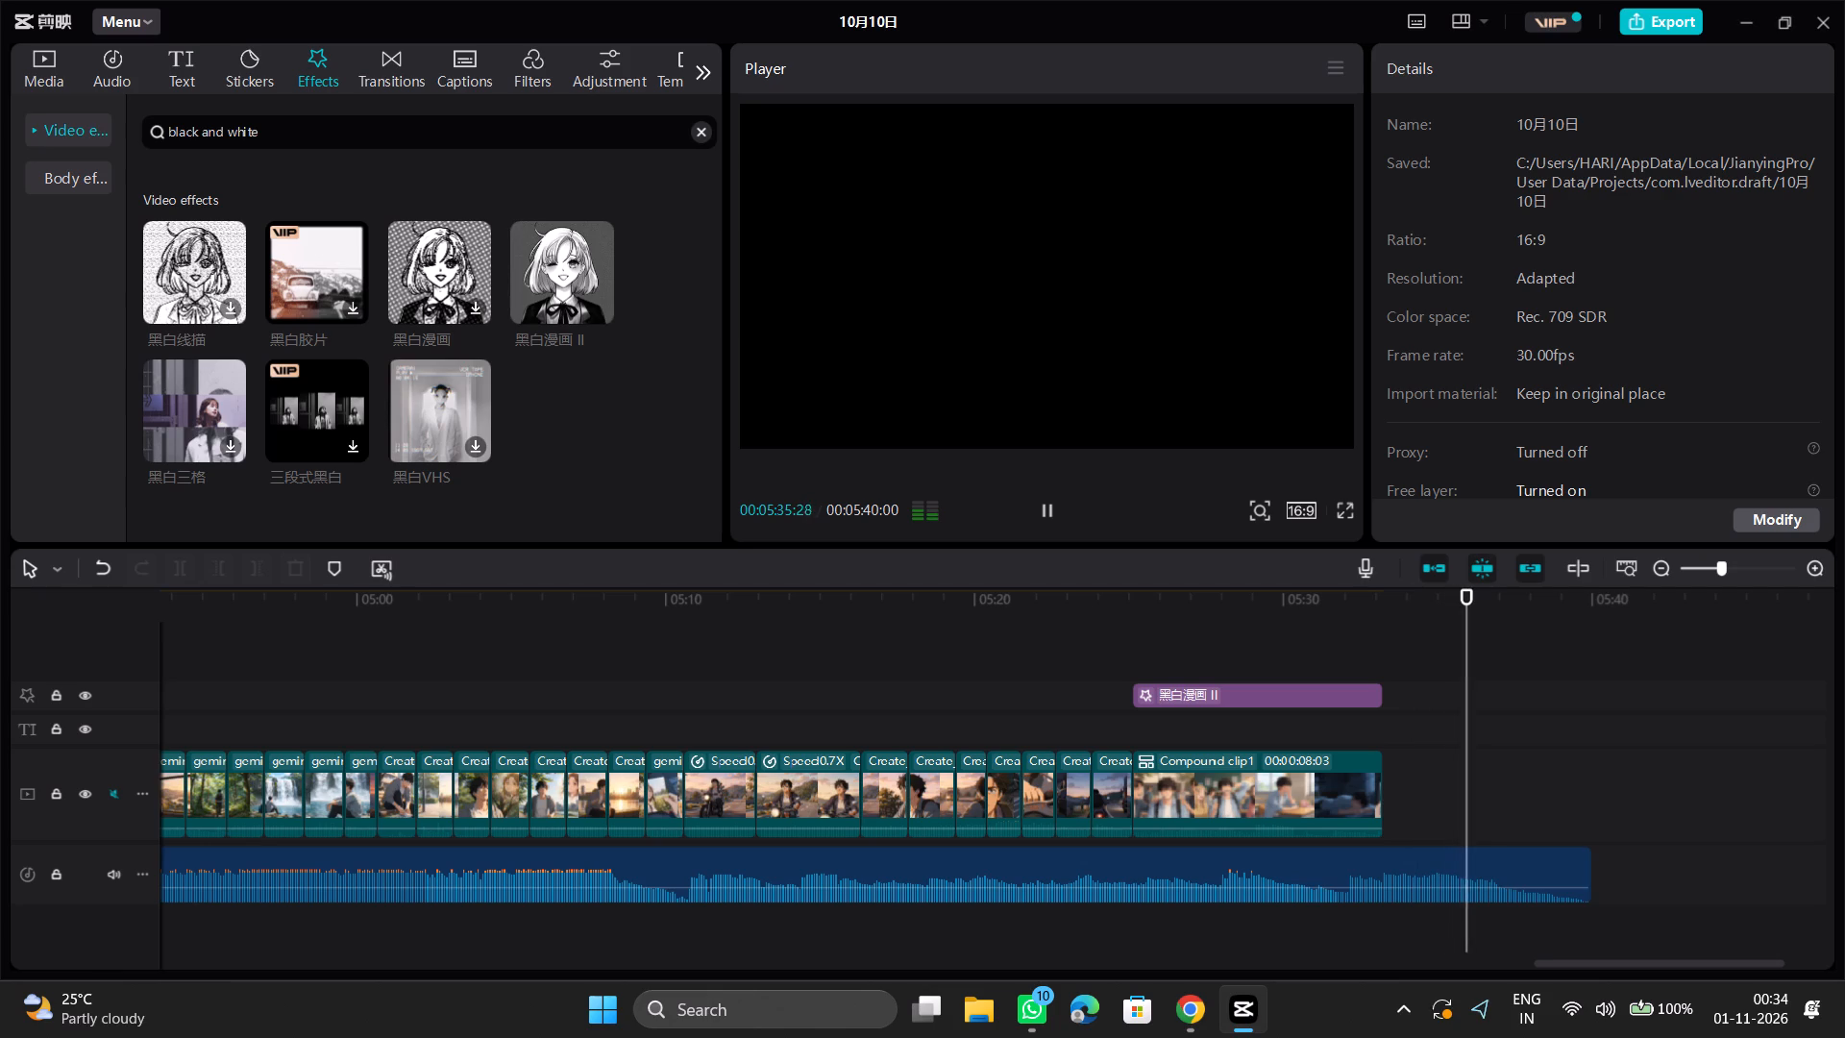
Add a default text at about 05:34, in the black after the compound clip, reading "EDITED BY".
{"action": "left_click", "coordinate": [1387, 663]}
{"action": "key", "text": "space"}
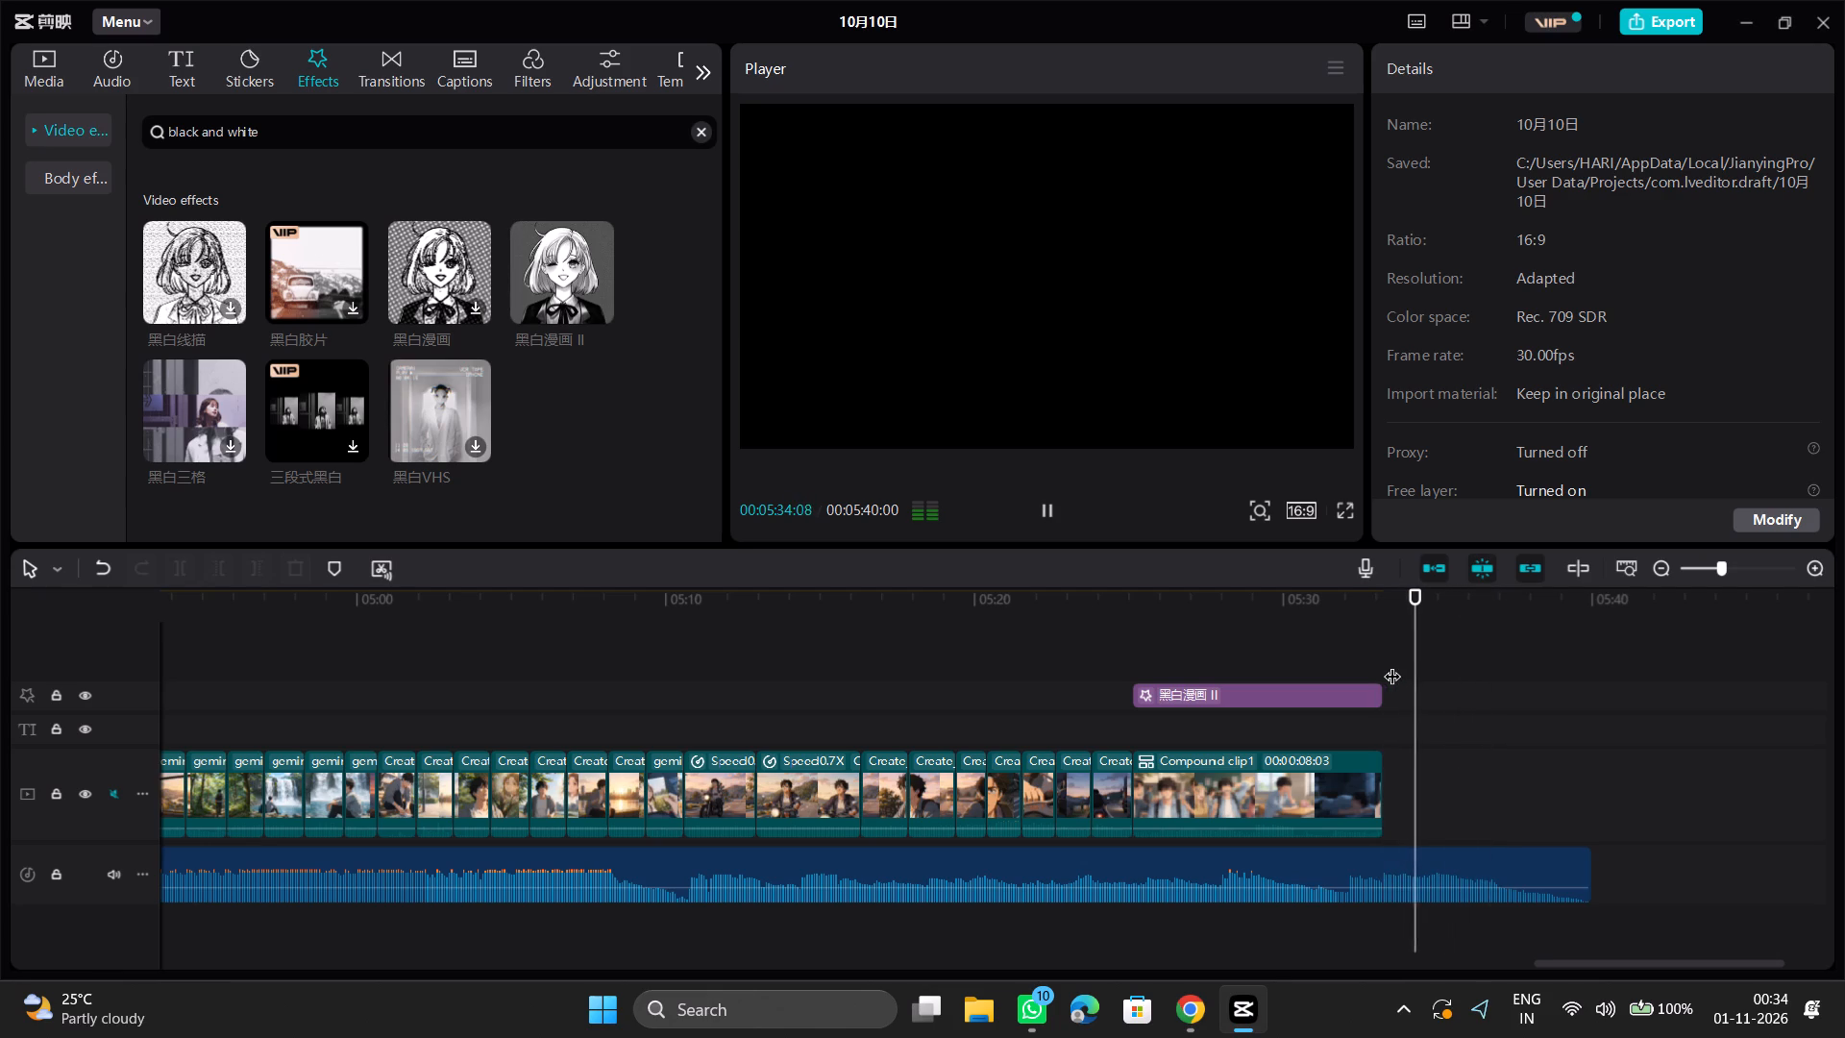
{"action": "key", "text": "space"}
{"action": "left_click", "coordinate": [1414, 664]}
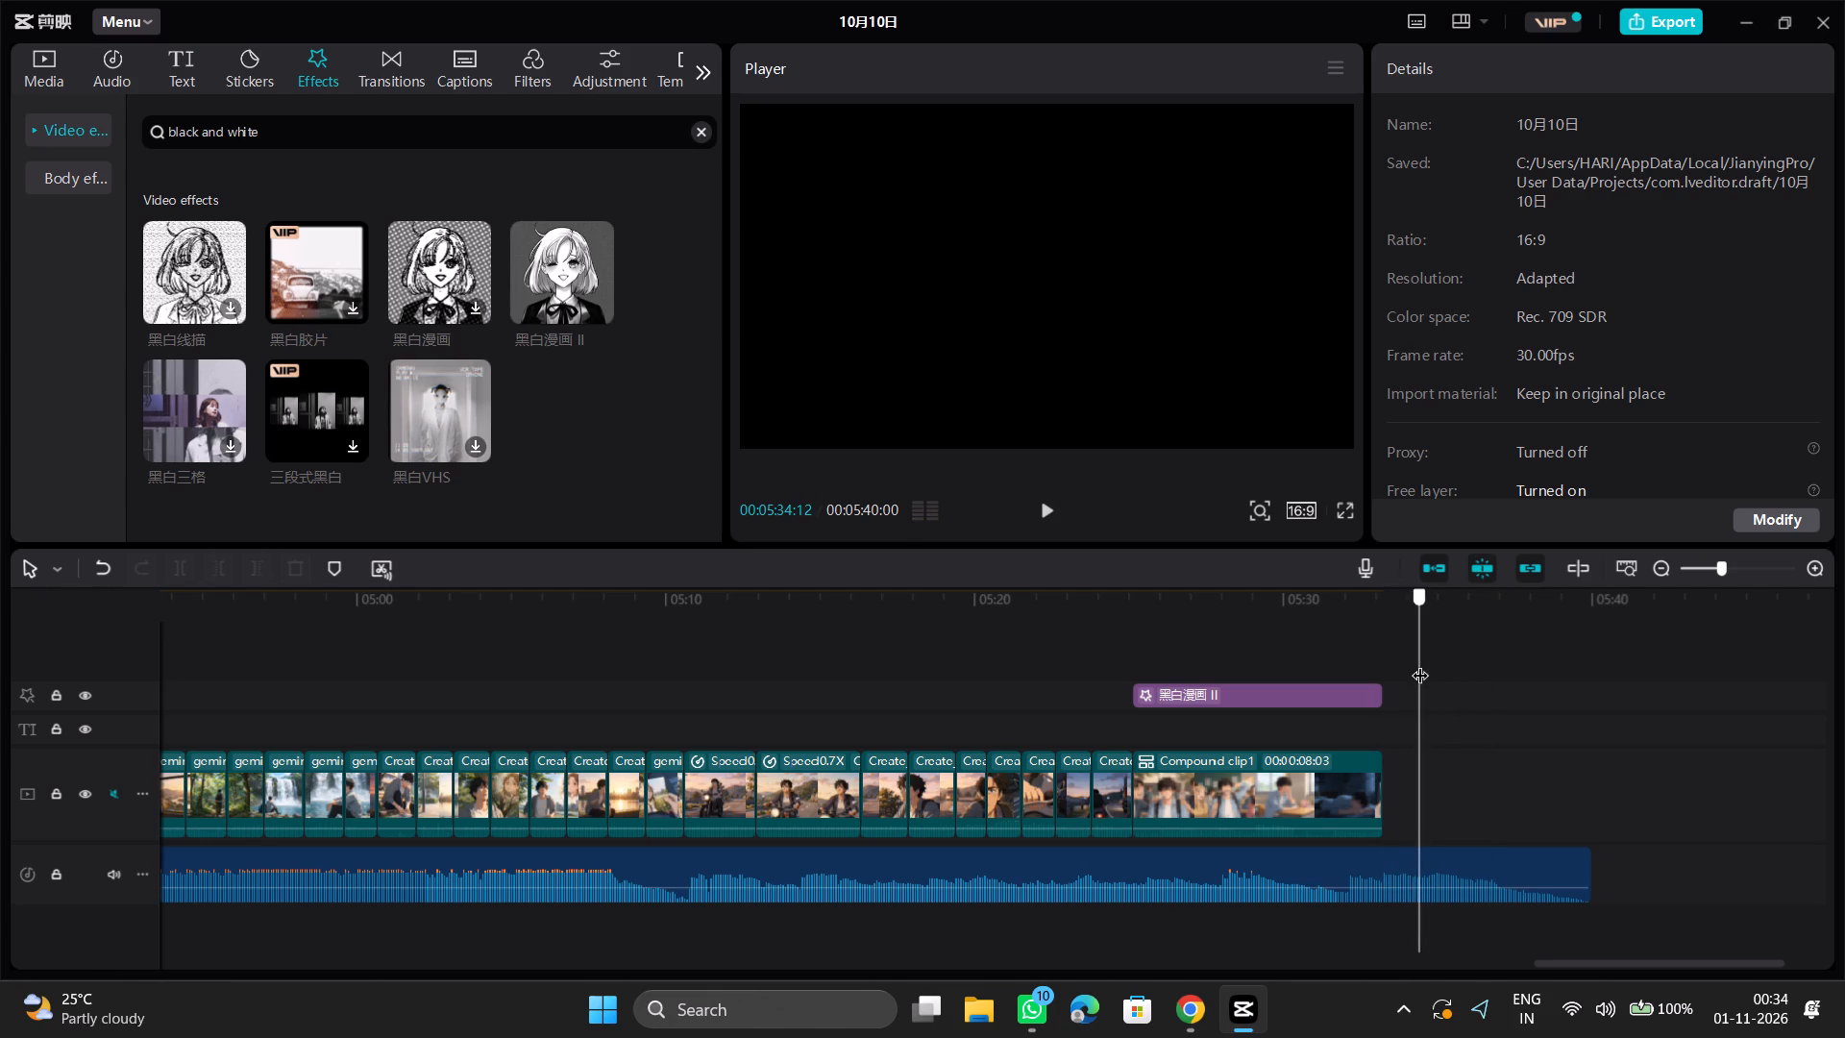
{"action": "left_click", "coordinate": [180, 65]}
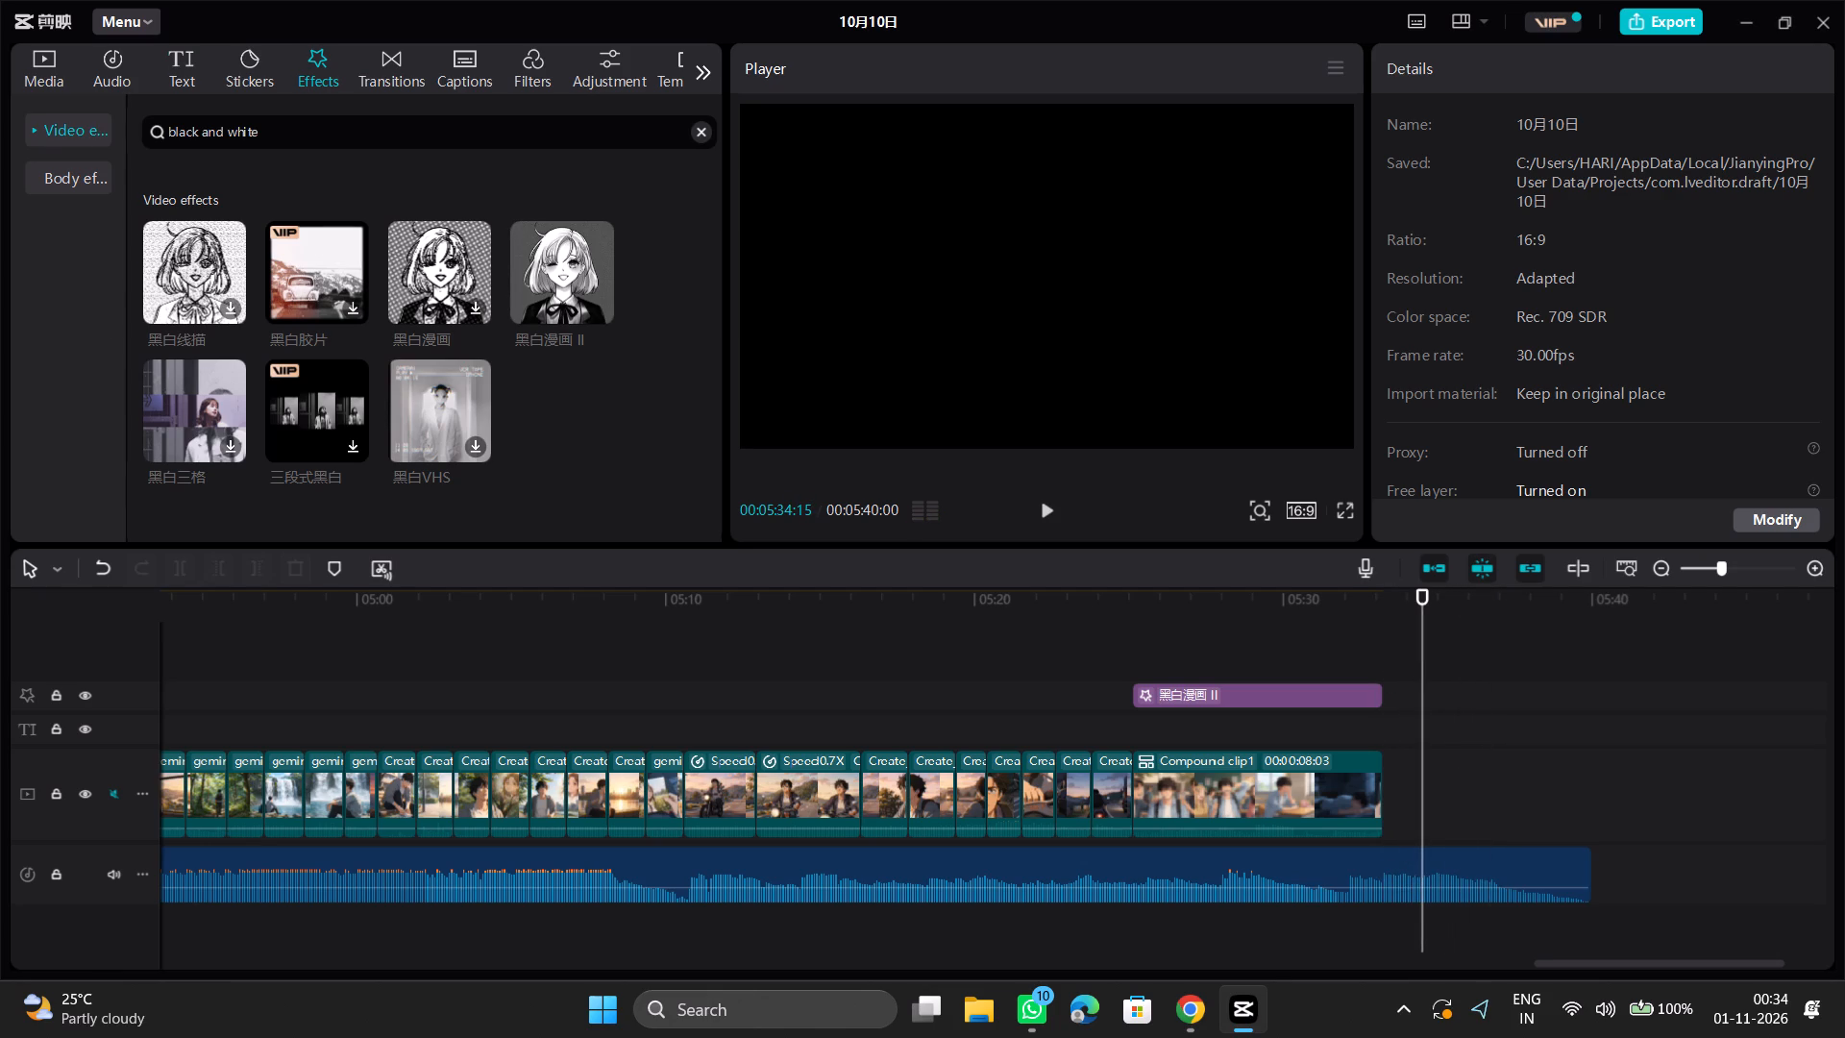
{"action": "left_click", "coordinate": [222, 223]}
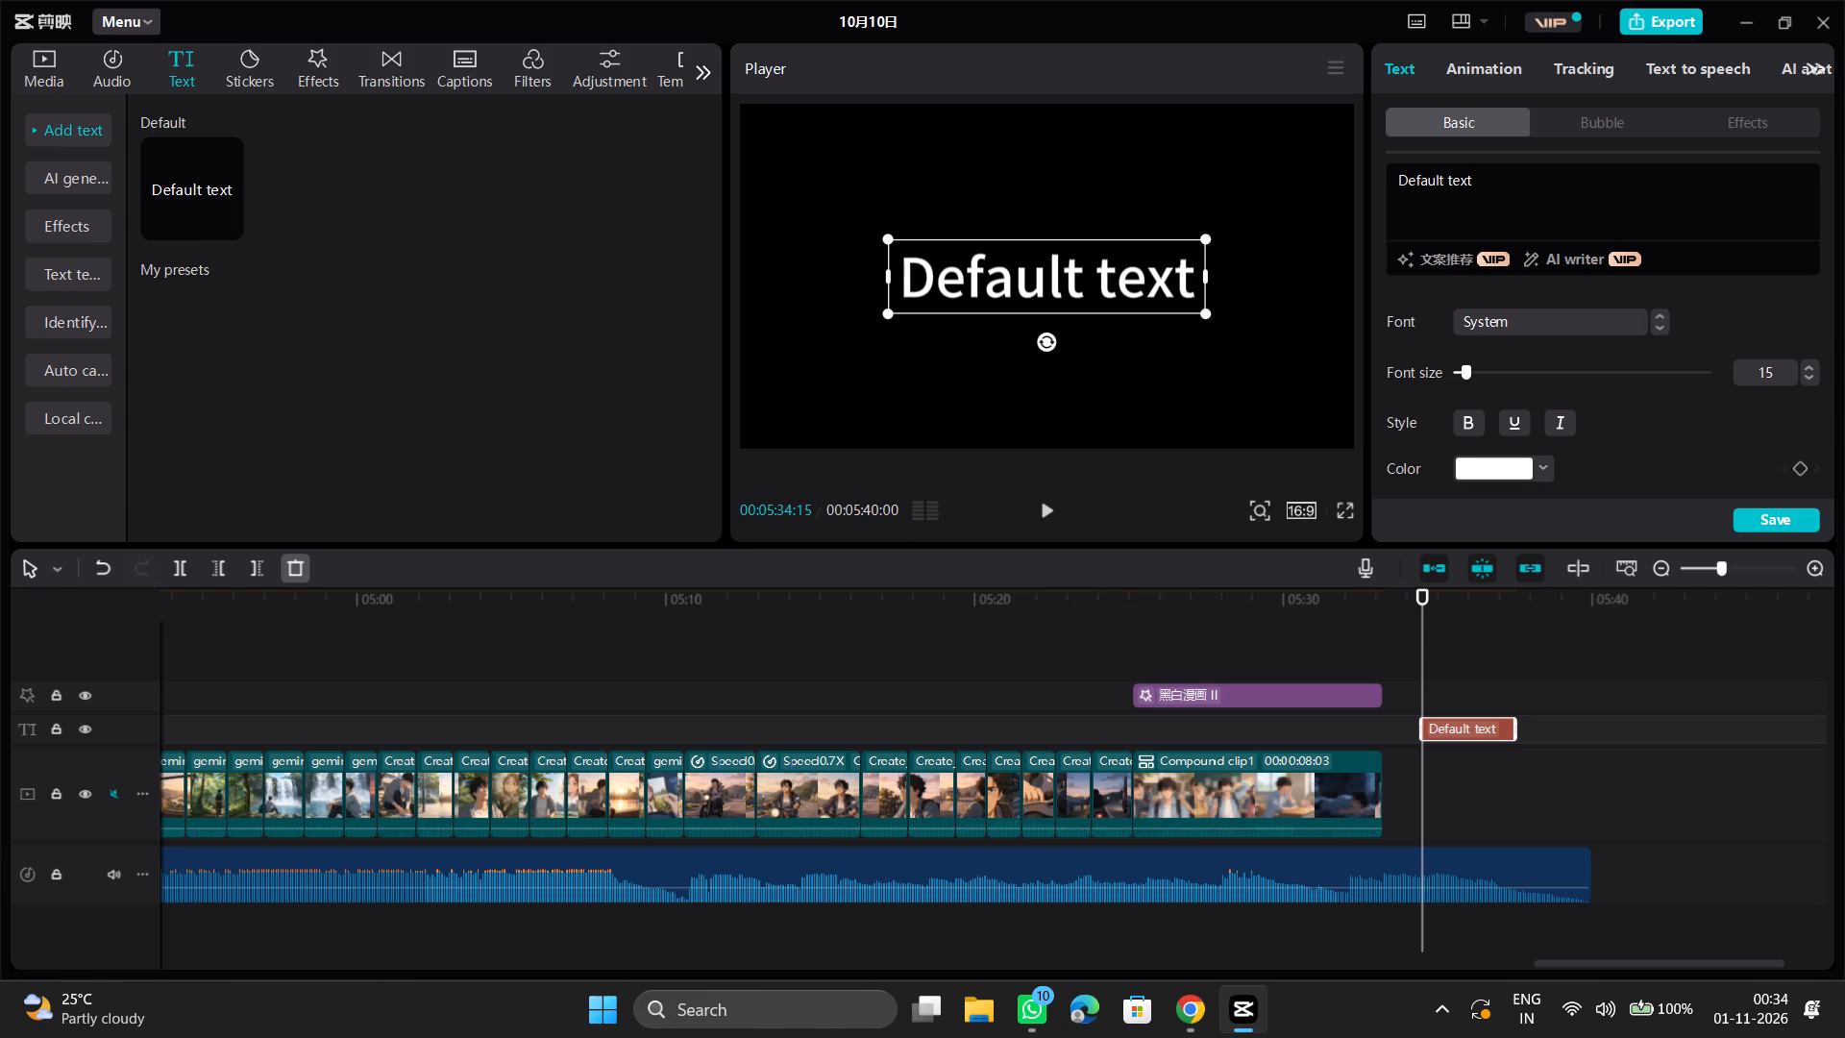
{"action": "left_click_drag", "start_coordinate": [1482, 189], "coordinate": [1391, 170]}
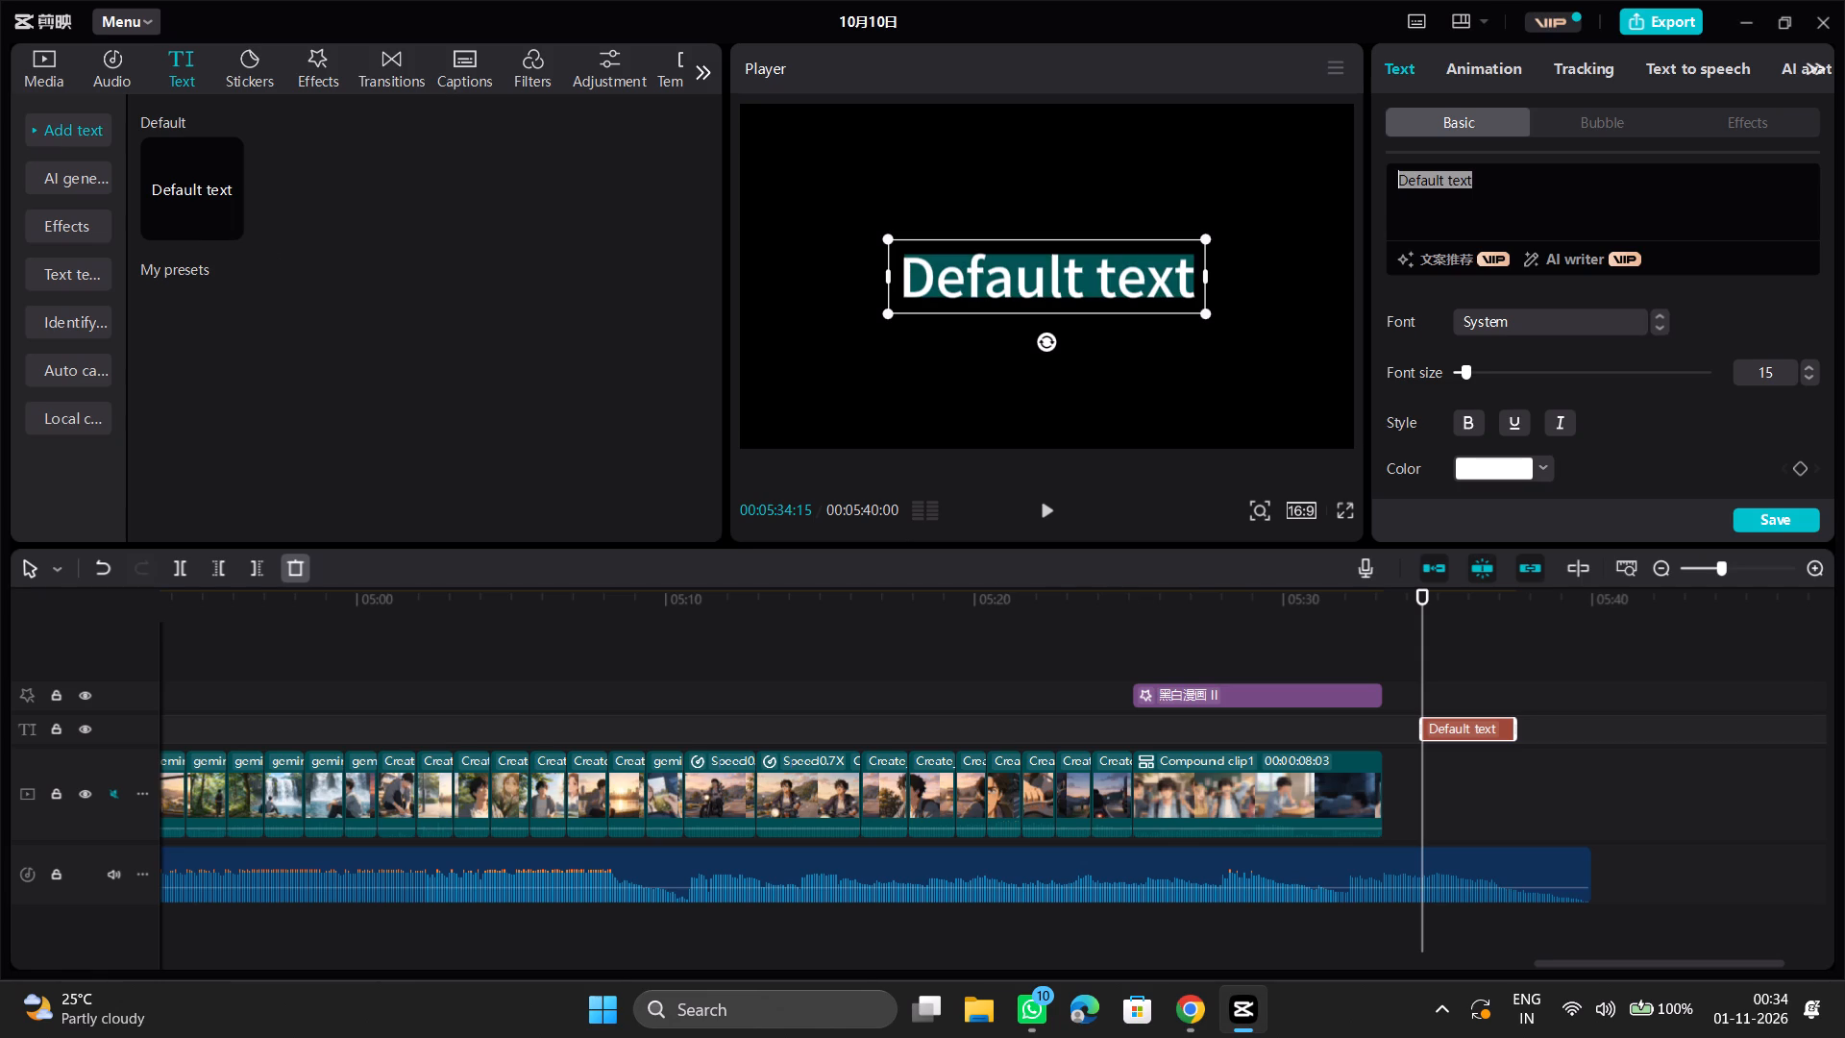
{"action": "type", "text": "EDITED"}
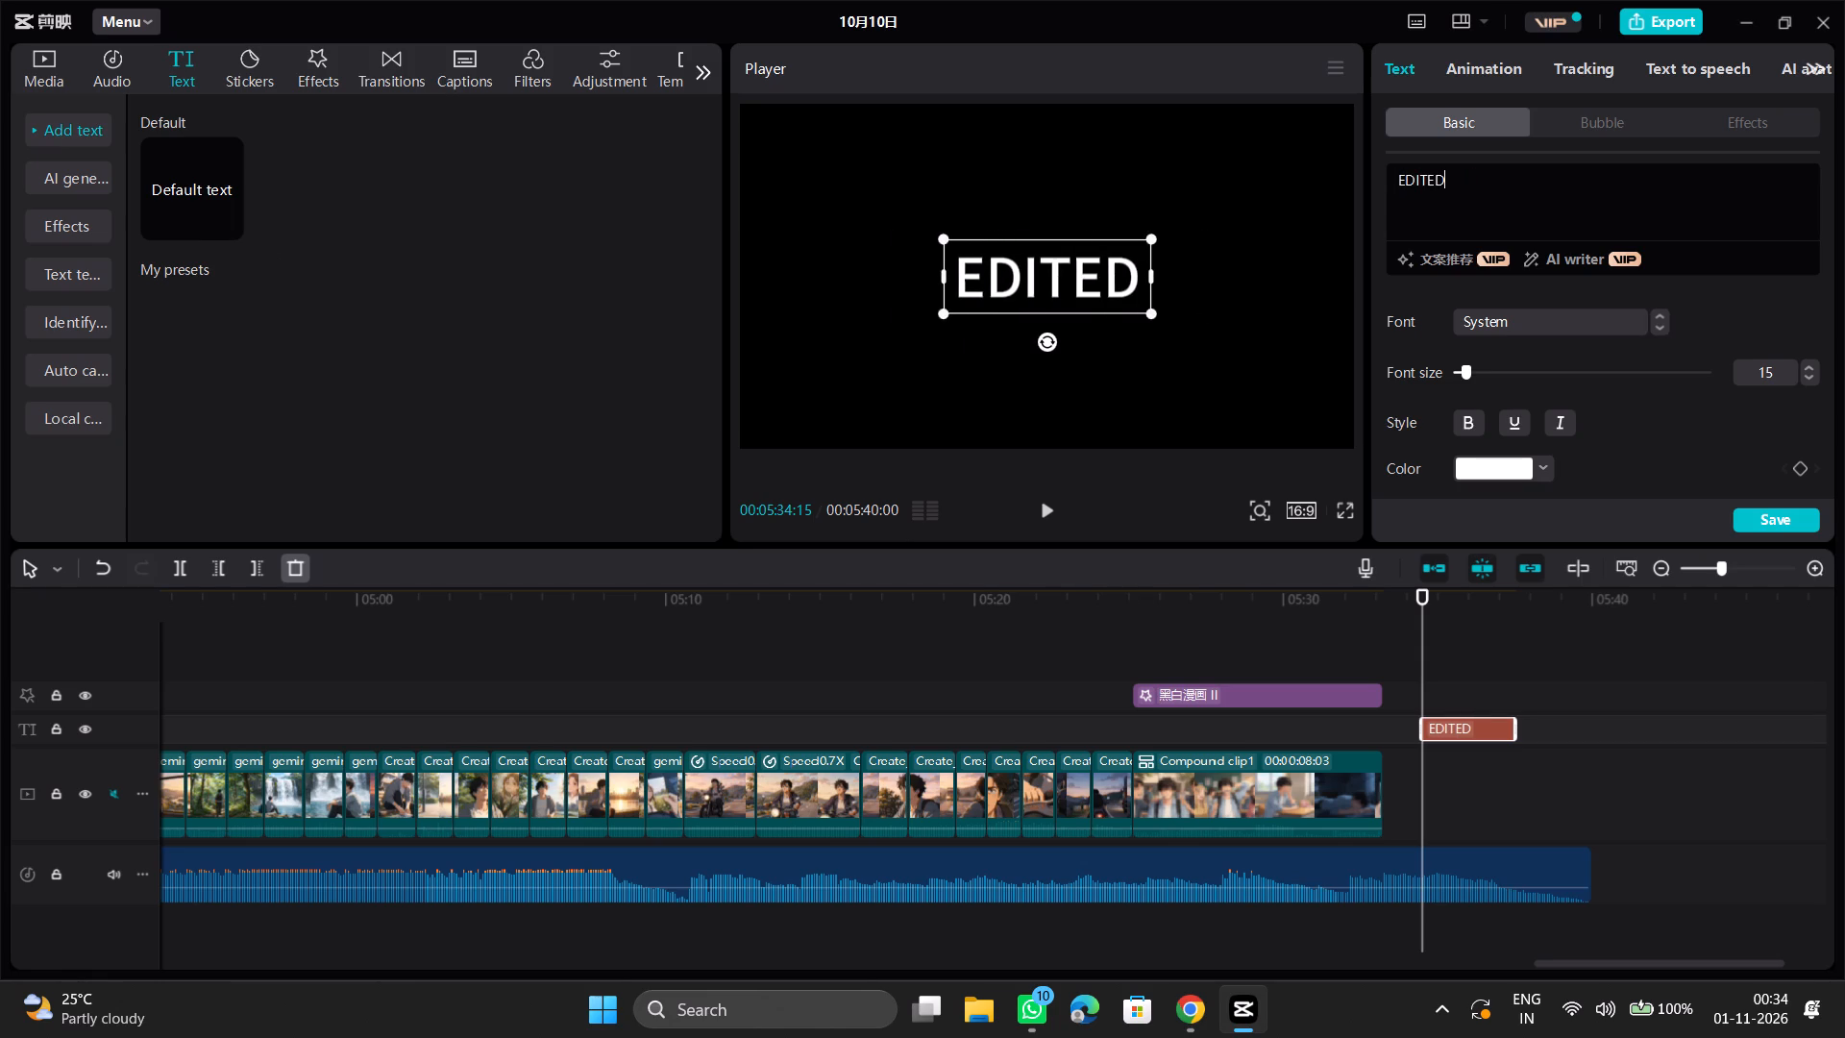
{"action": "key", "text": "space"}
{"action": "type", "text": "BY"}
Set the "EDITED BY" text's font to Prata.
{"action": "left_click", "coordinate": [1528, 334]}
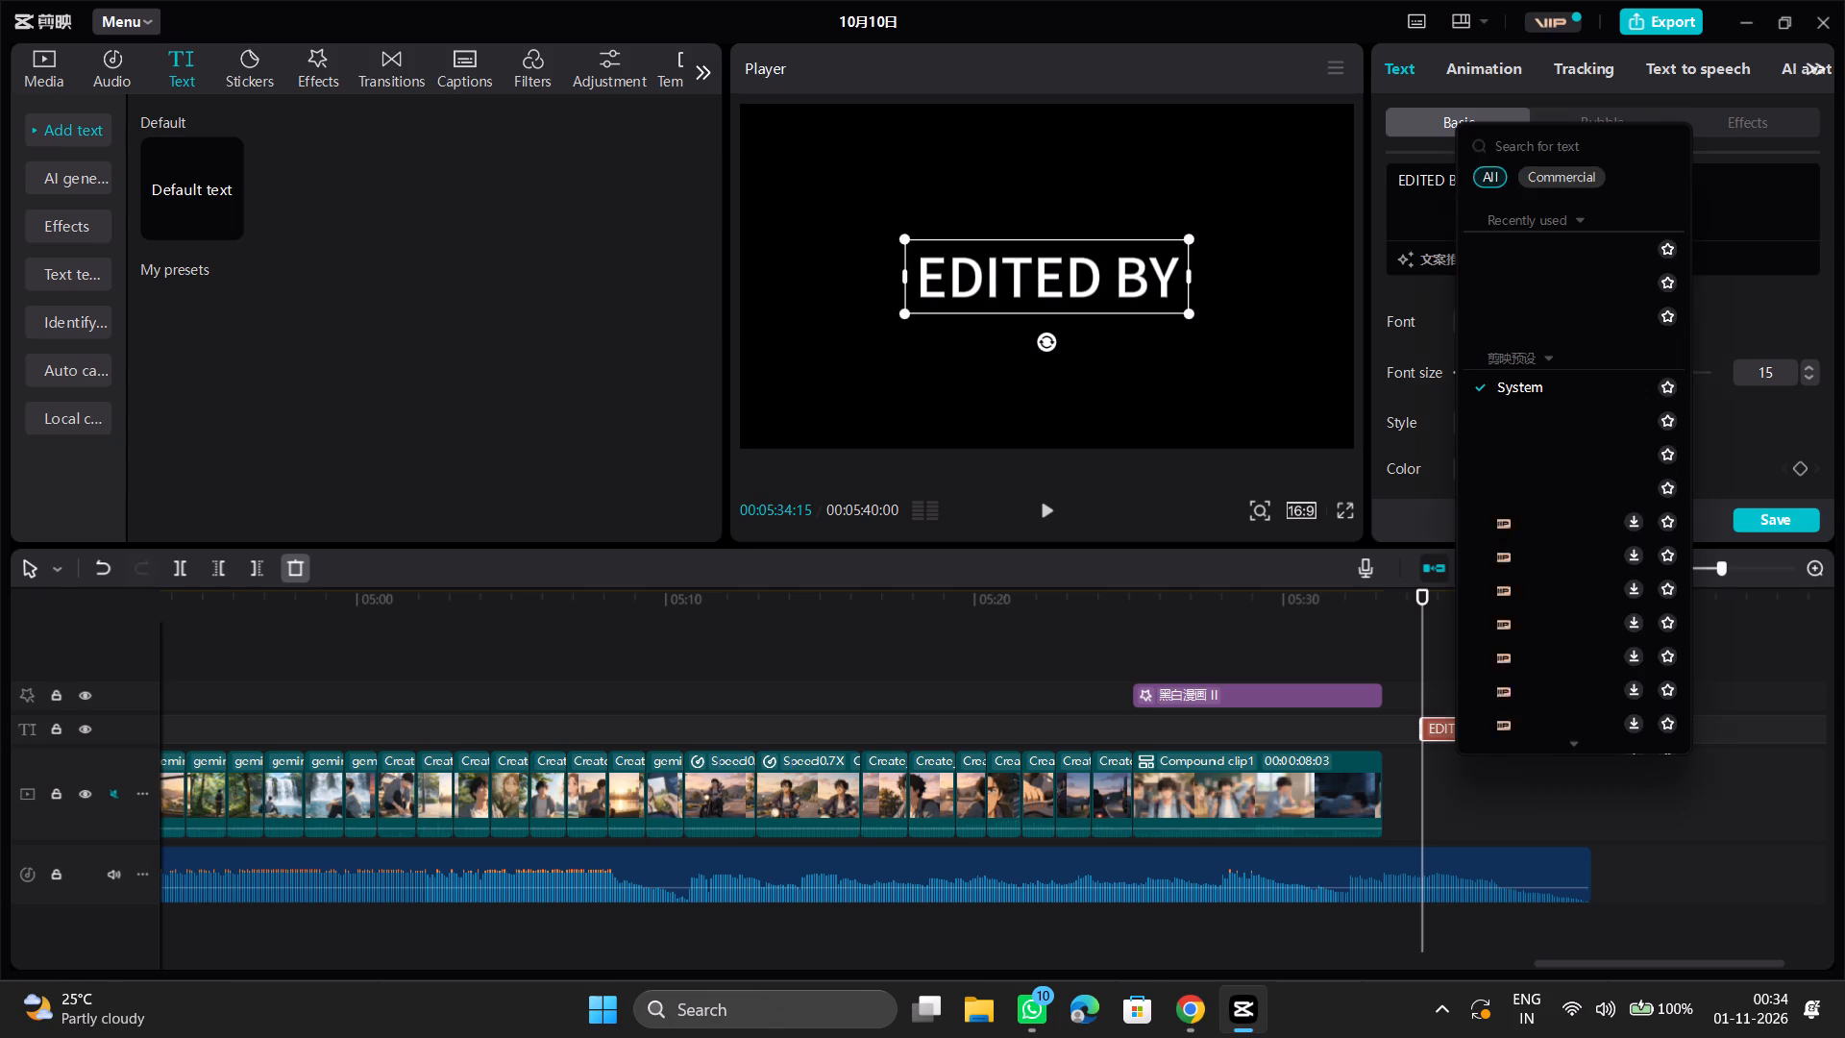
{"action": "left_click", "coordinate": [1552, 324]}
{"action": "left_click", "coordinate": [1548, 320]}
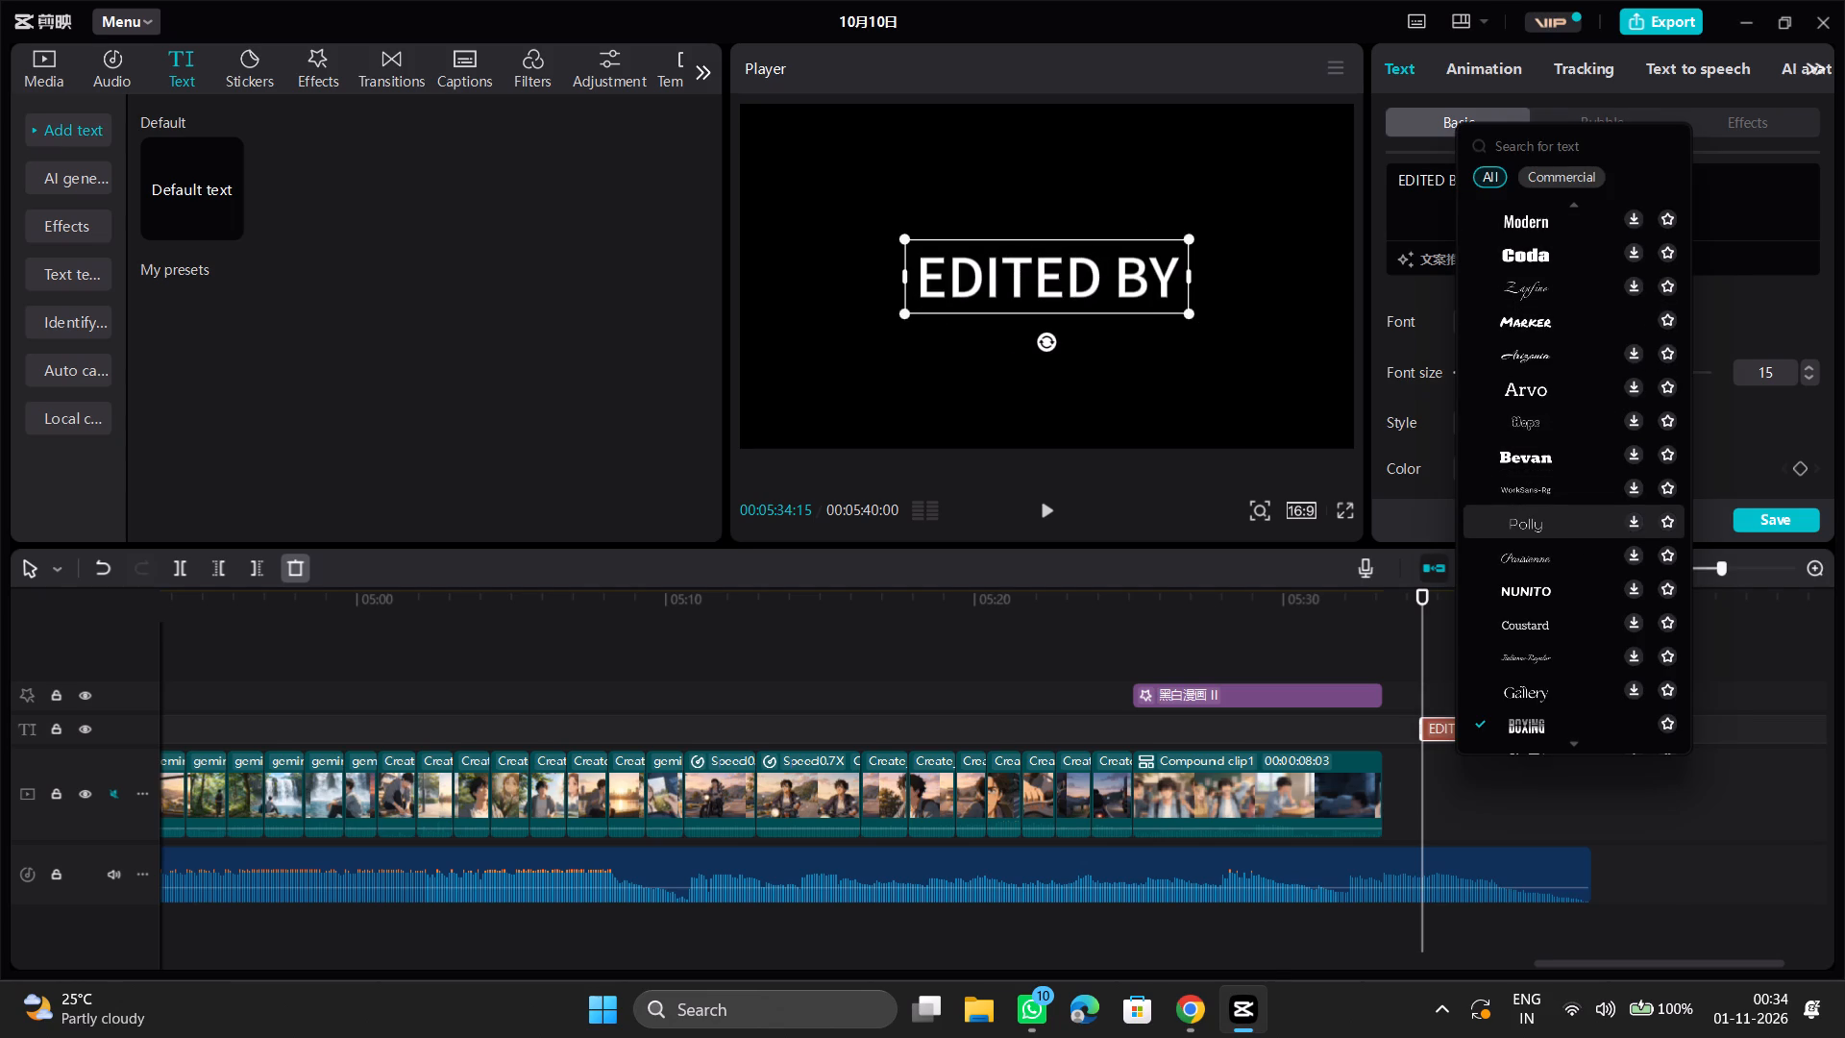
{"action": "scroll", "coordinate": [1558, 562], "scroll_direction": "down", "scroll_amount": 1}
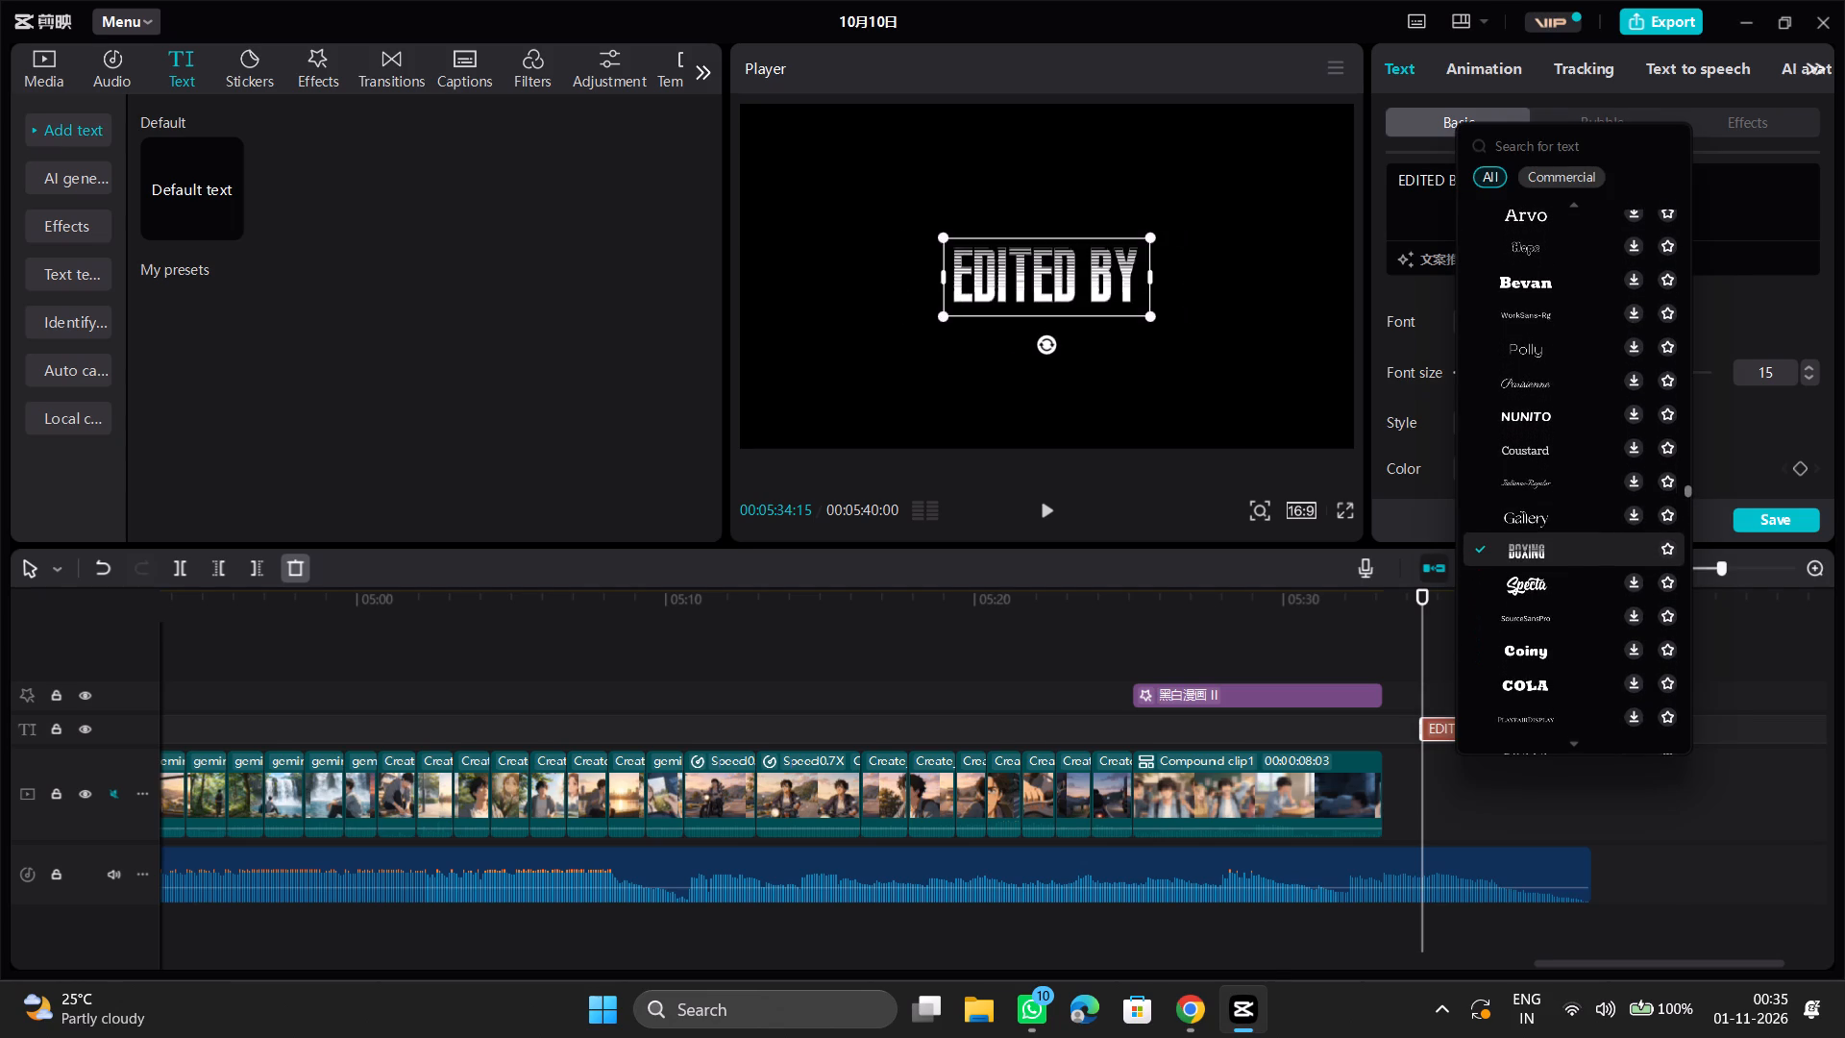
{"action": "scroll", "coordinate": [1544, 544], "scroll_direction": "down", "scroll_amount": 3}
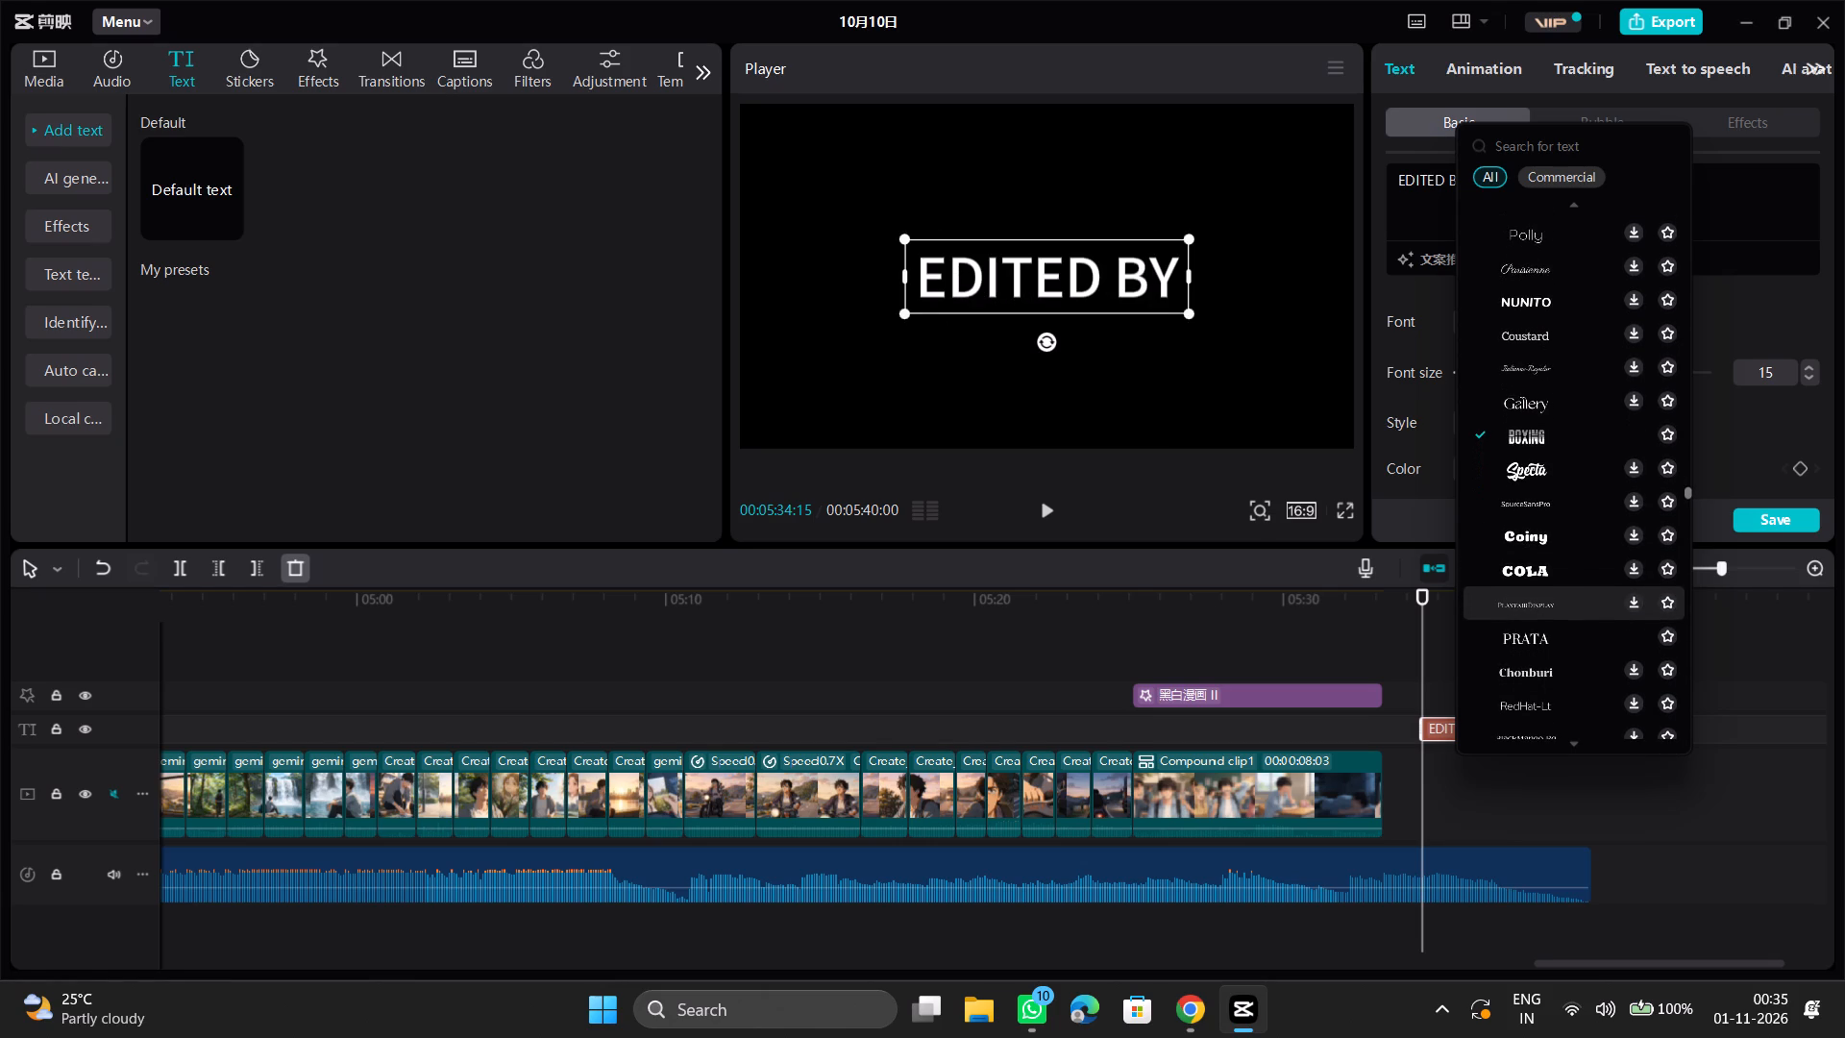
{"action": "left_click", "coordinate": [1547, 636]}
Shrink the "EDITED BY" text to under half its size and place it horizontally centred, slightly above the frame's middle.
{"action": "left_click_drag", "start_coordinate": [1172, 311], "coordinate": [1144, 304]}
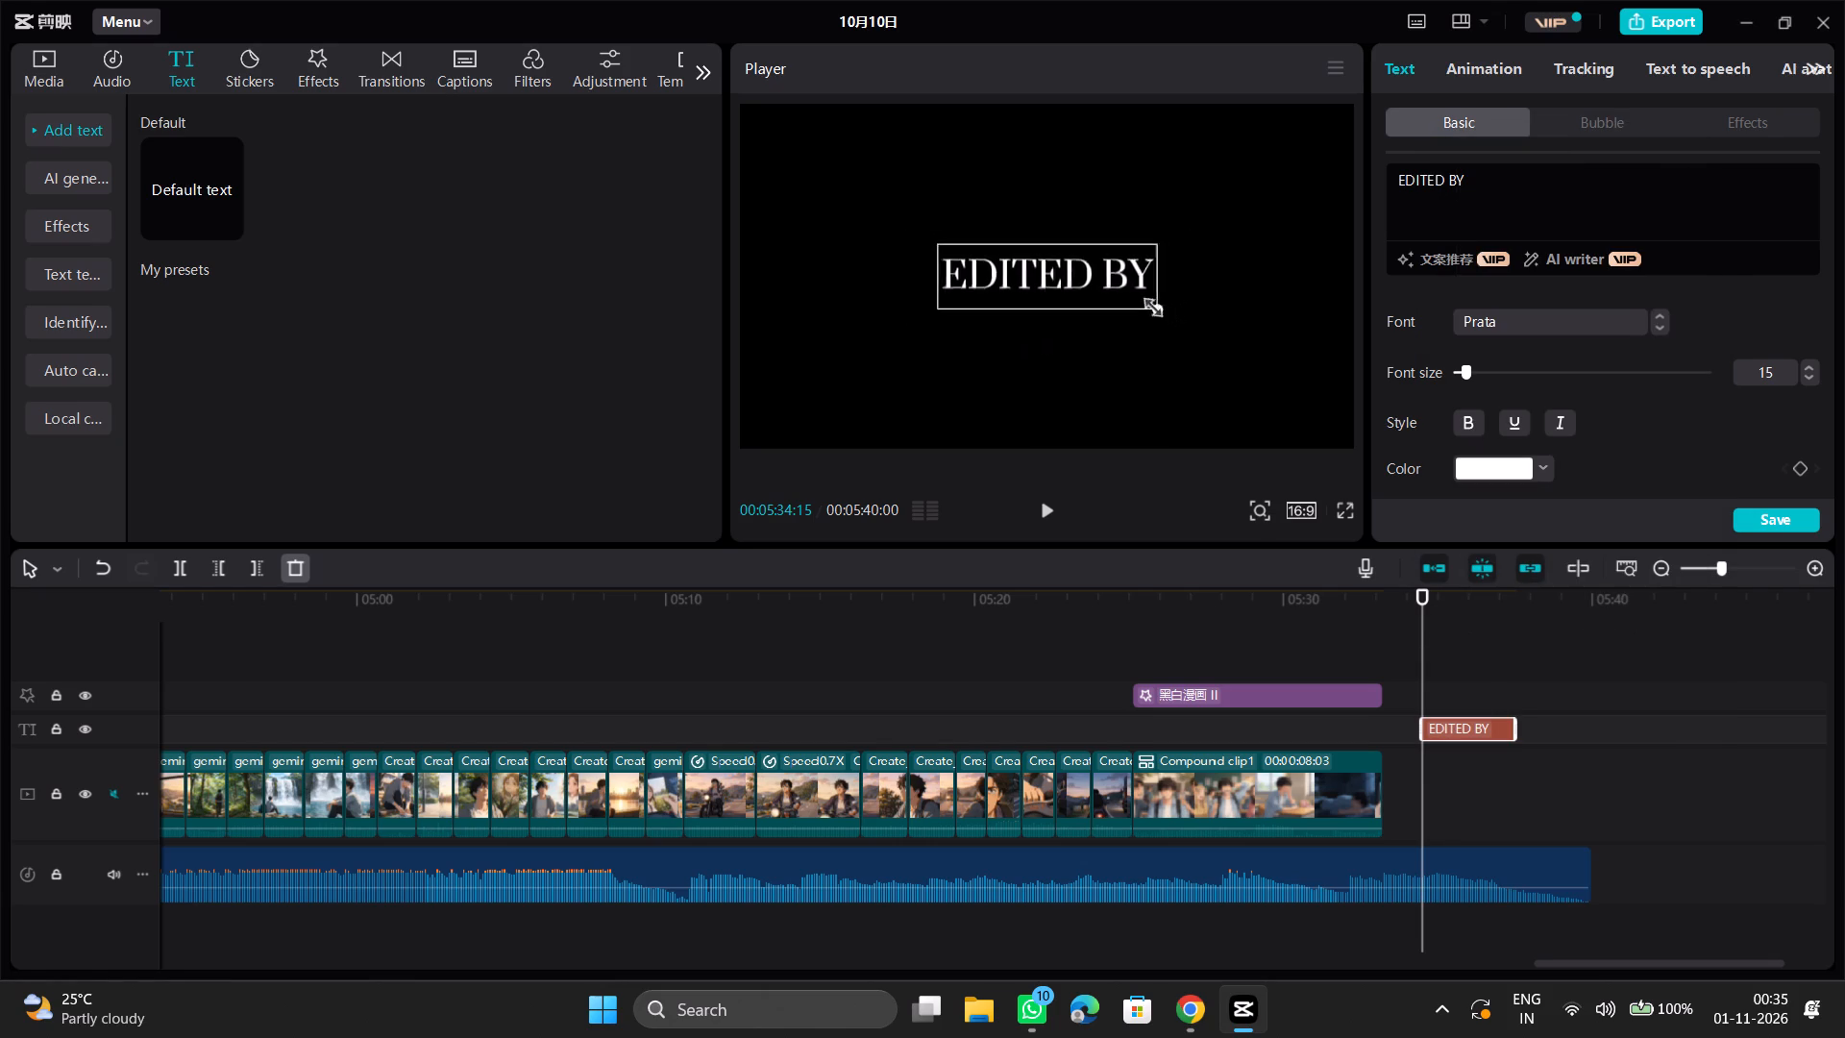
{"action": "left_click_drag", "start_coordinate": [1144, 304], "coordinate": [1038, 278]}
{"action": "left_click_drag", "start_coordinate": [1049, 270], "coordinate": [1046, 226]}
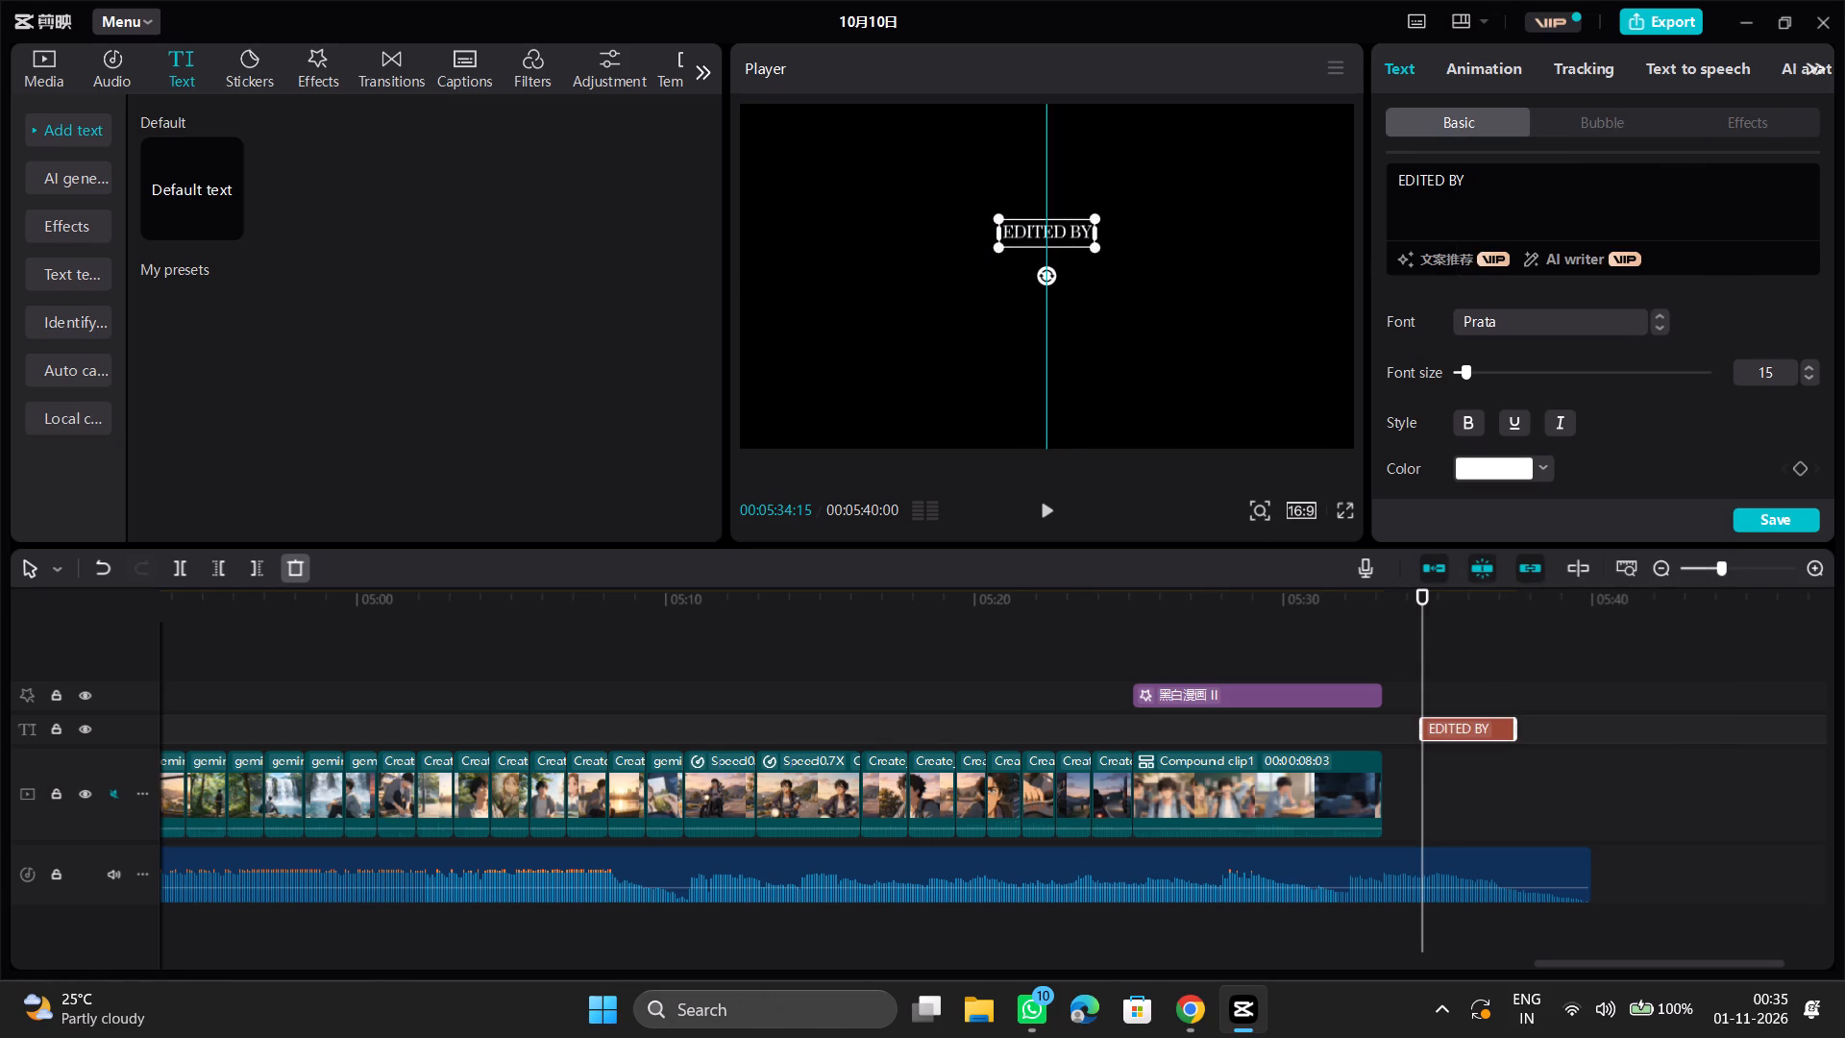
{"action": "left_click_drag", "start_coordinate": [1046, 226], "coordinate": [1046, 242]}
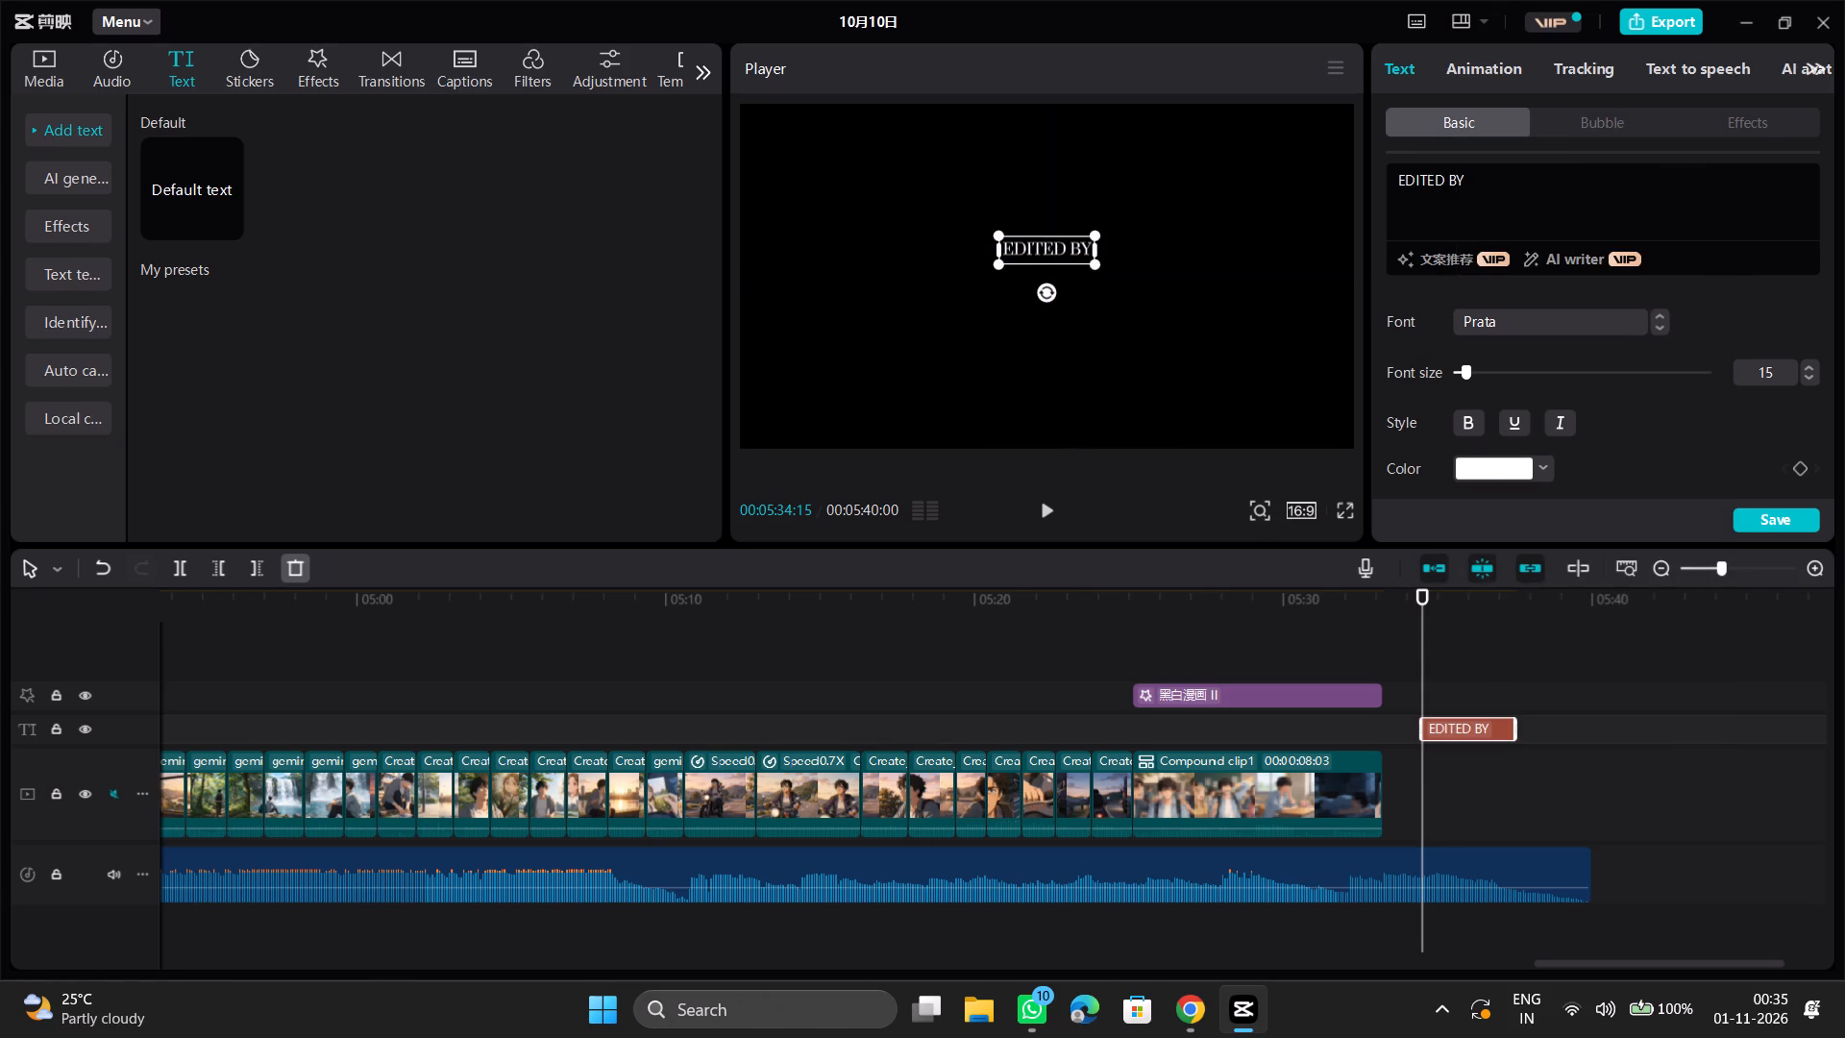
Set the "EDITED BY" text's font to Thrive and scale the text down slightly.
{"action": "left_click", "coordinate": [1548, 318]}
{"action": "scroll", "coordinate": [1566, 652], "scroll_direction": "down", "scroll_amount": 2}
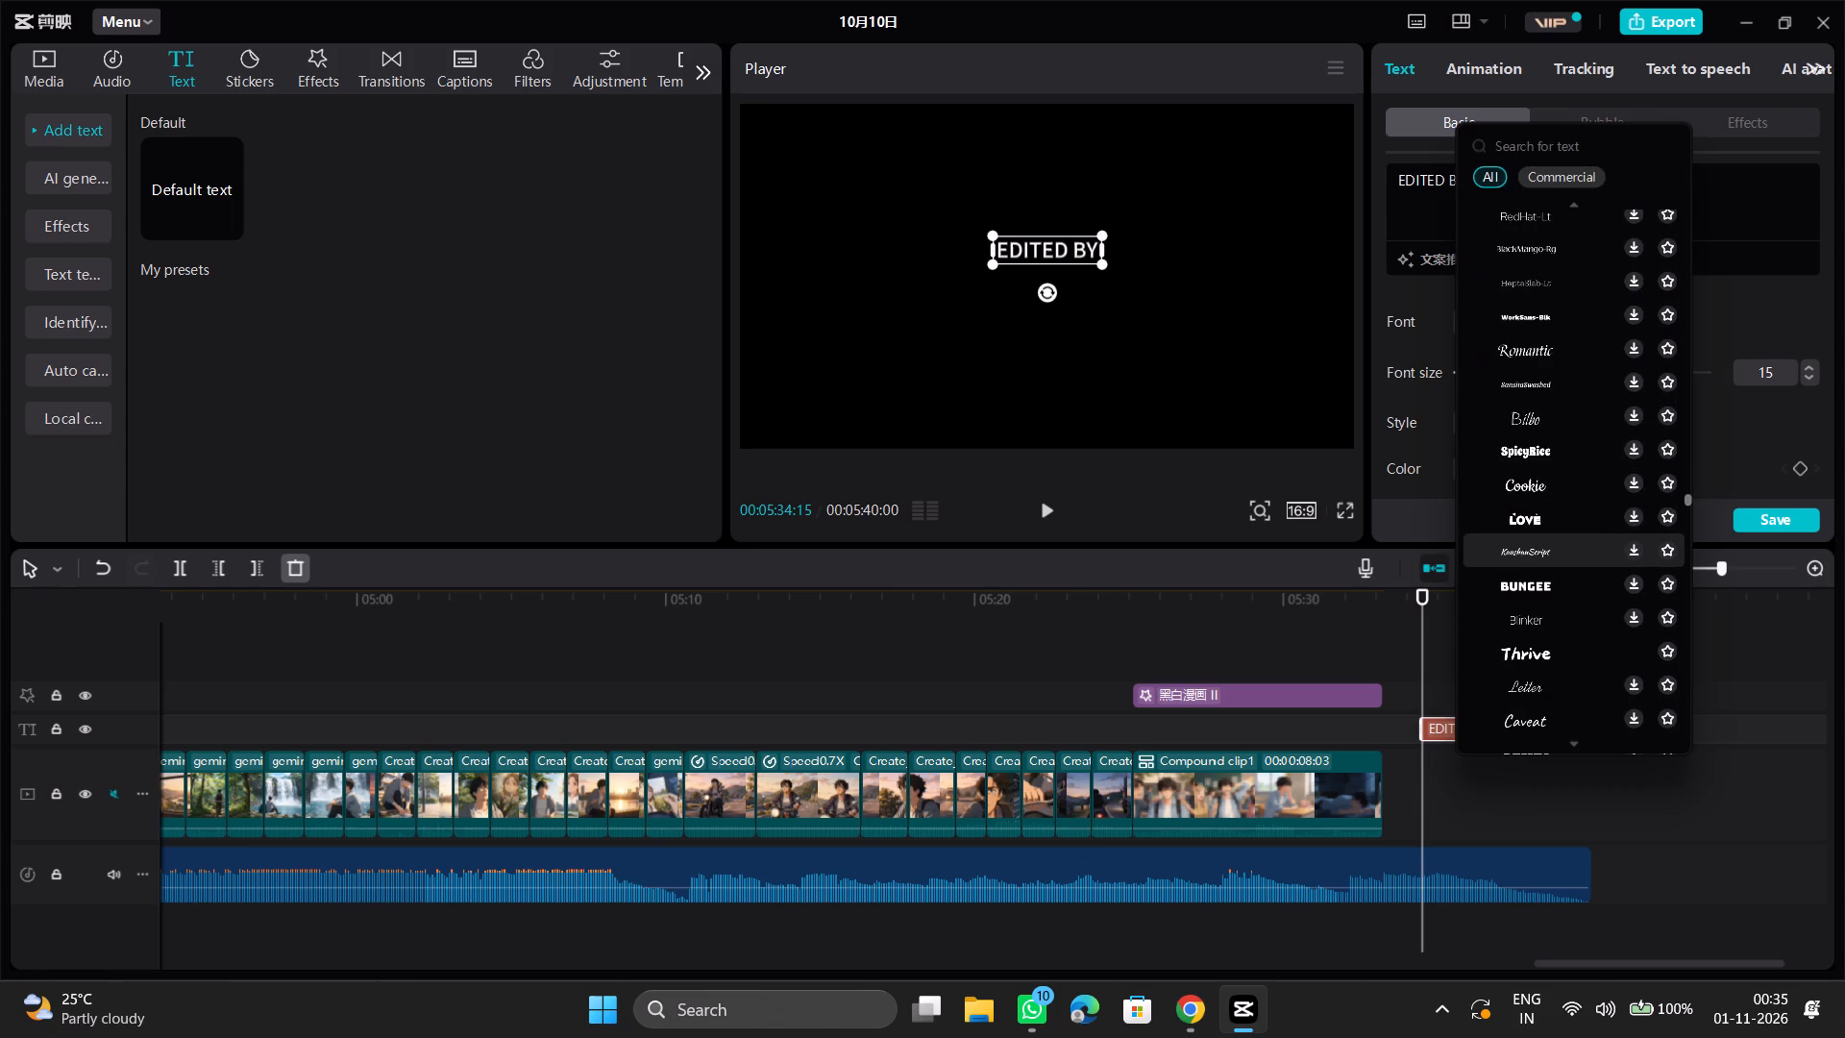
{"action": "scroll", "coordinate": [1596, 324], "scroll_direction": "left", "scroll_amount": 1}
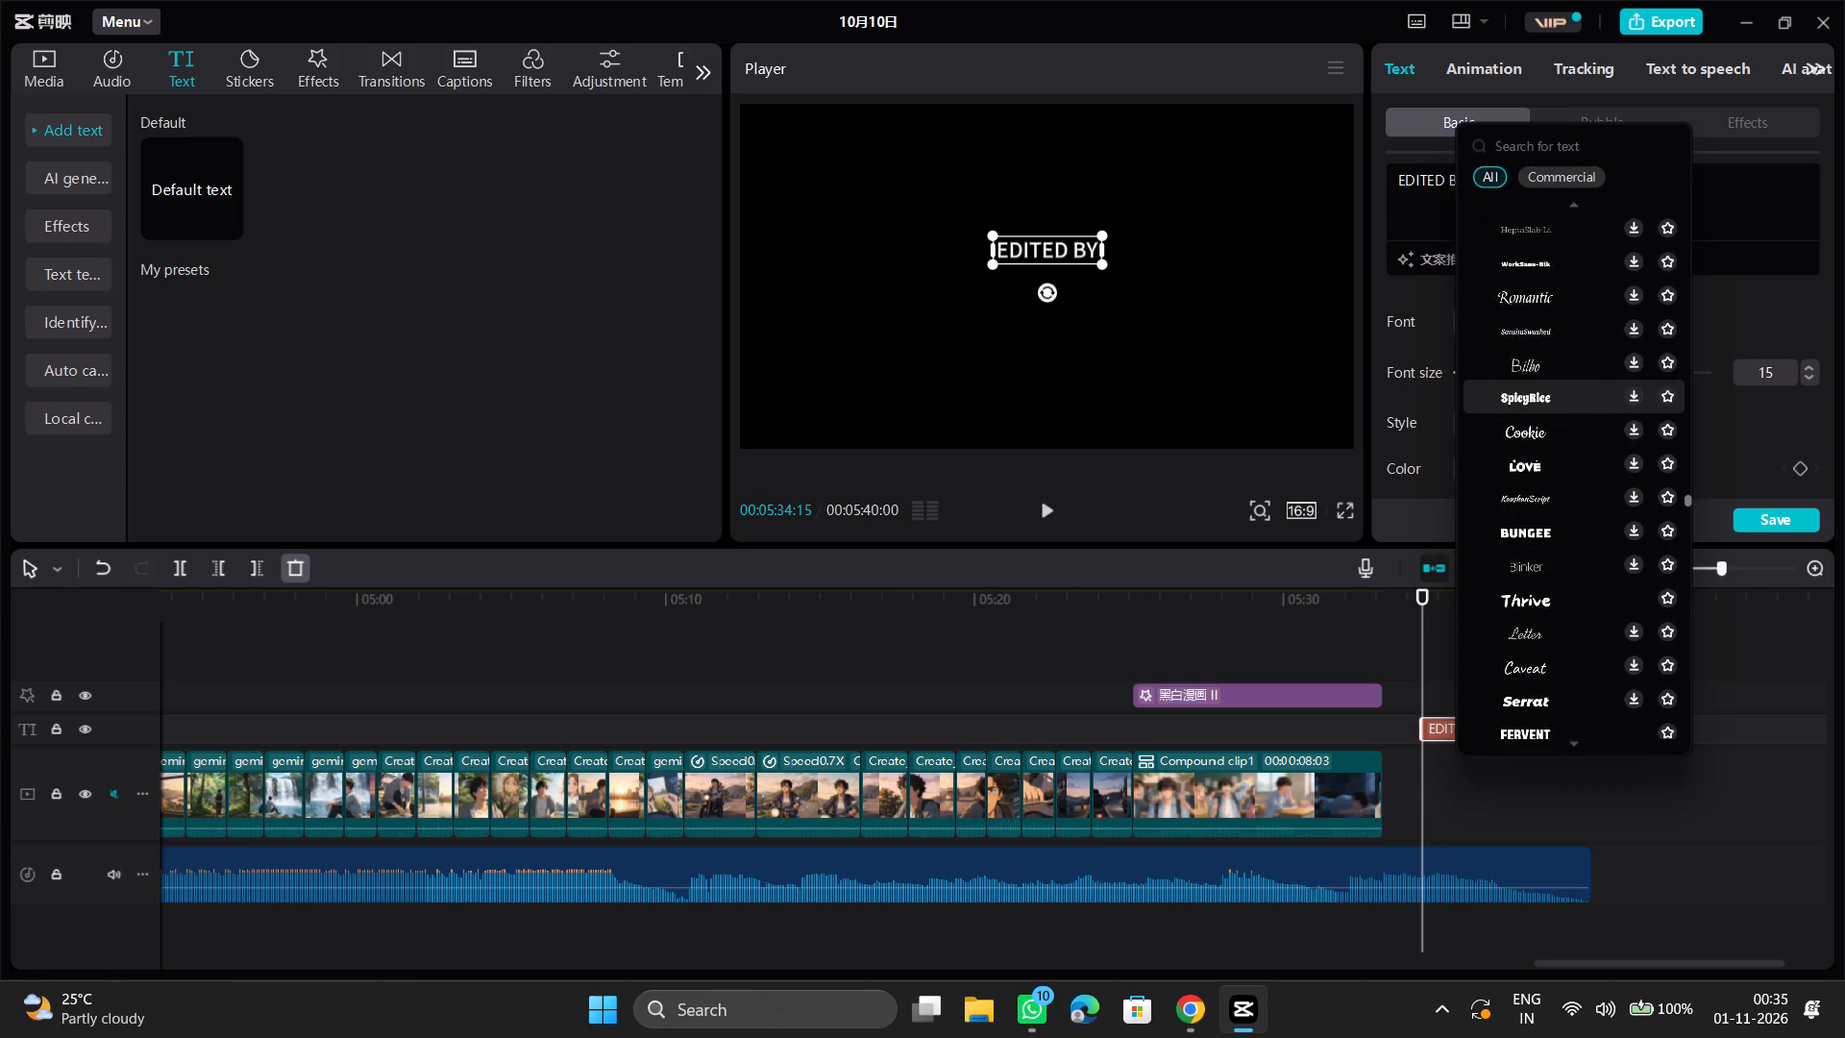
{"action": "scroll", "coordinate": [1583, 406], "scroll_direction": "left", "scroll_amount": 1}
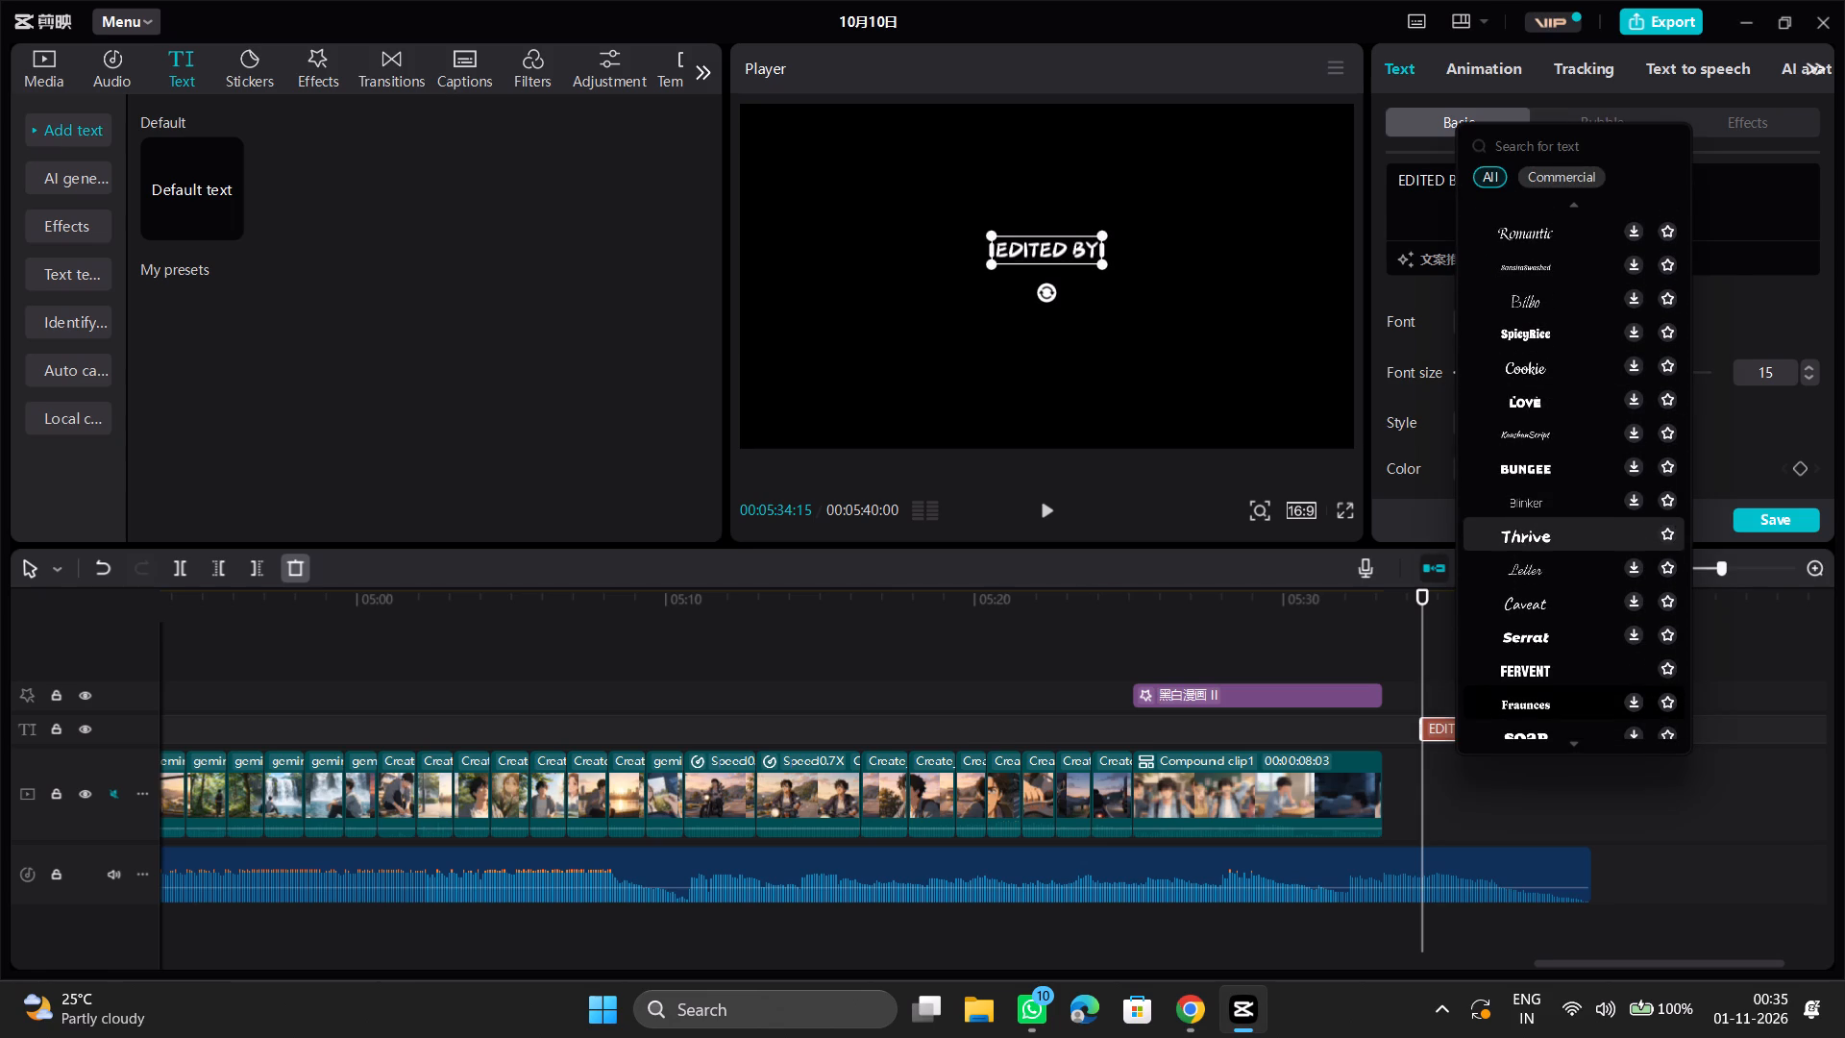
{"action": "left_click", "coordinate": [1559, 538]}
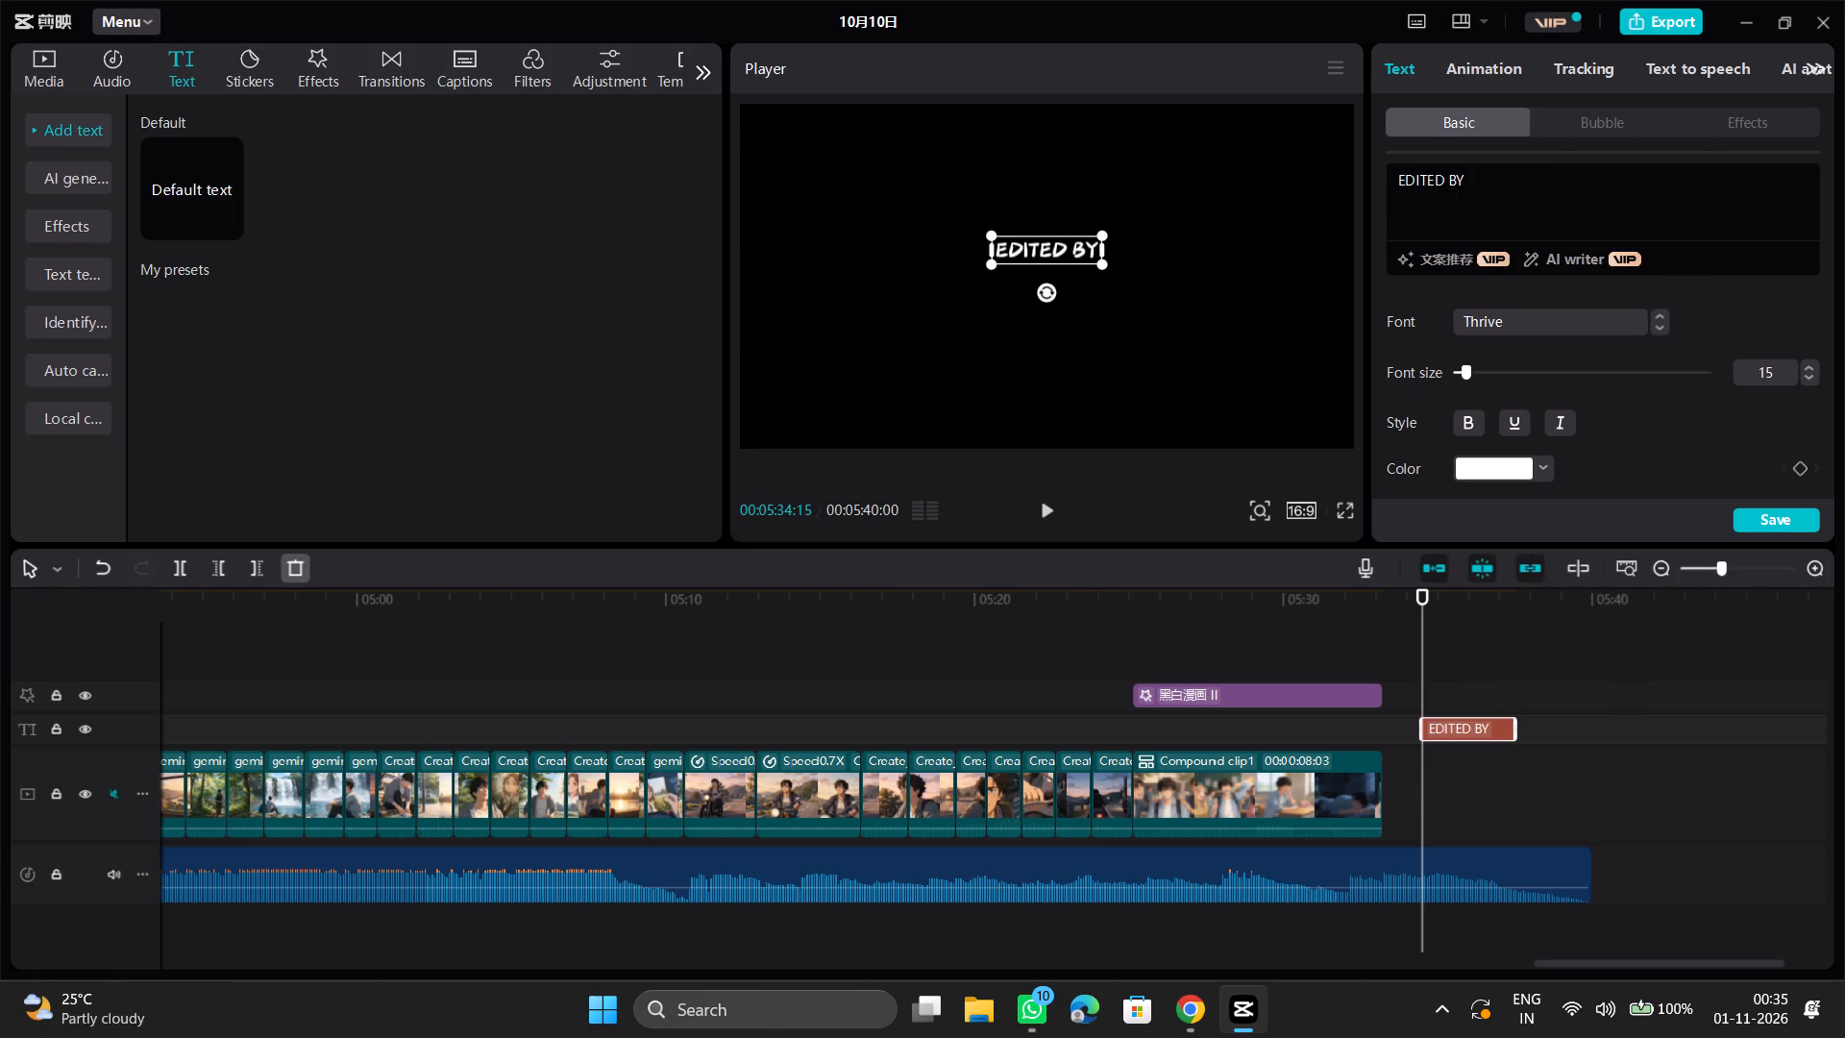
{"action": "left_click", "coordinate": [1098, 258]}
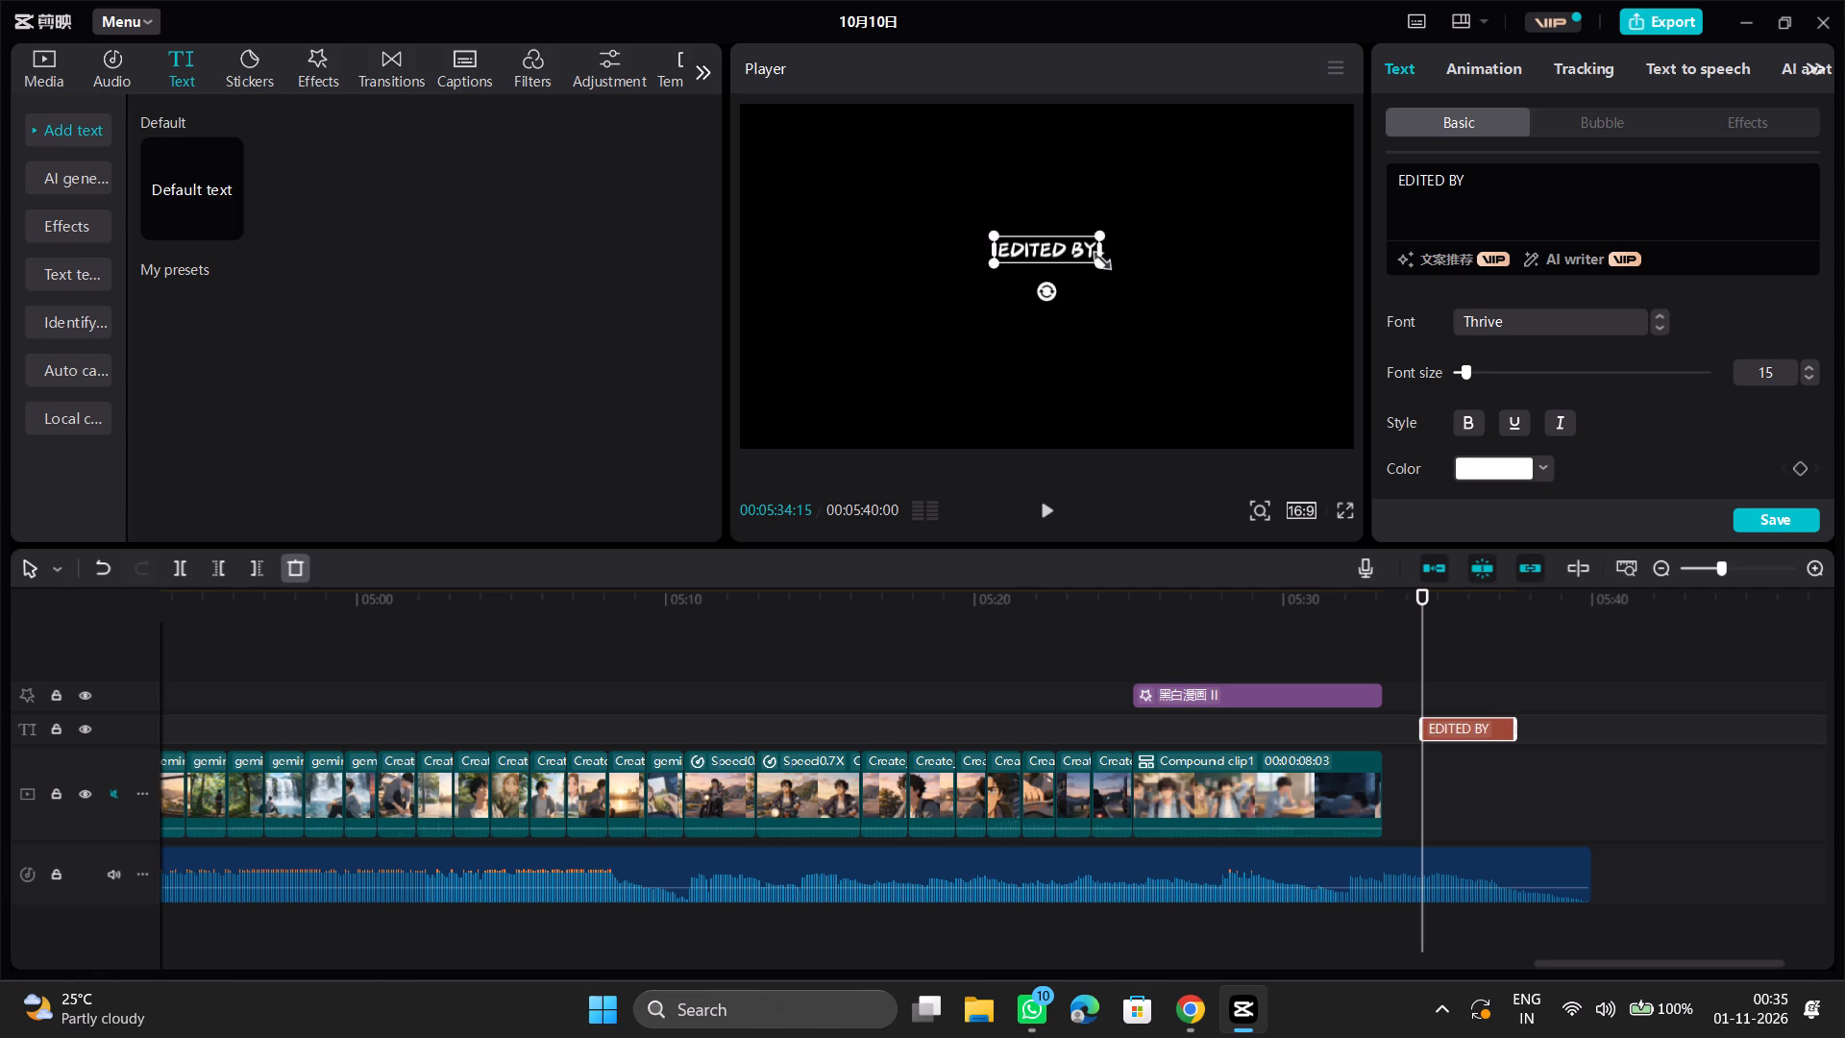
{"action": "left_click", "coordinate": [1097, 259]}
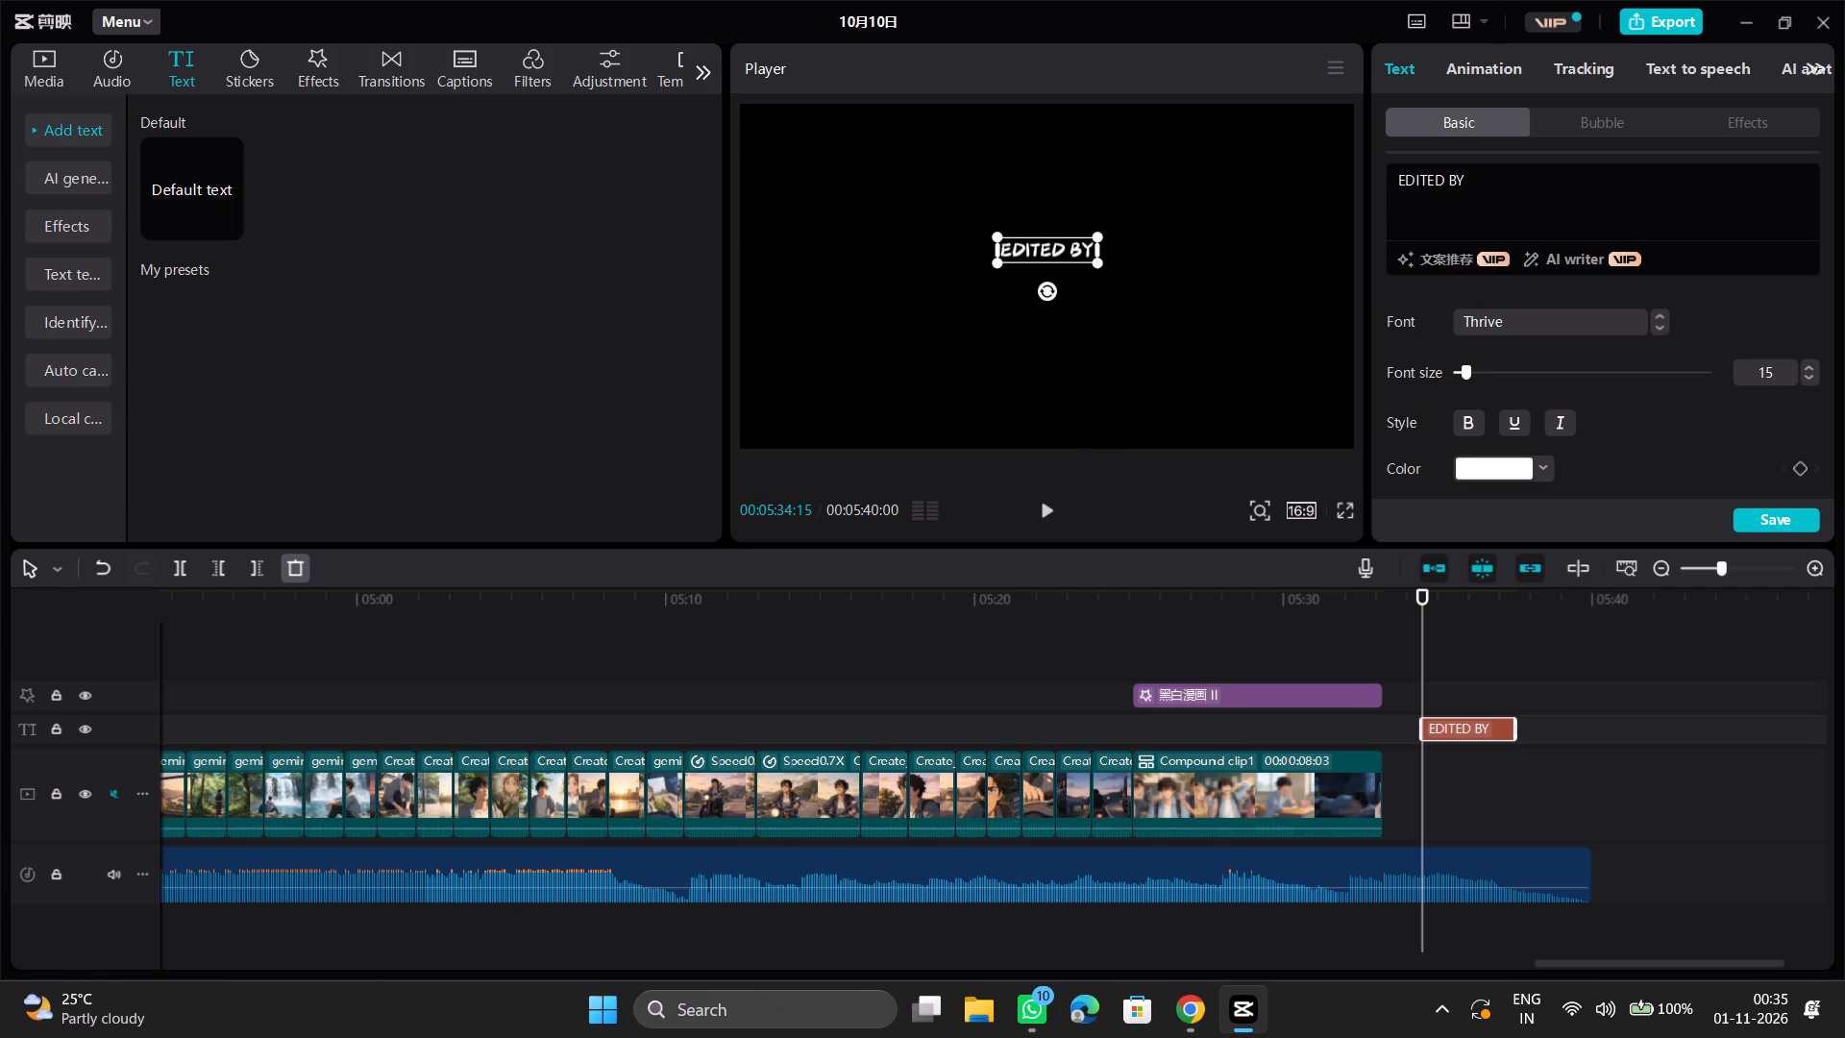
Duplicate the "EDITED BY" text onto its own track and extend the copy's end to about 05:39.
{"action": "key", "text": "ctrl+c"}
{"action": "key", "text": "ctrl+v"}
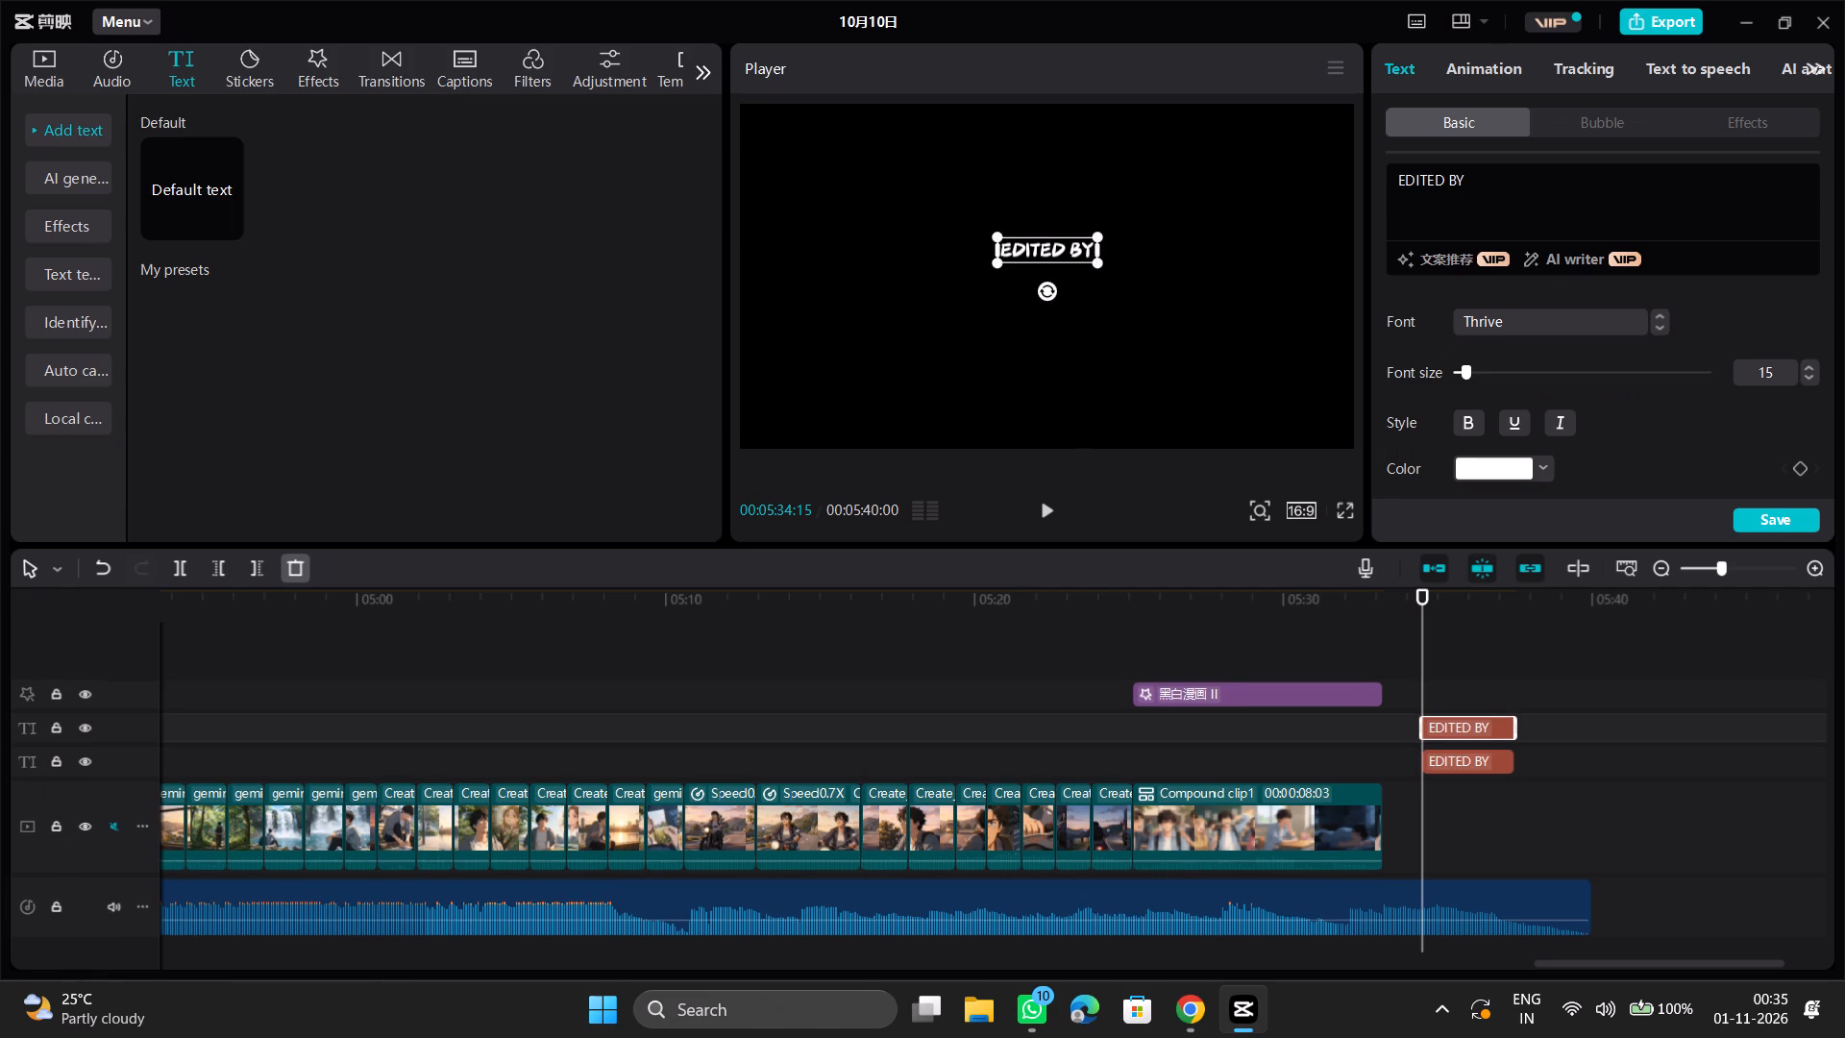
{"action": "left_click_drag", "start_coordinate": [1518, 726], "coordinate": [1536, 725]}
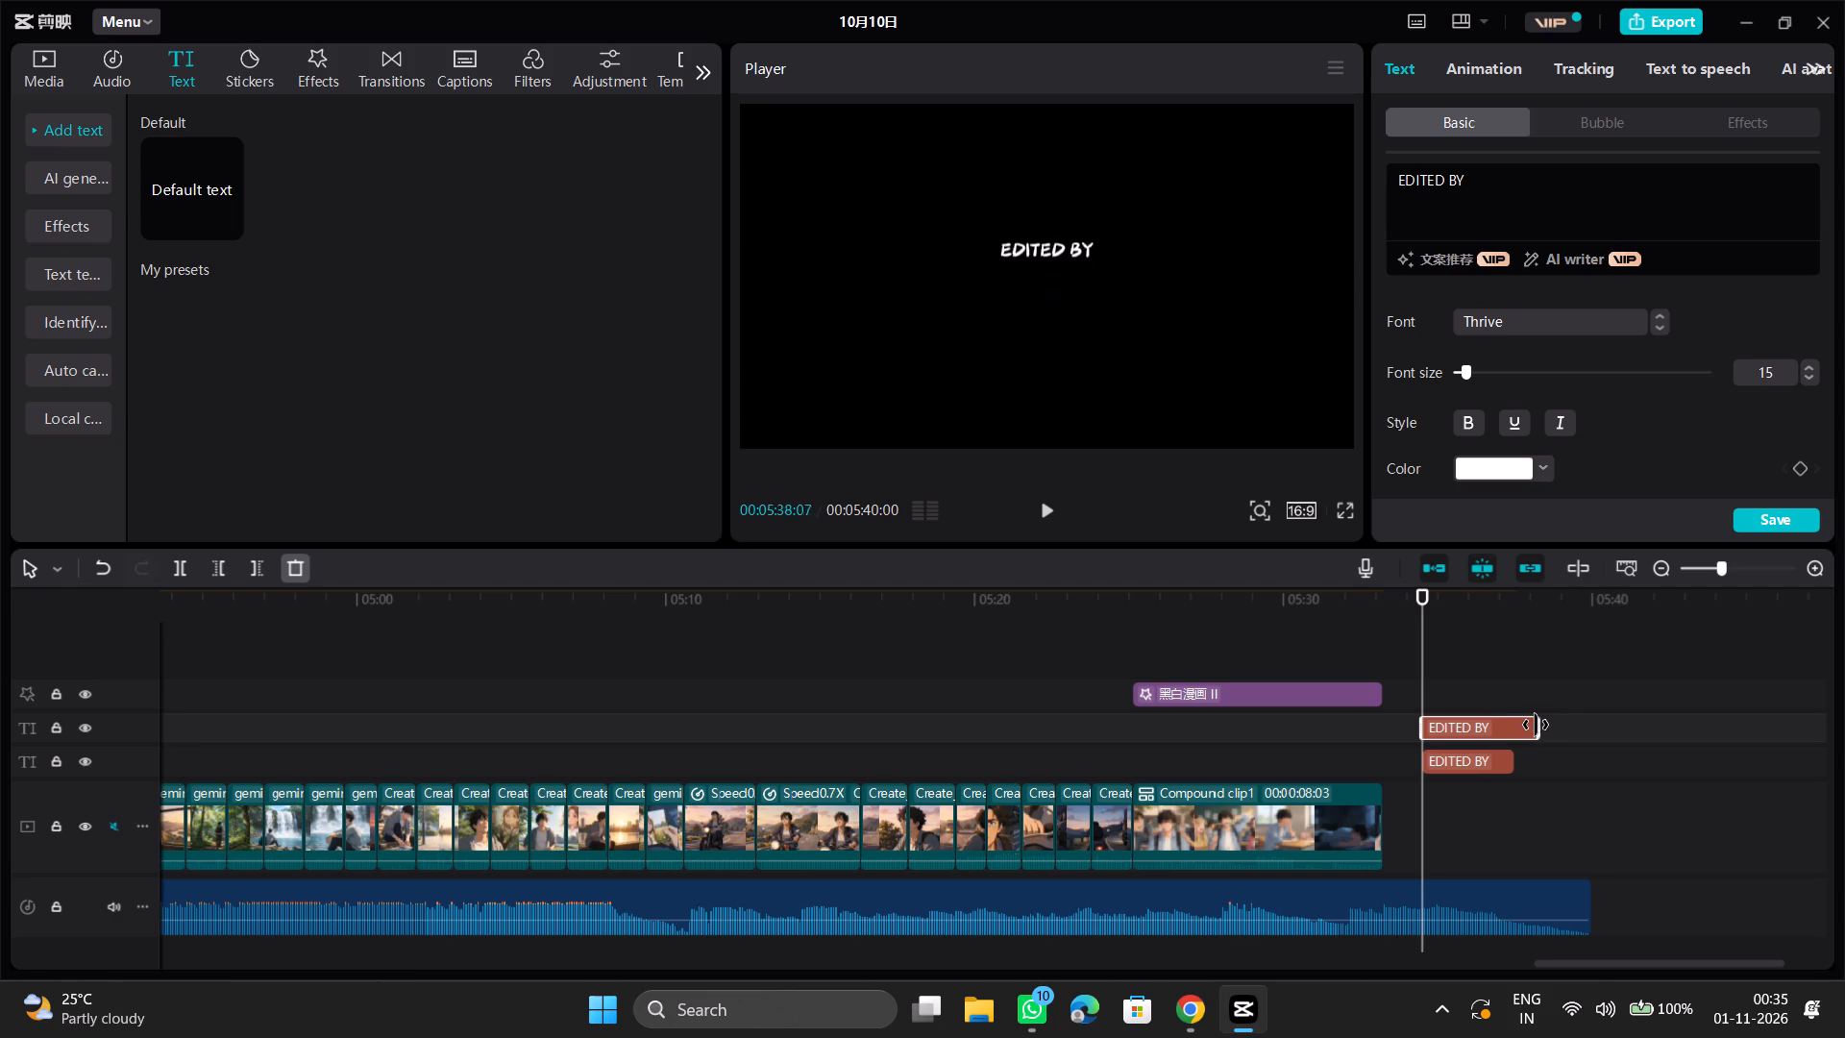
{"action": "left_click_drag", "start_coordinate": [1536, 725], "coordinate": [1570, 734]}
Shift the original "EDITED BY" text about half a second earlier, starting near 05:34, and play the credit's start.
{"action": "left_click_drag", "start_coordinate": [1450, 754], "coordinate": [1434, 752]}
{"action": "left_click", "coordinate": [1404, 682]}
{"action": "key", "text": "space"}
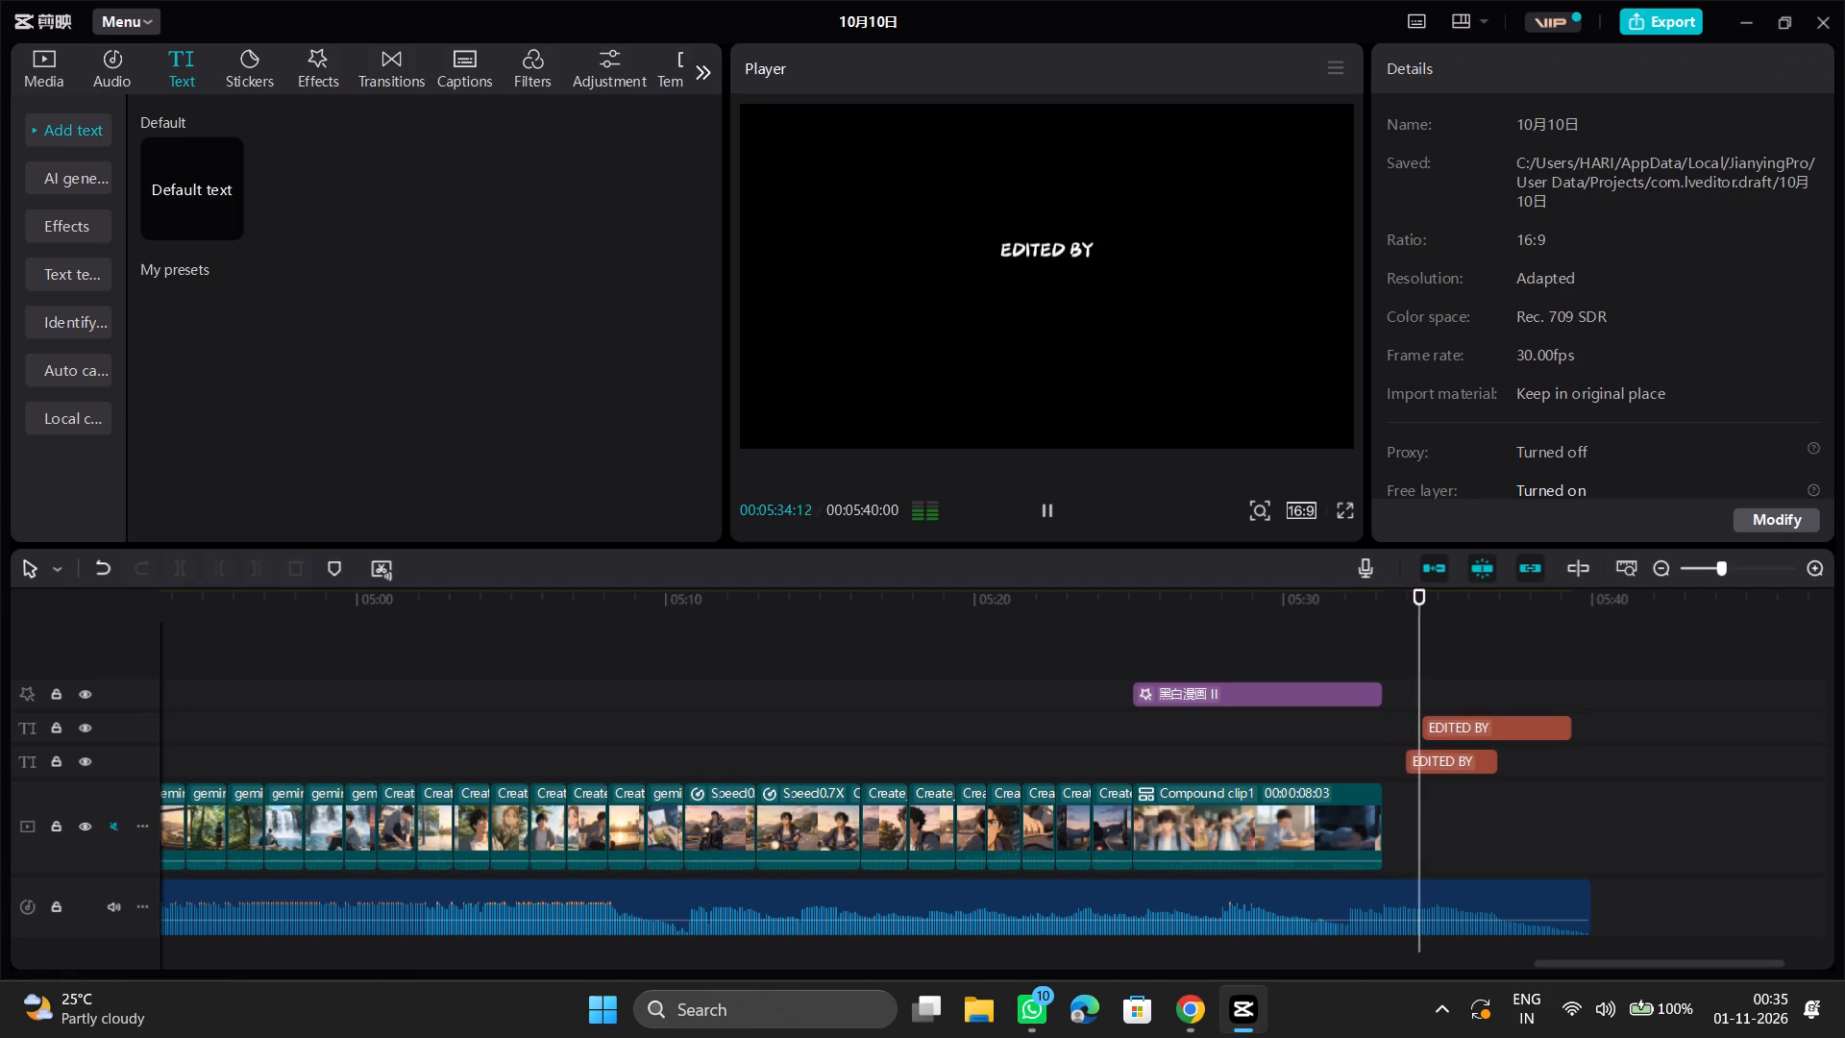
{"action": "key", "text": "space"}
Move the duplicated text directly below the original "EDITED BY" in the frame and change its wording to "Hari".
{"action": "left_click", "coordinate": [1446, 730]}
{"action": "left_click_drag", "start_coordinate": [1057, 247], "coordinate": [1057, 264]}
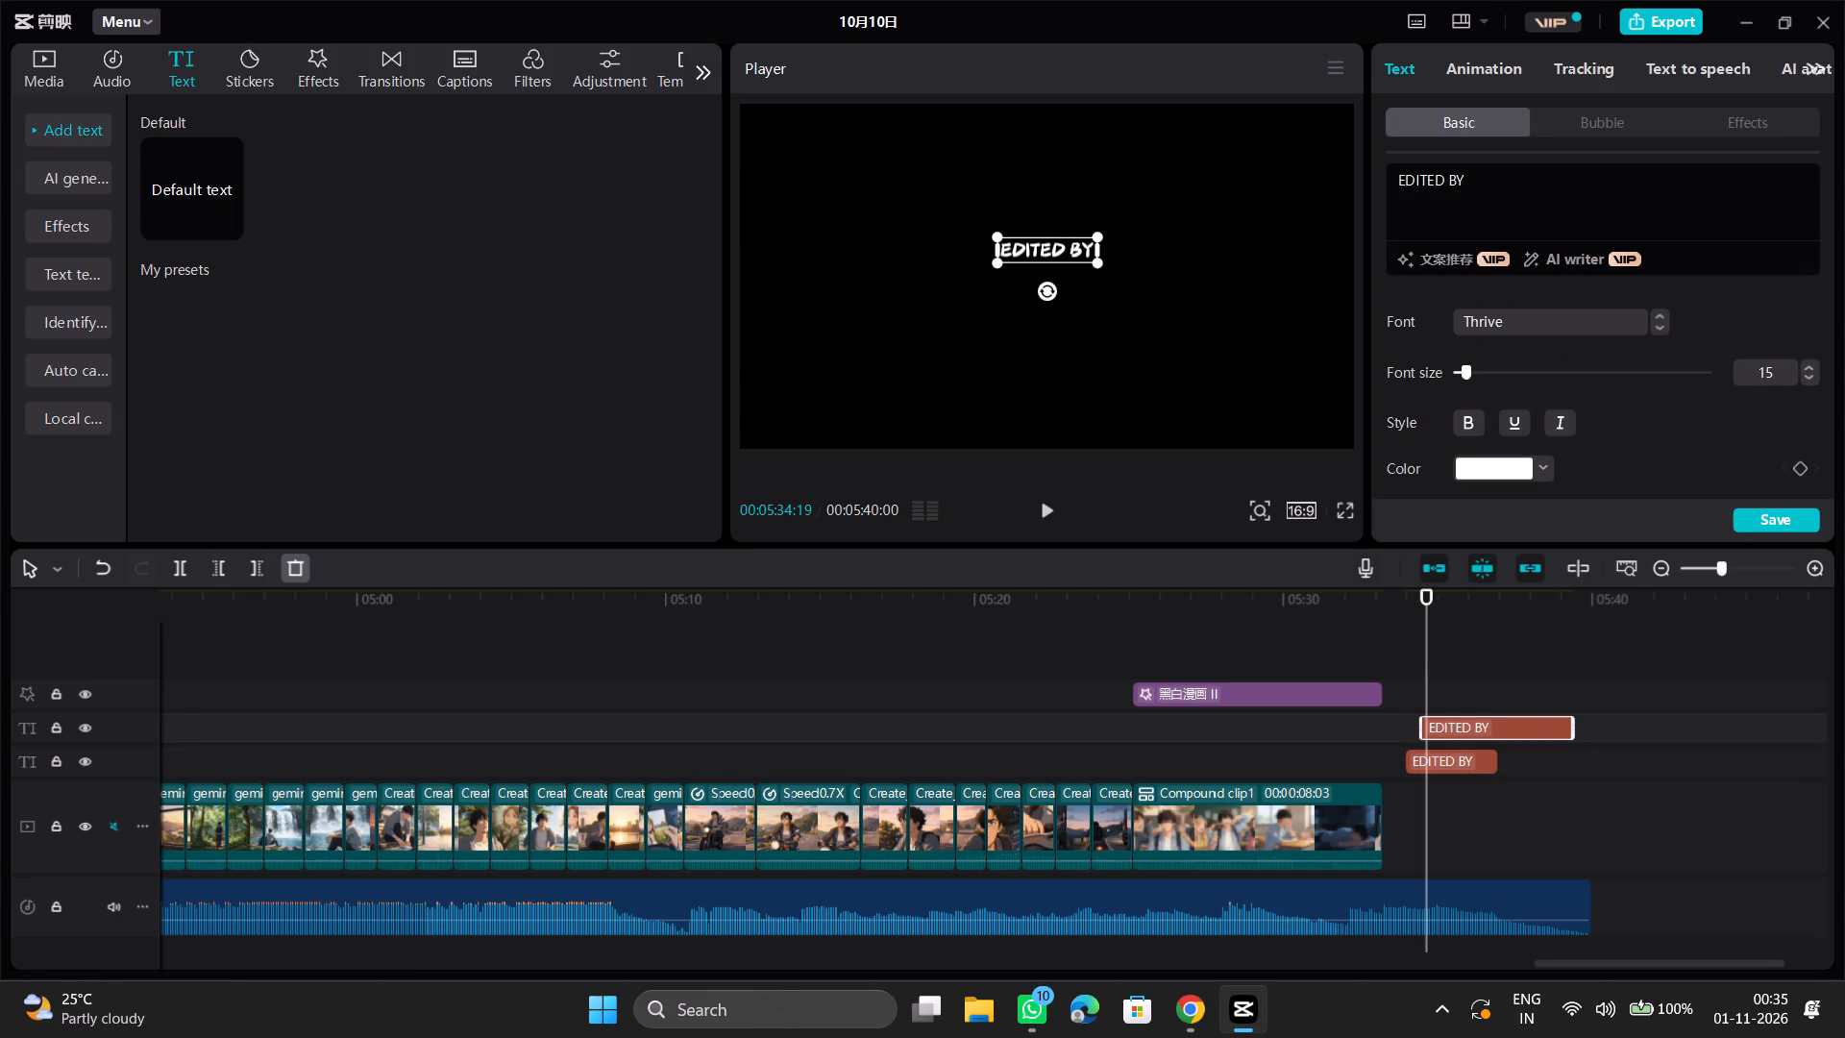
{"action": "left_click_drag", "start_coordinate": [1057, 264], "coordinate": [1053, 276]}
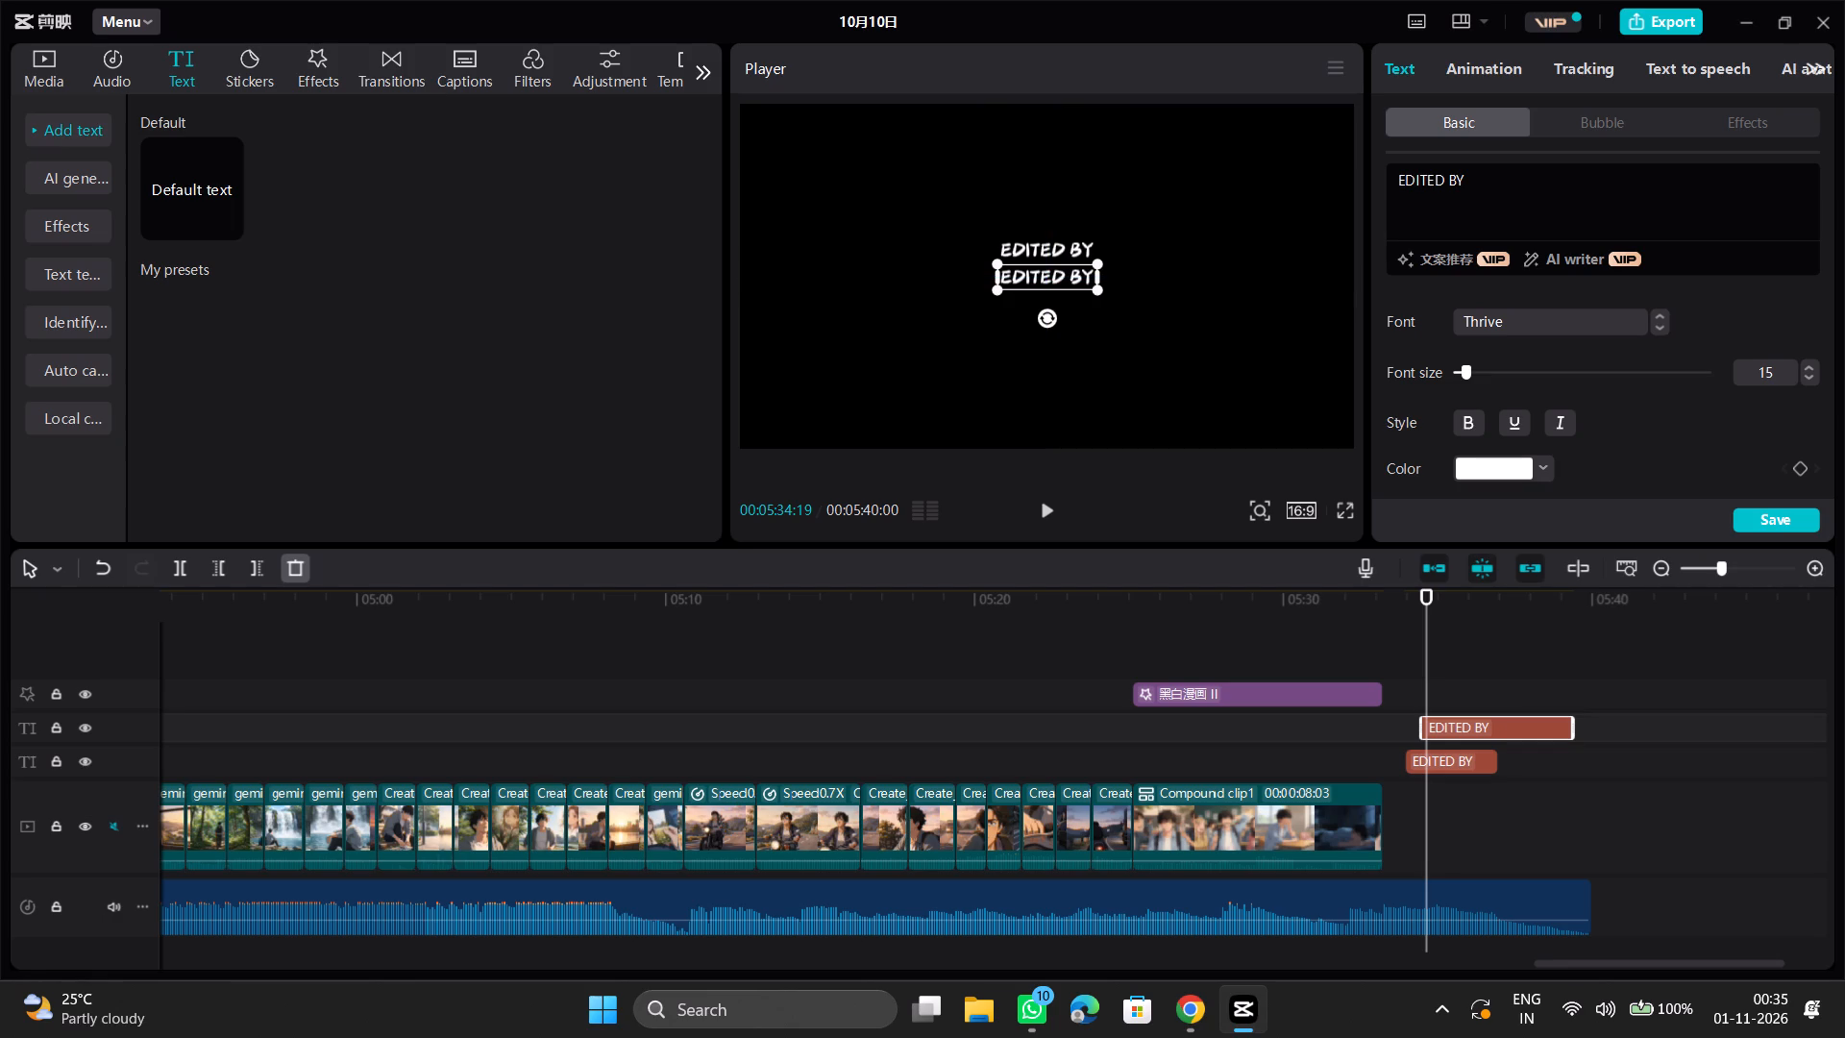
{"action": "left_click_drag", "start_coordinate": [1491, 183], "coordinate": [1396, 182]}
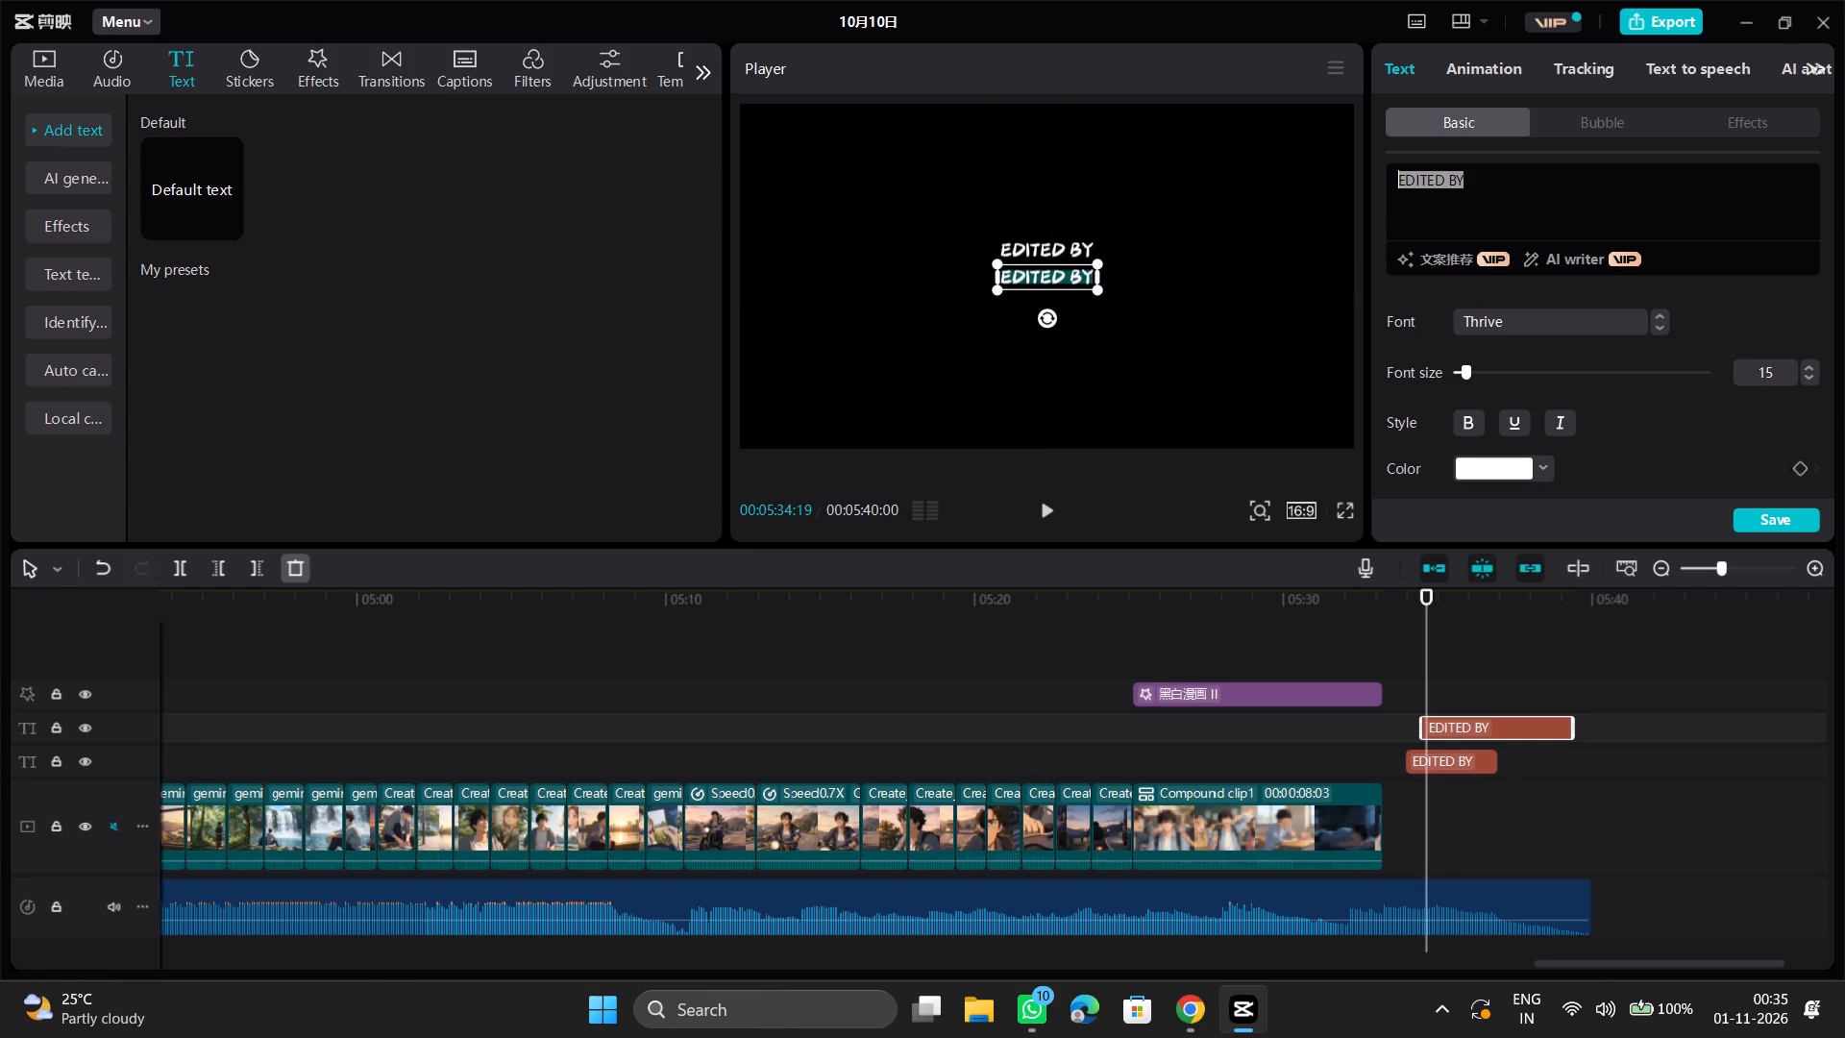
{"action": "type", "text": "Hari"}
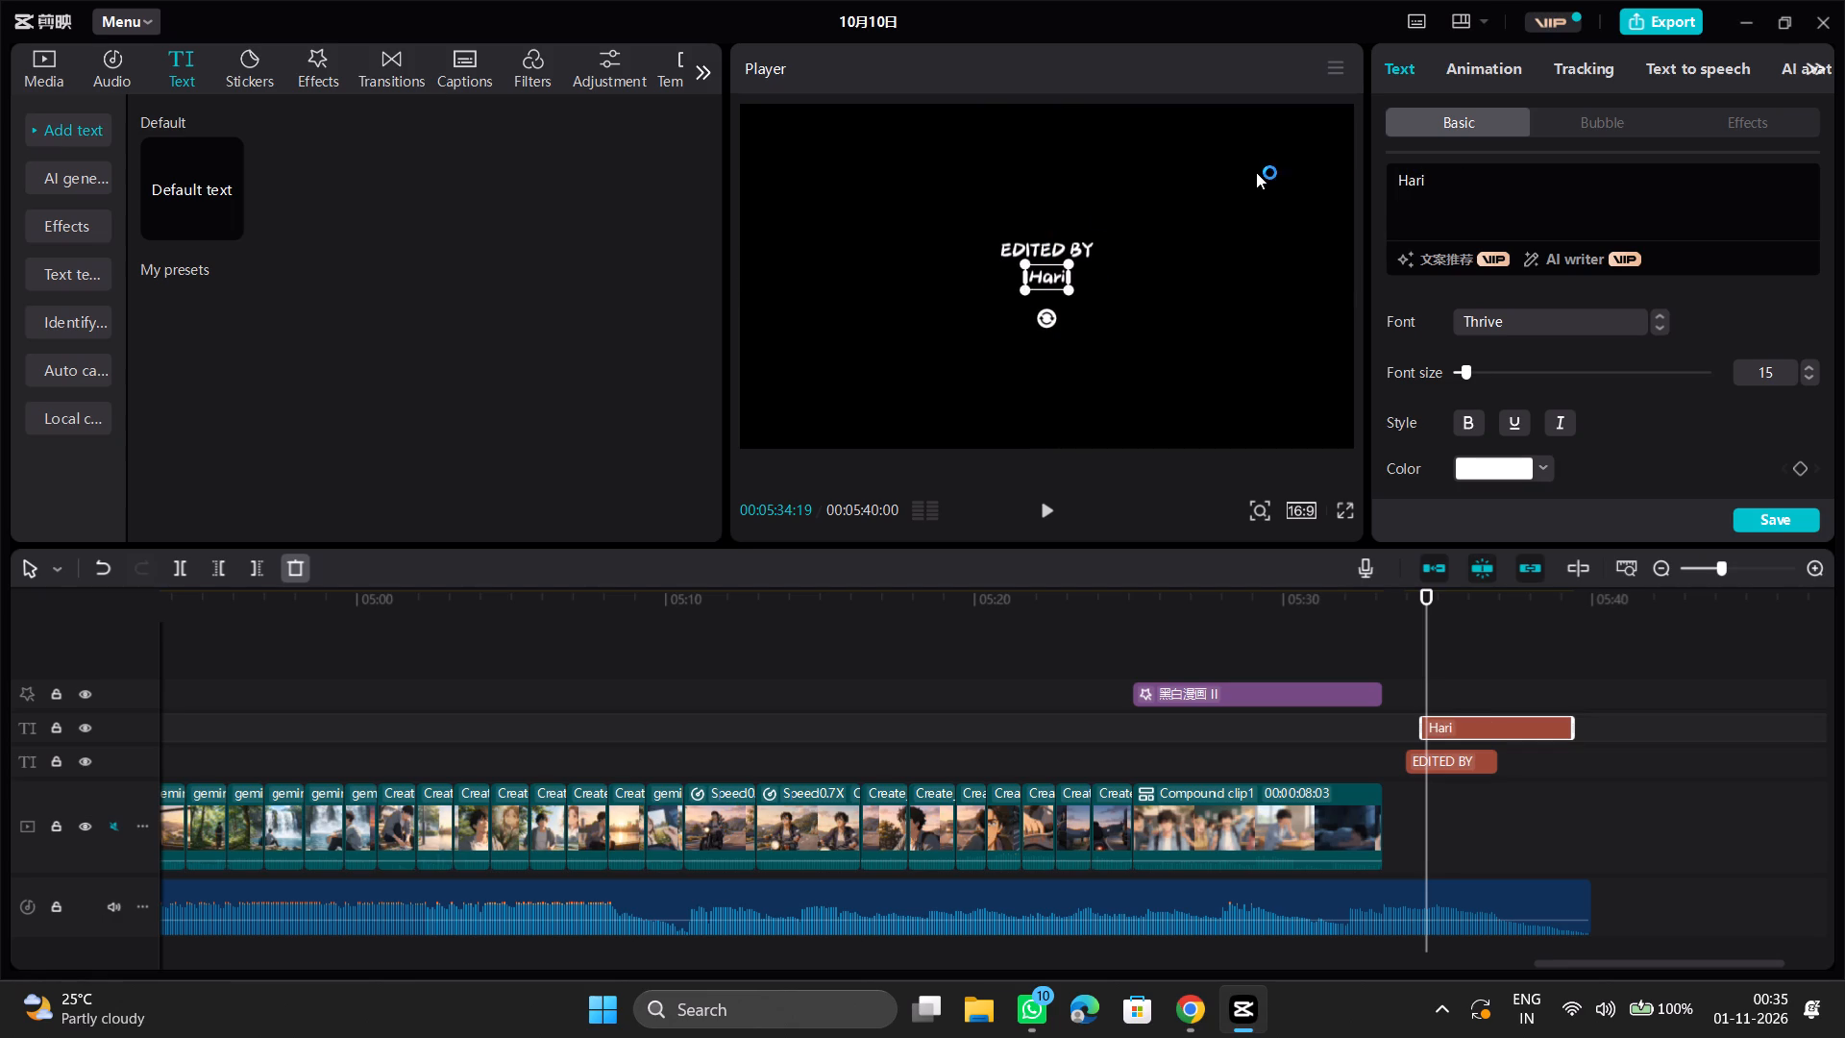
Lay out the credit with an enlarged "Hari" horizontally centred beneath a slightly smaller "EDITED BY" raised clear of it.
{"action": "left_click_drag", "start_coordinate": [1069, 290], "coordinate": [1091, 305]}
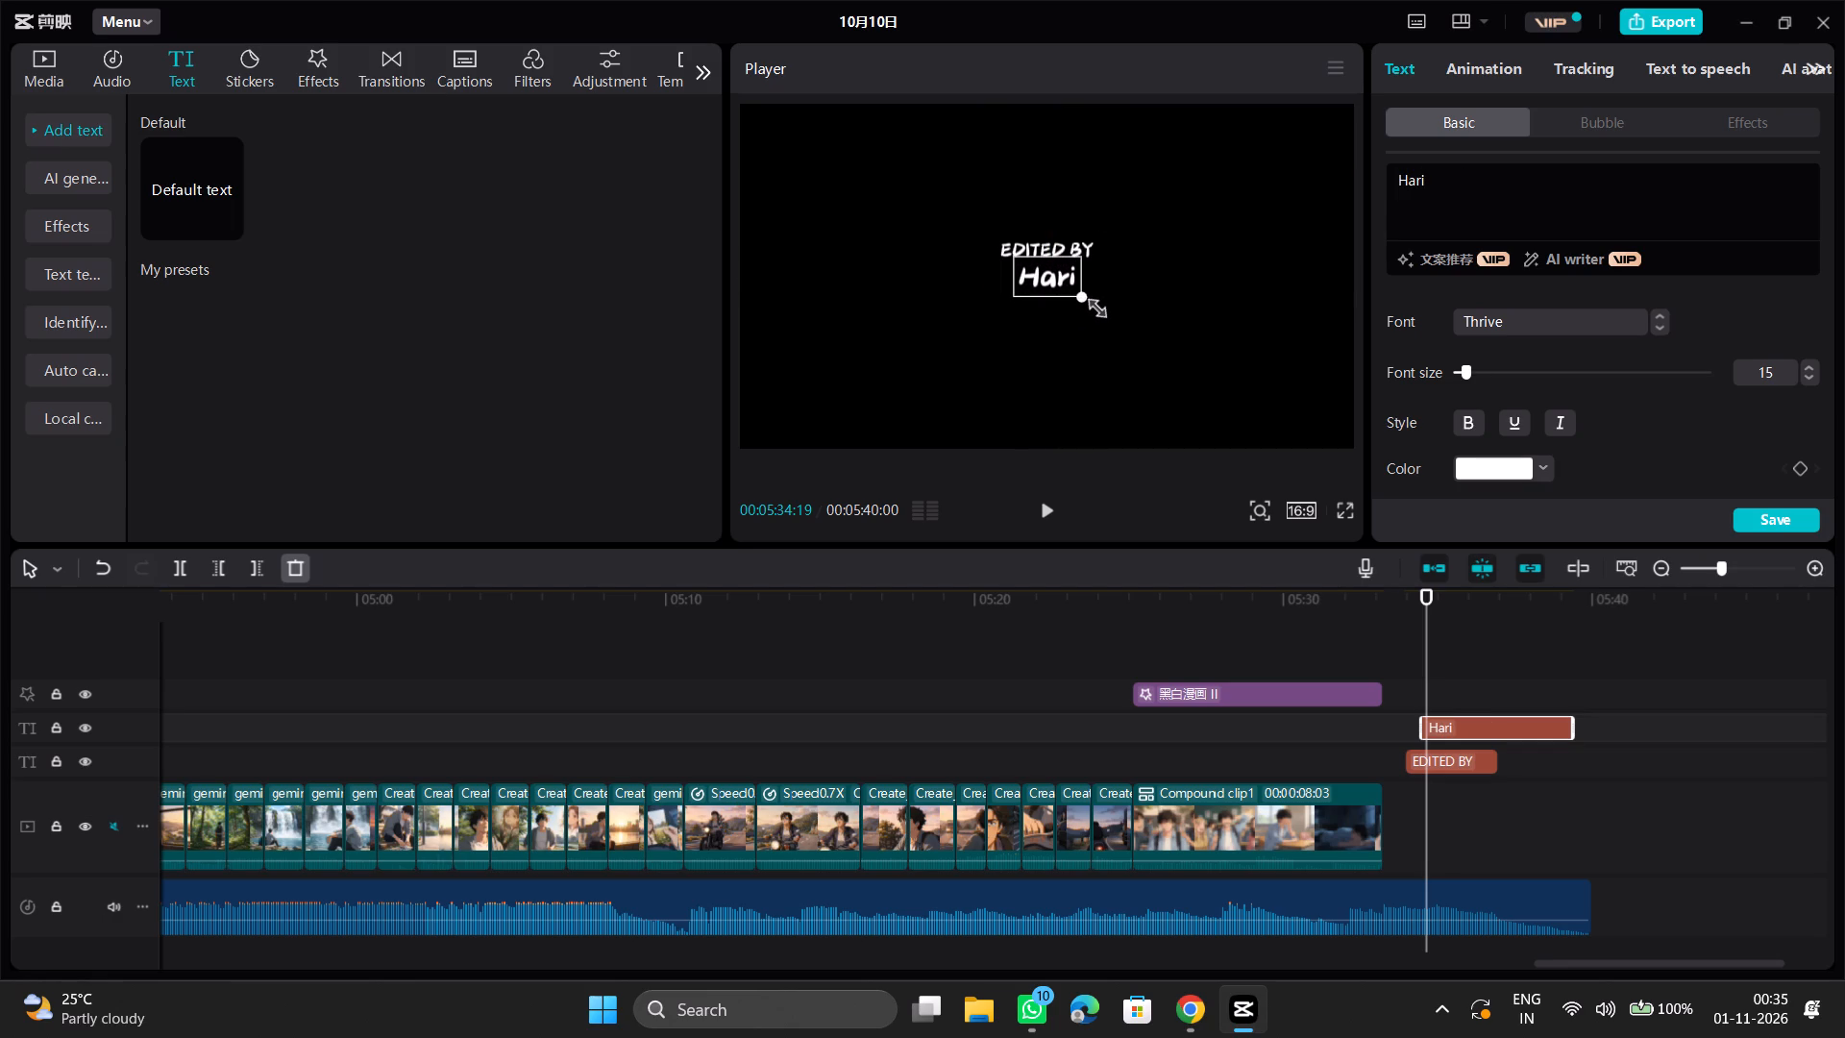
{"action": "left_click_drag", "start_coordinate": [1091, 305], "coordinate": [1095, 306]}
{"action": "left_click", "coordinate": [1445, 768]}
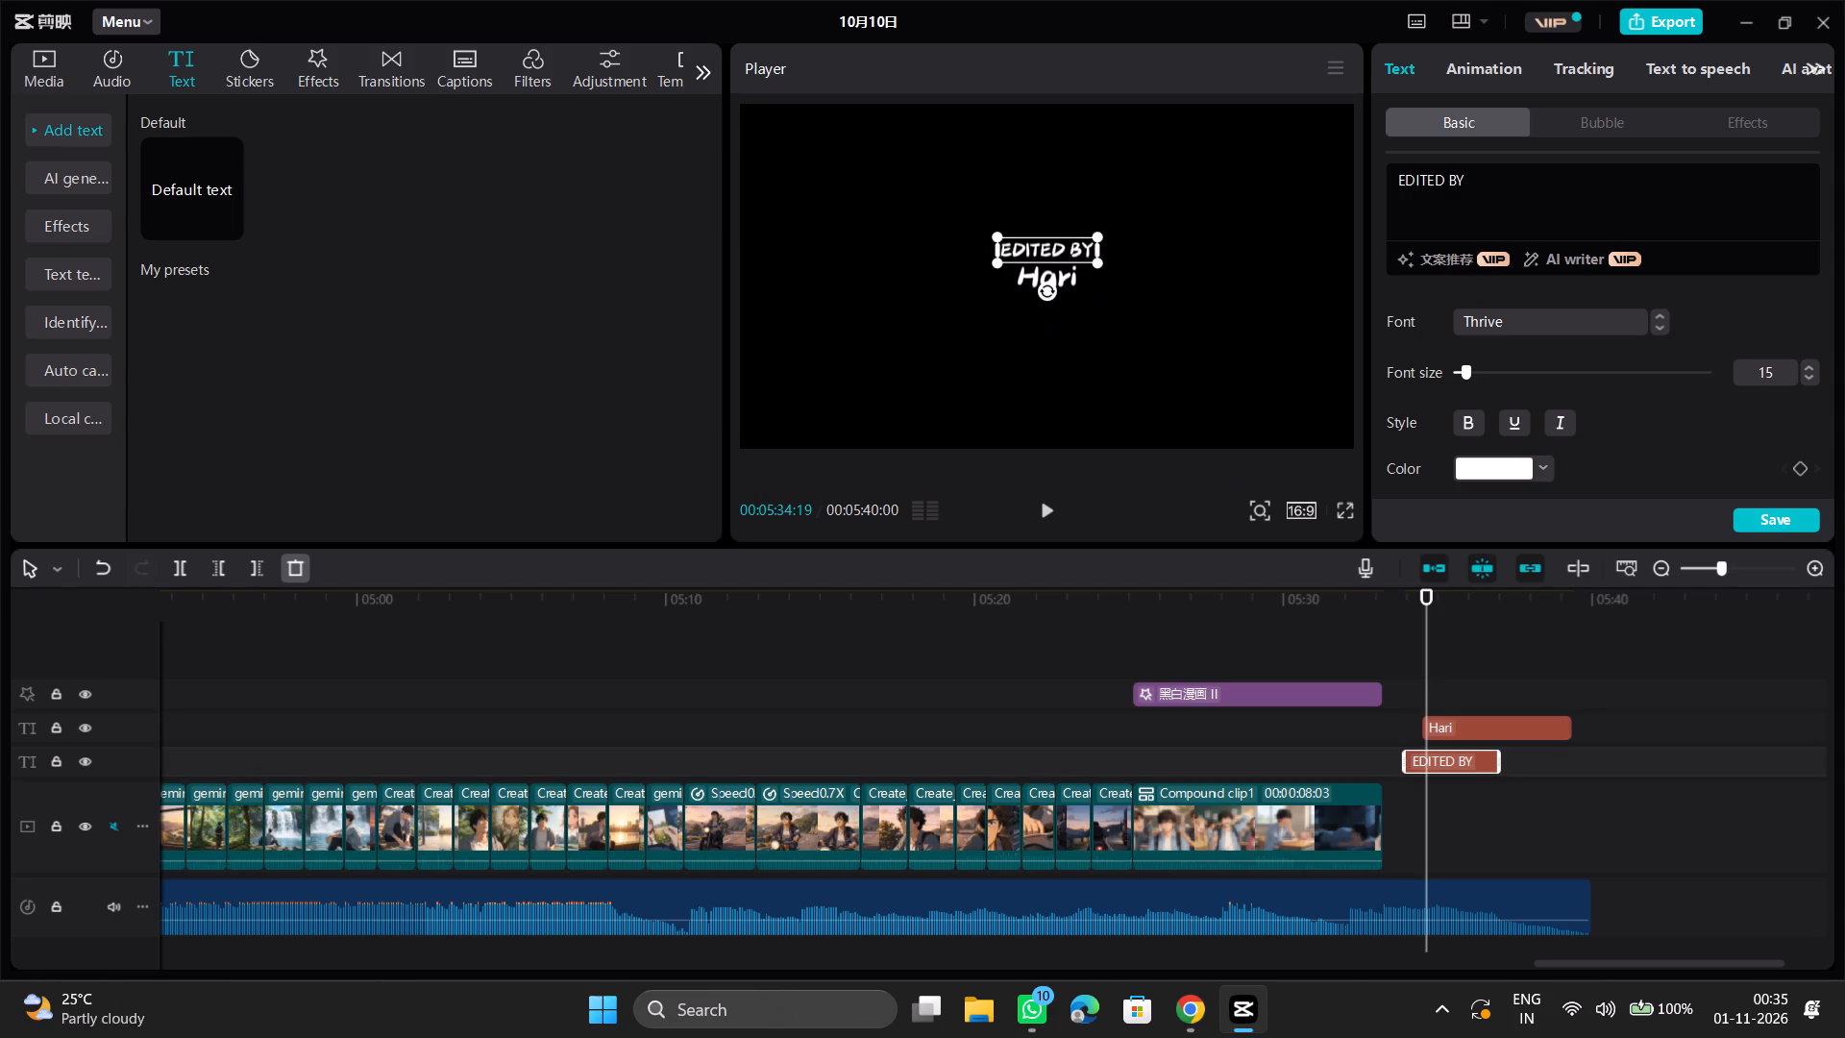
{"action": "left_click_drag", "start_coordinate": [1092, 262], "coordinate": [1090, 260]}
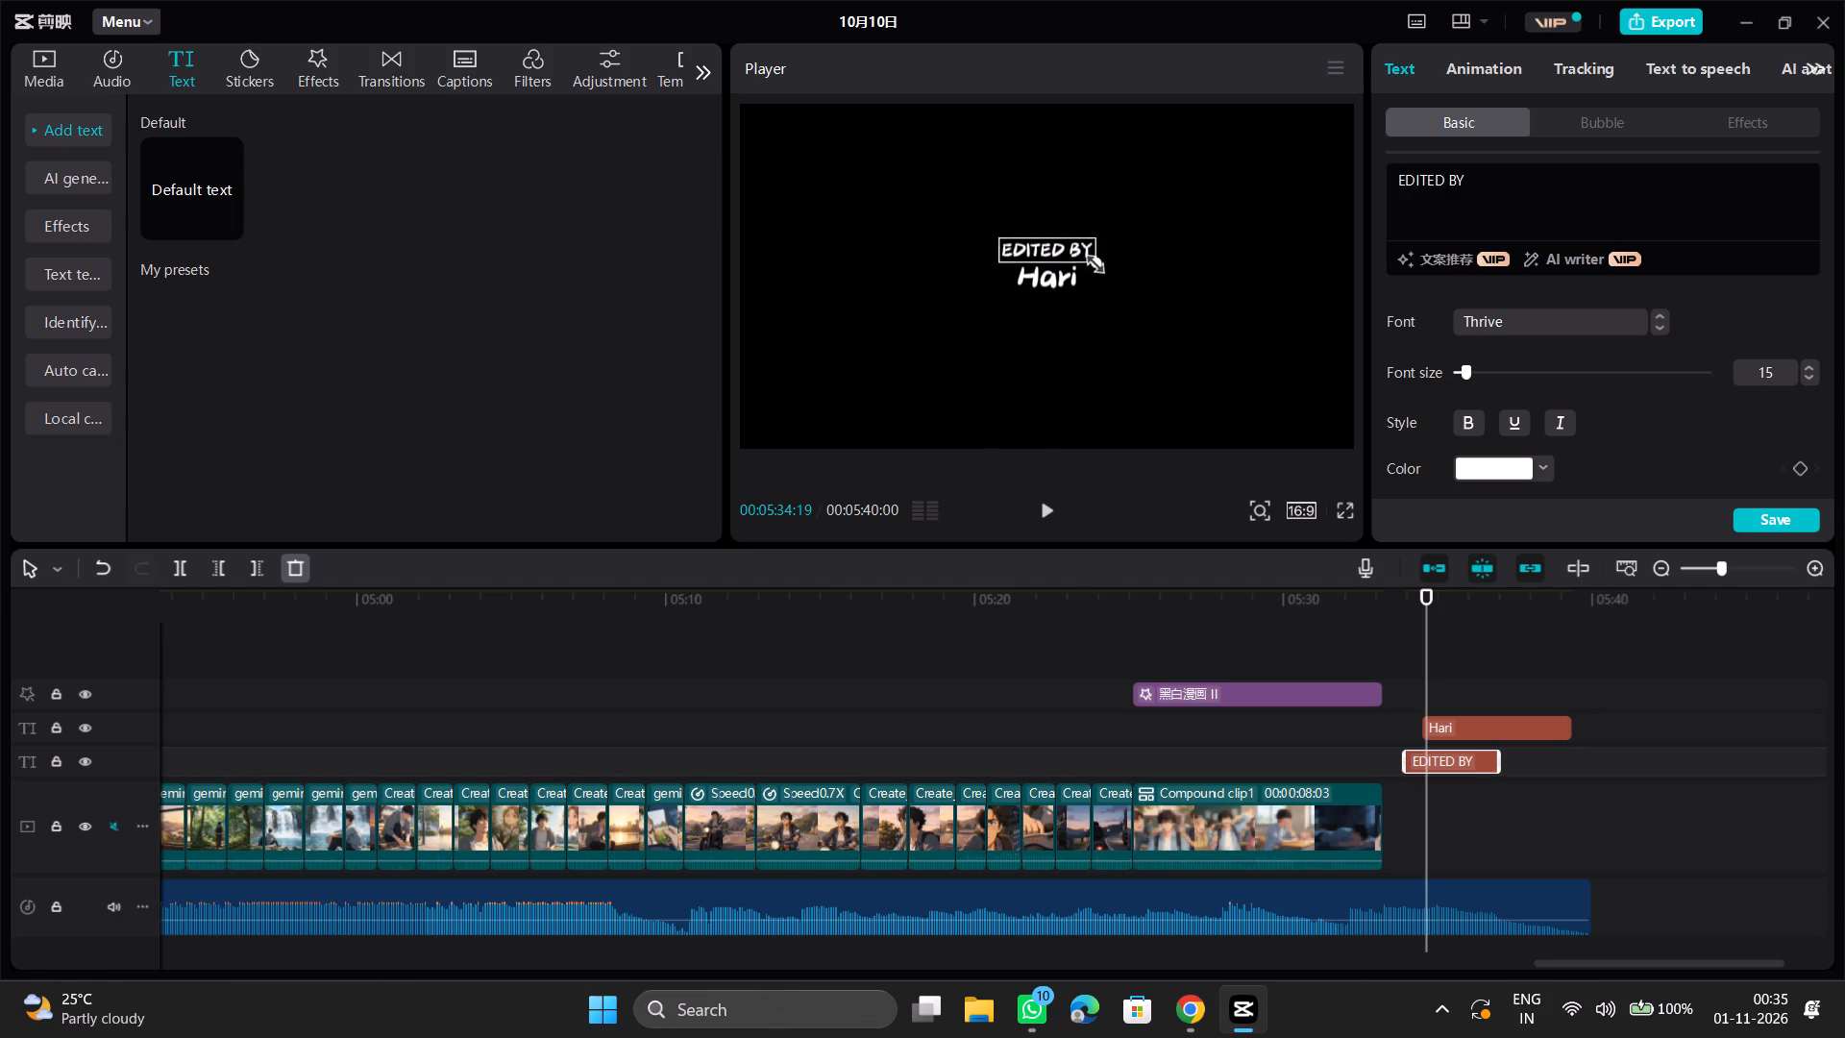
{"action": "left_click_drag", "start_coordinate": [1090, 260], "coordinate": [1079, 258]}
{"action": "left_click", "coordinate": [1060, 267]}
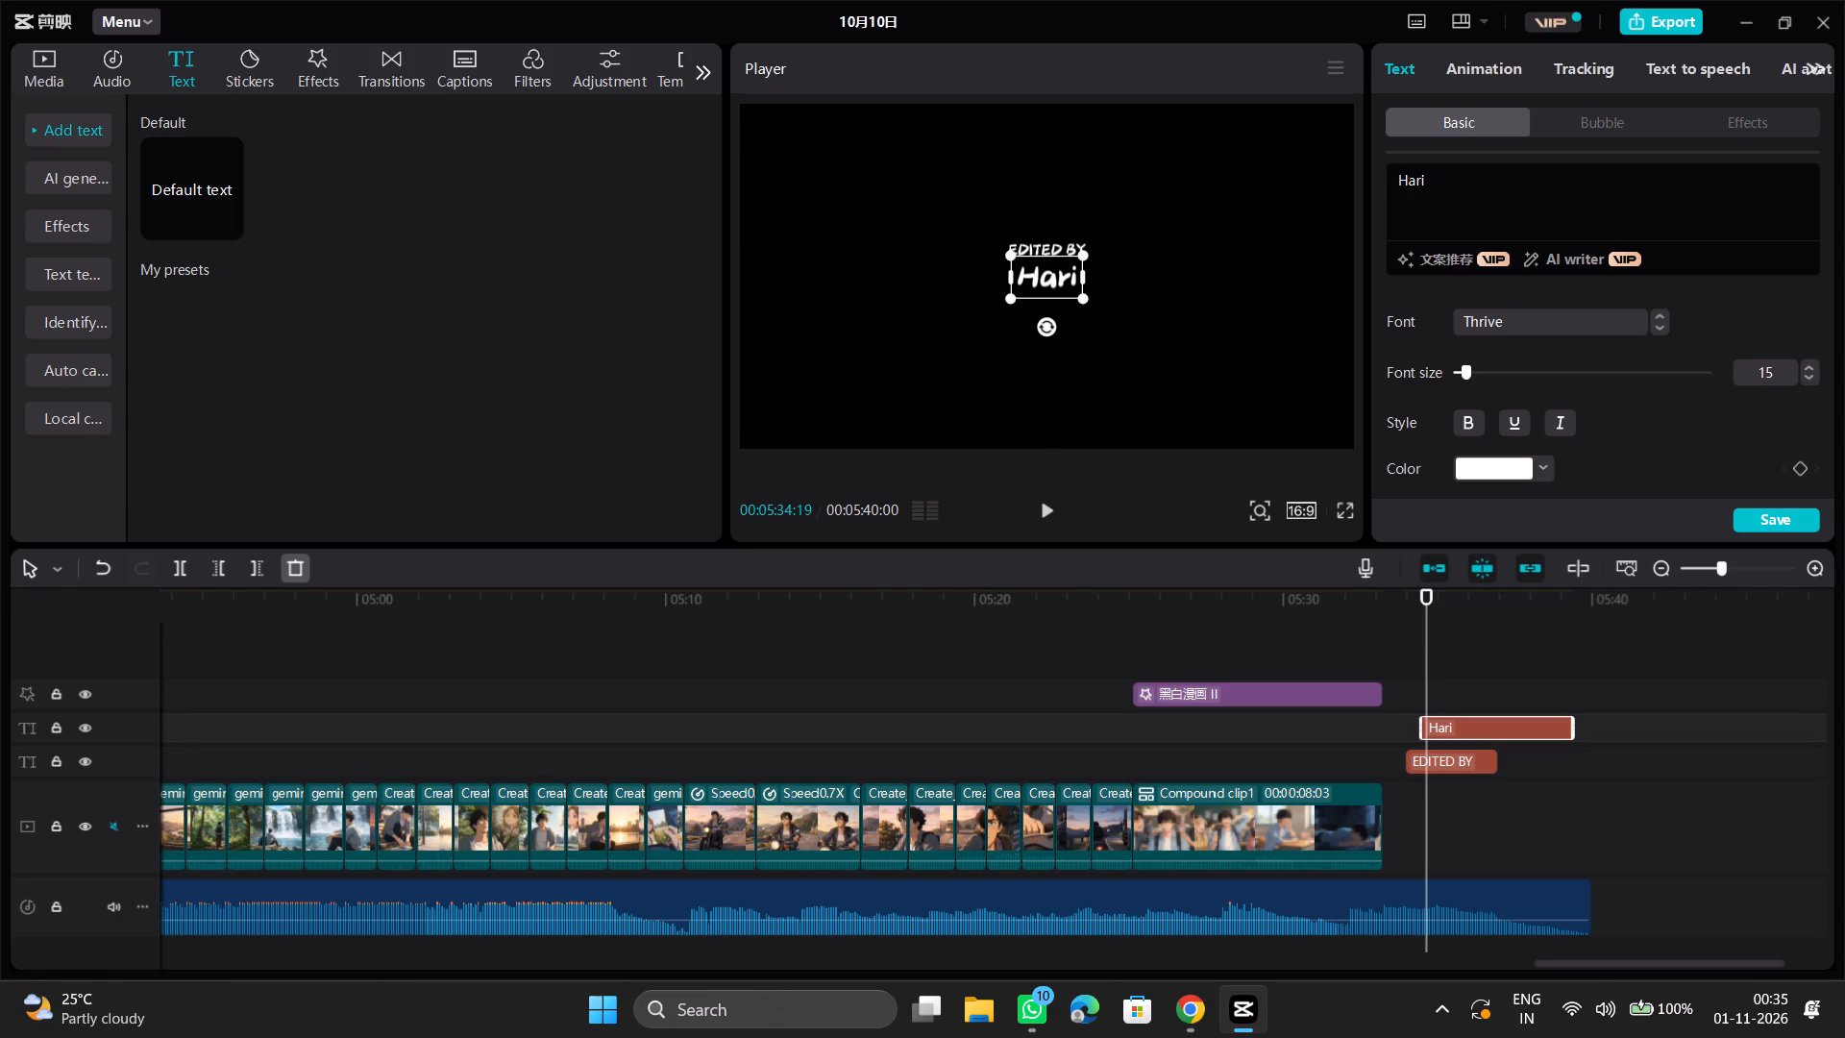
{"action": "left_click_drag", "start_coordinate": [1078, 303], "coordinate": [1117, 329]}
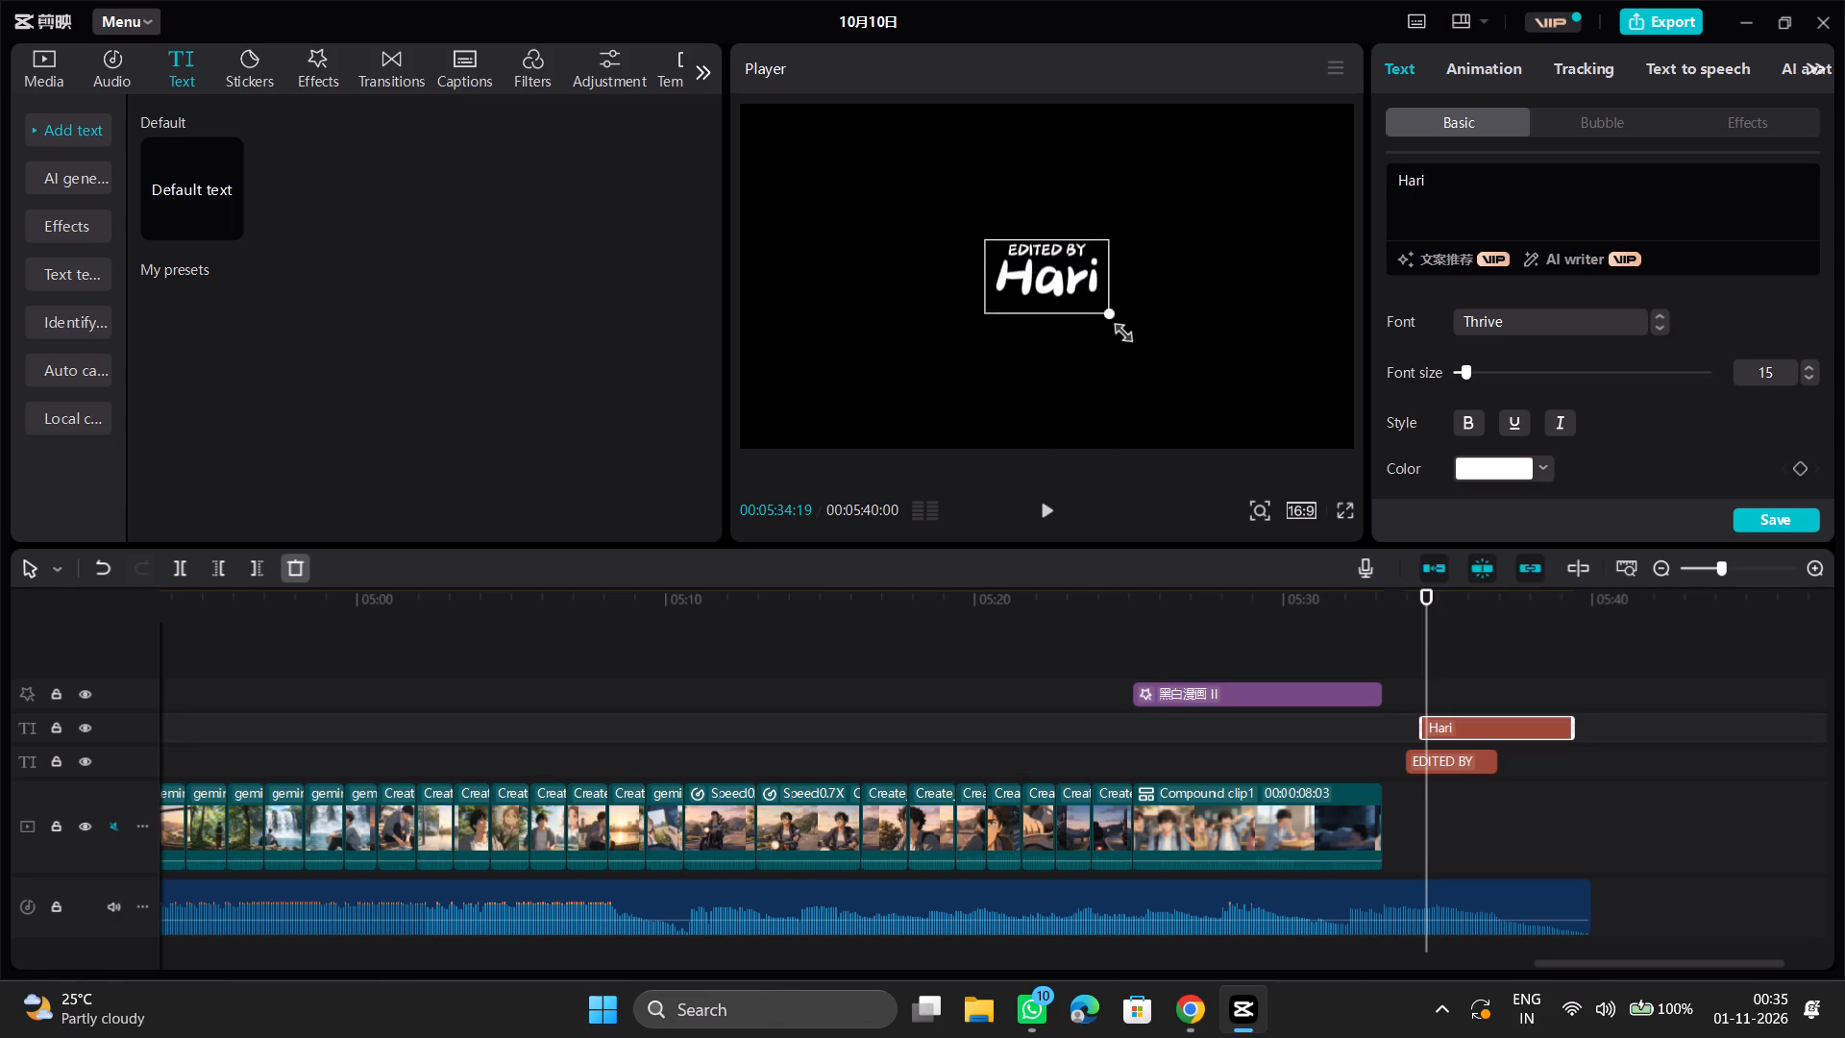
{"action": "left_click_drag", "start_coordinate": [1117, 329], "coordinate": [1108, 323]}
{"action": "left_click", "coordinate": [1072, 277]}
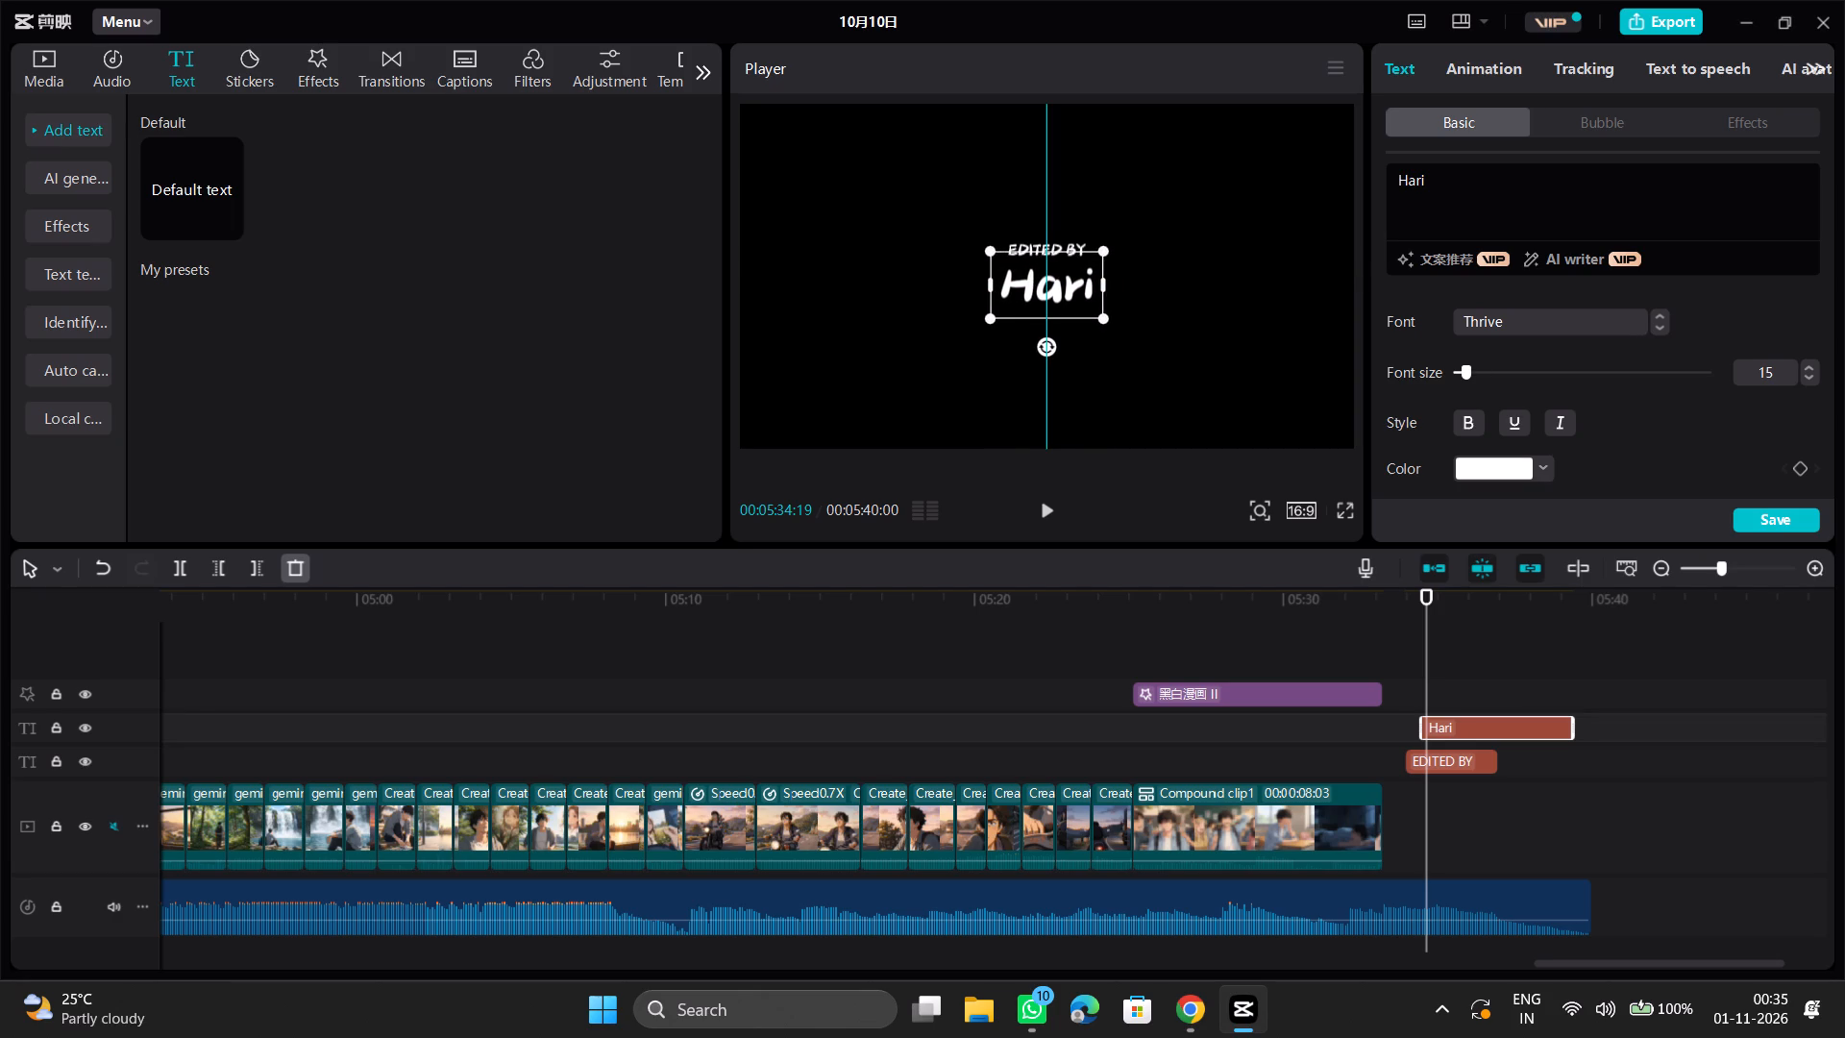
{"action": "left_click", "coordinate": [1438, 759]}
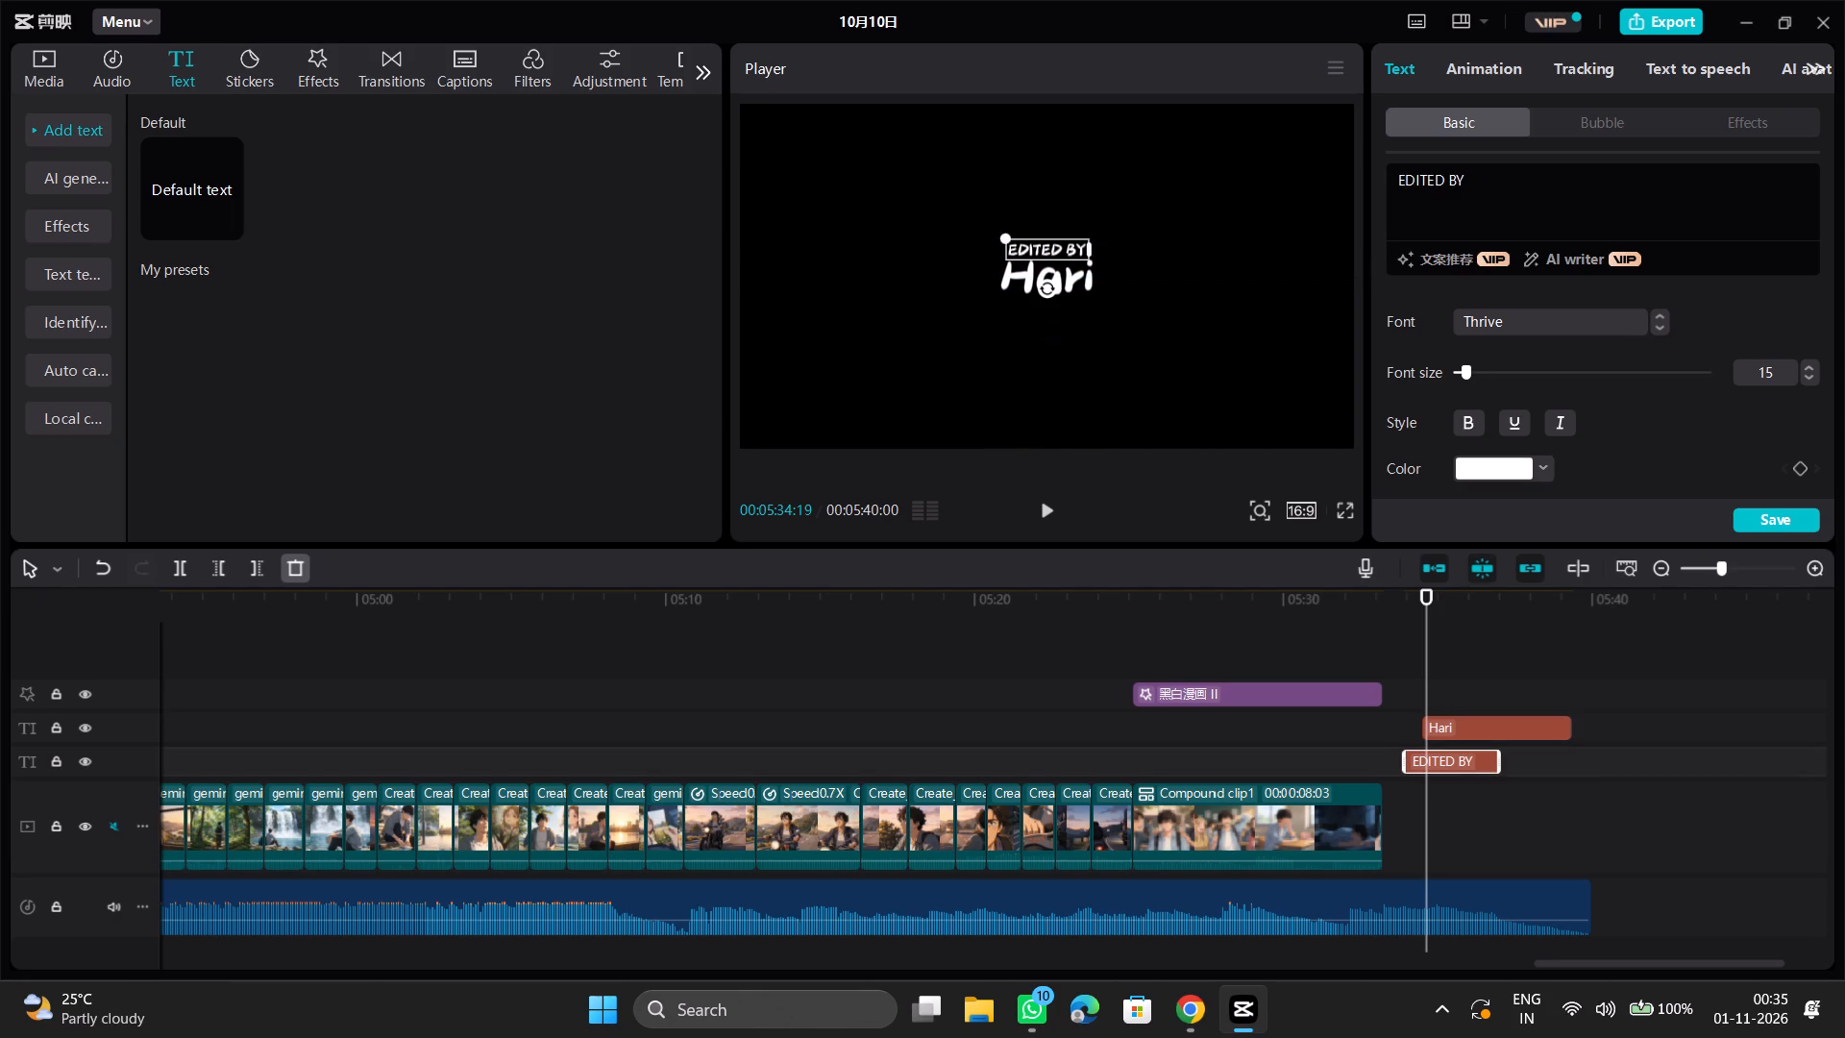
{"action": "left_click_drag", "start_coordinate": [1050, 254], "coordinate": [1046, 244]}
Set the "Hari" text's font to ZY Fervent and keep both credit lines horizontally centred, with "EDITED BY" above.
{"action": "left_click", "coordinate": [1454, 738]}
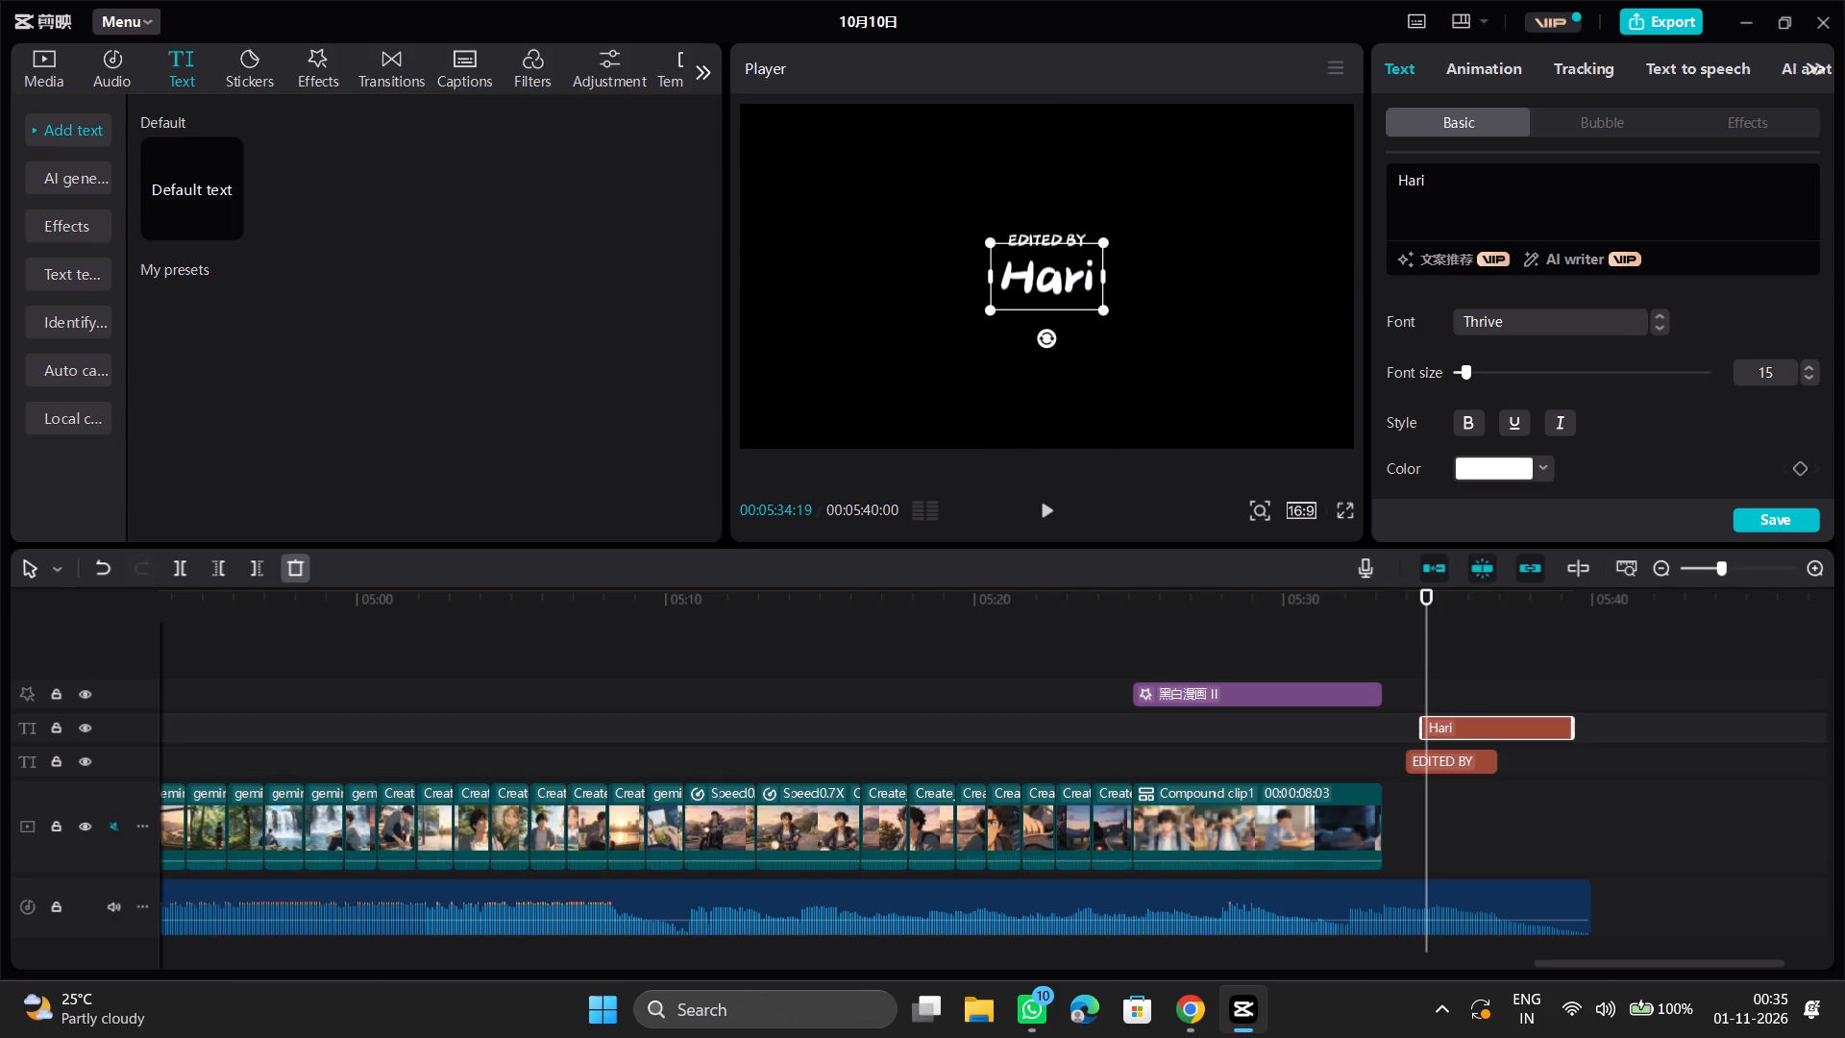
{"action": "left_click", "coordinate": [1483, 324]}
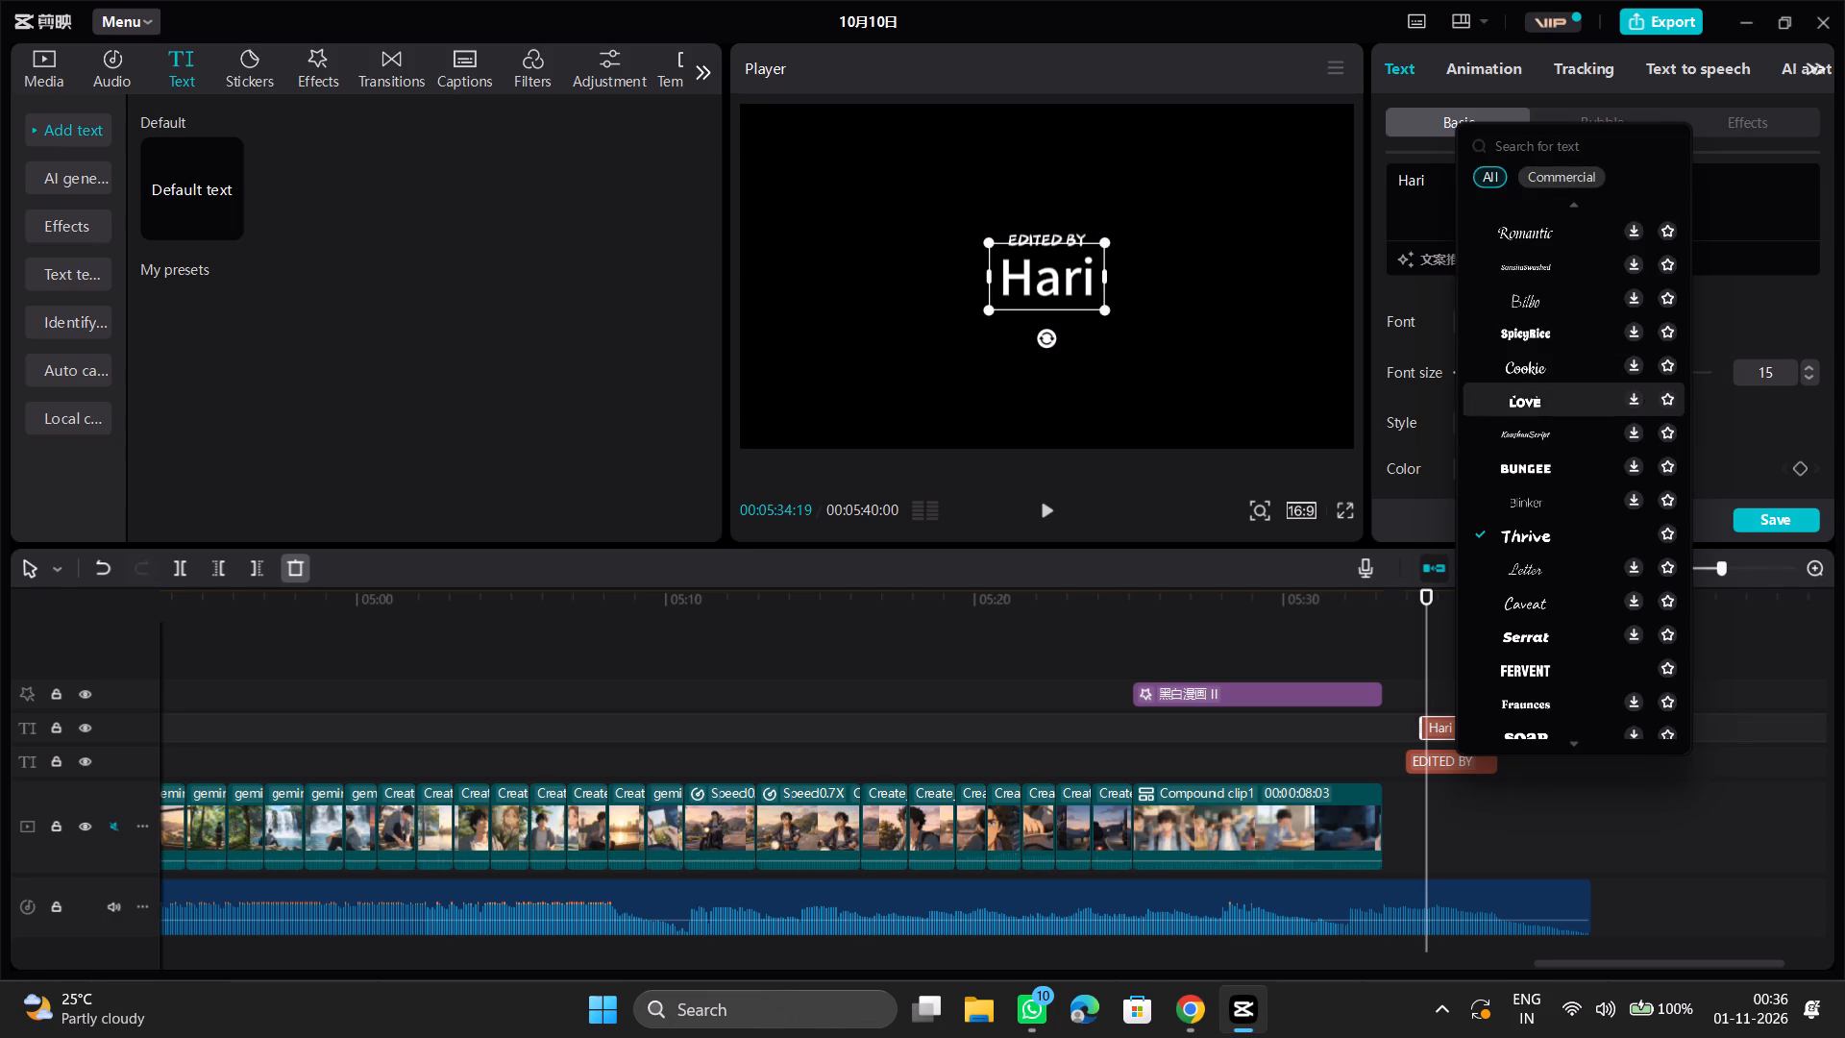
{"action": "left_click", "coordinate": [1570, 674]}
{"action": "left_click", "coordinate": [1077, 284]}
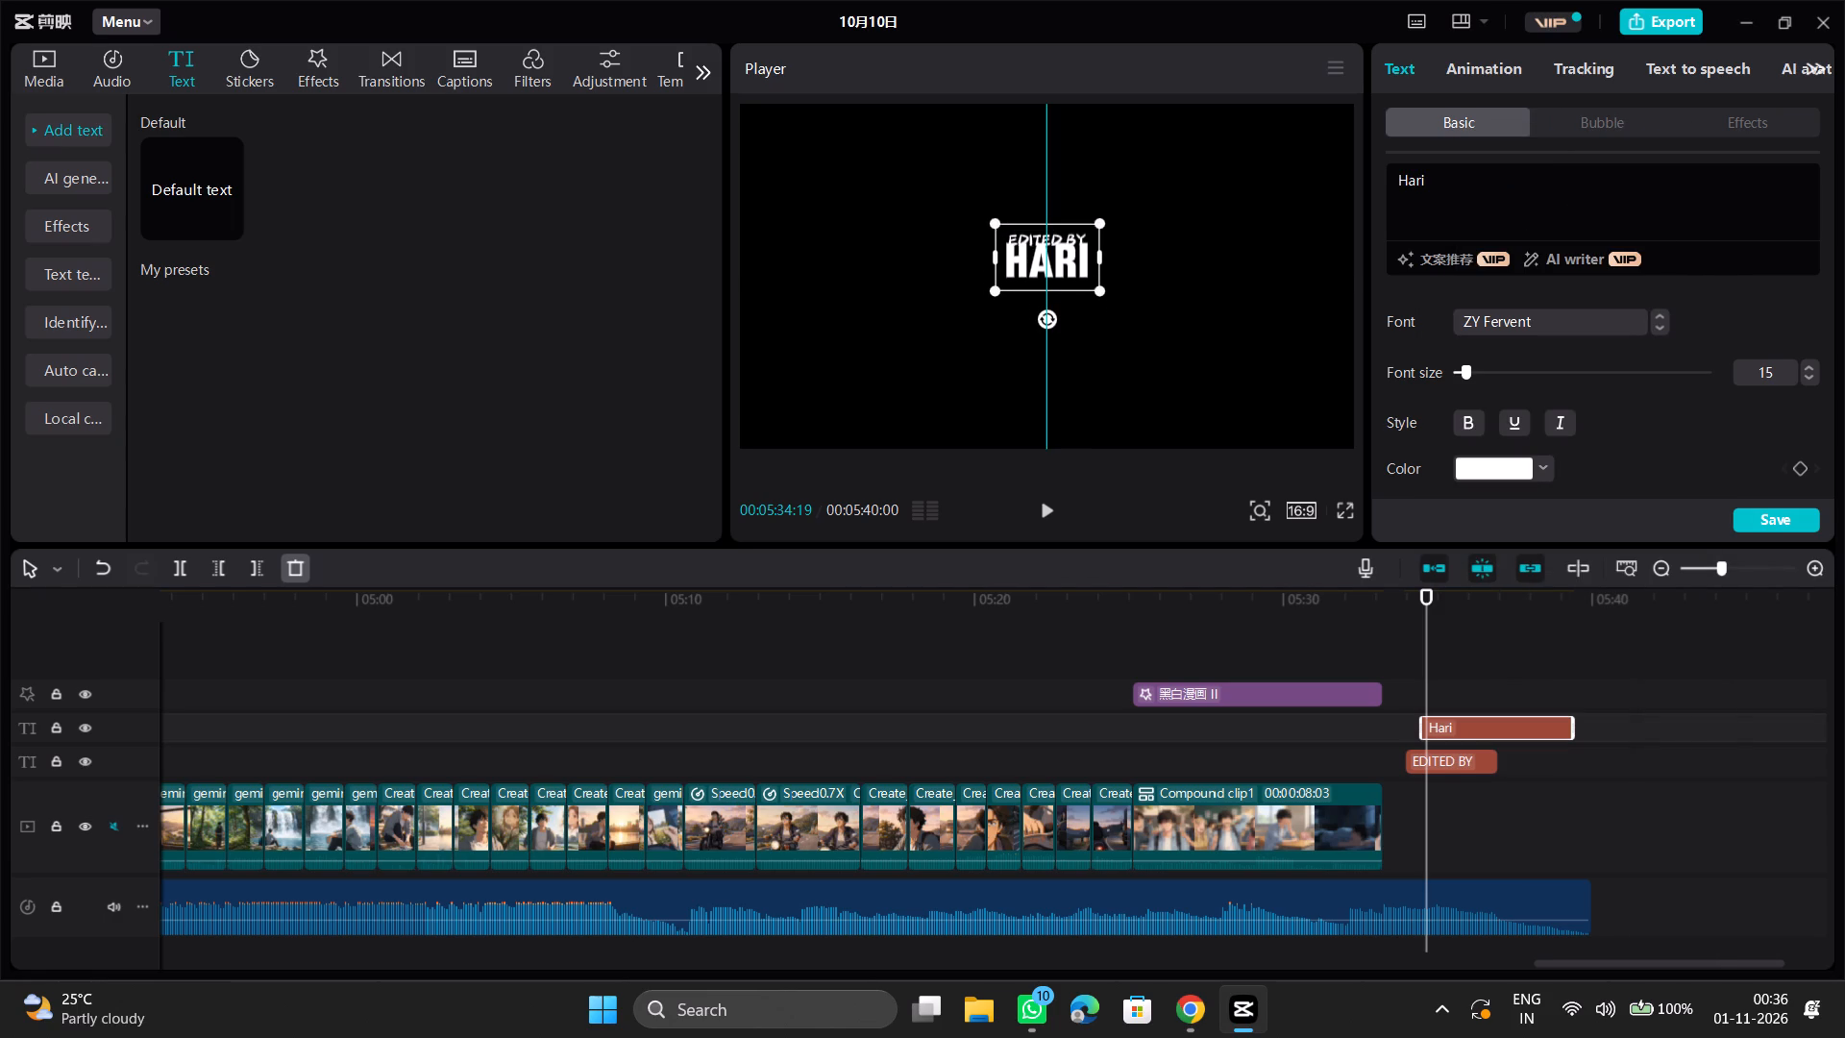
{"action": "left_click", "coordinate": [1066, 220]}
{"action": "left_click", "coordinate": [1065, 242]}
{"action": "left_click", "coordinate": [1063, 234]}
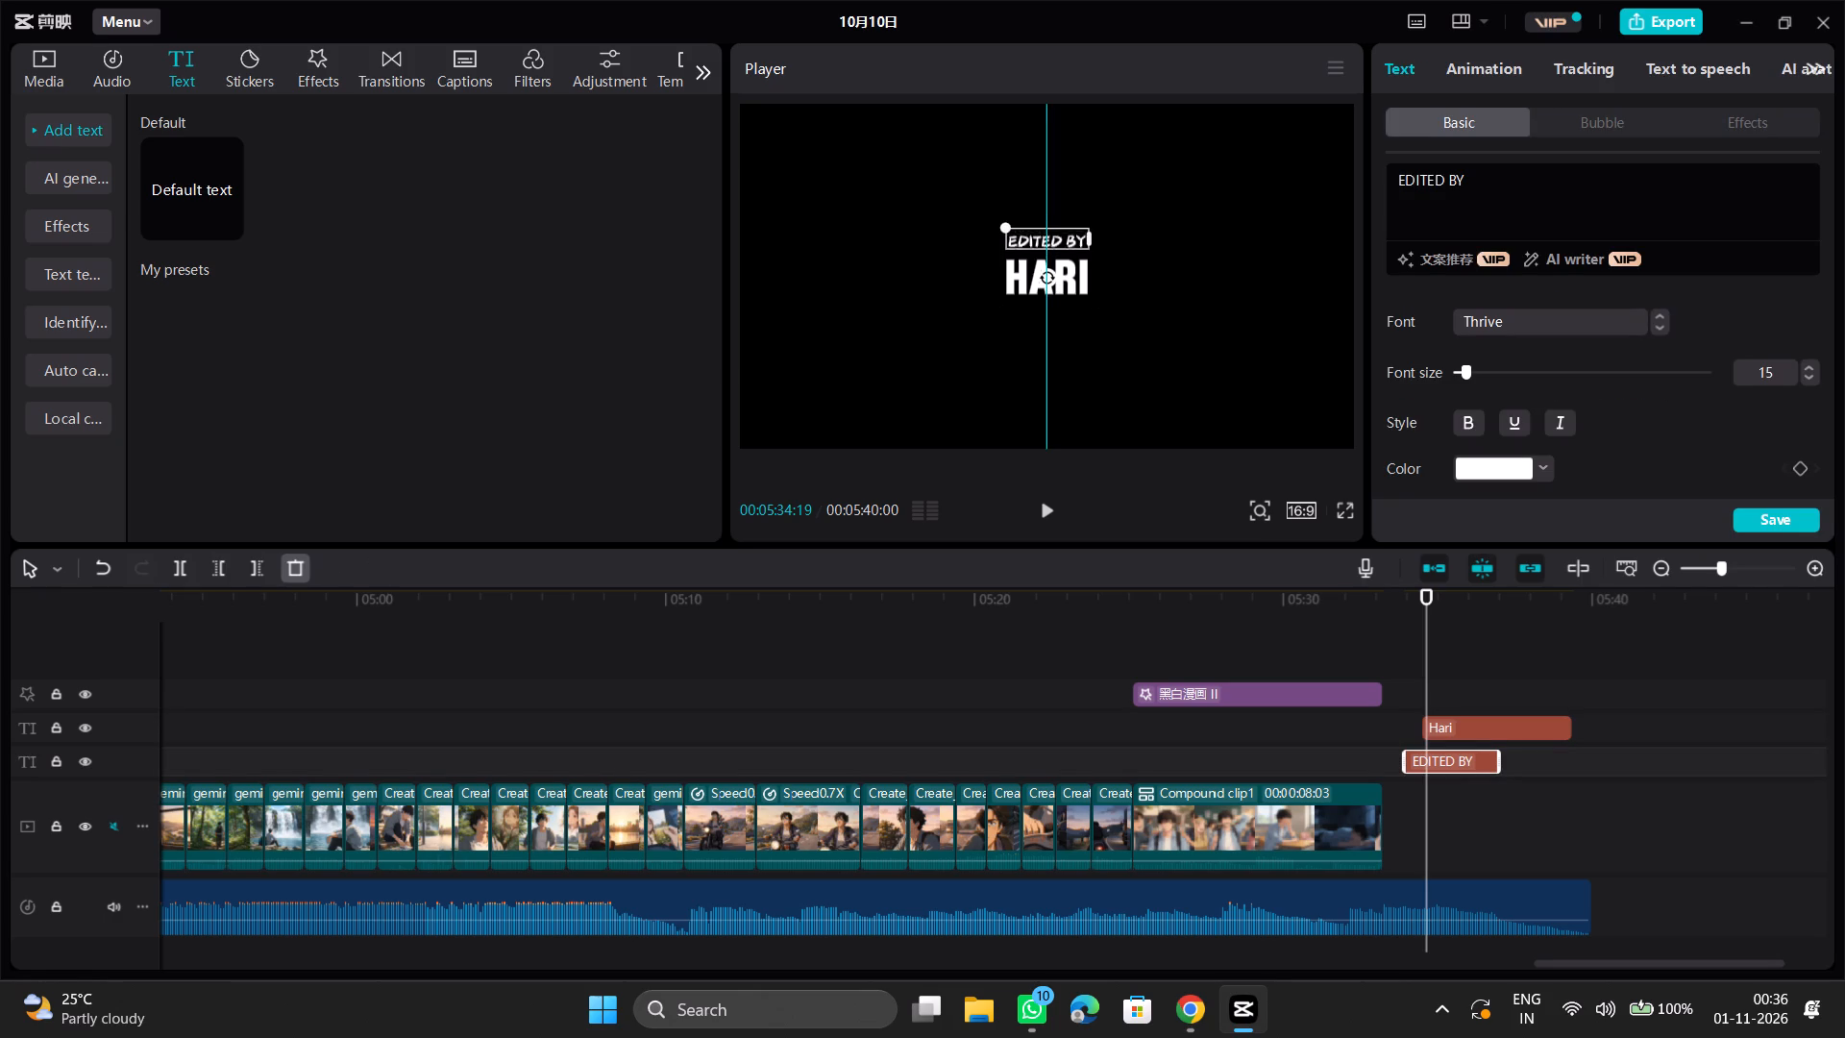
Extend the "EDITED BY" text to about 05:39 so it ends together with "Hari".
{"action": "left_click", "coordinate": [1525, 711]}
{"action": "left_click", "coordinate": [1512, 719]}
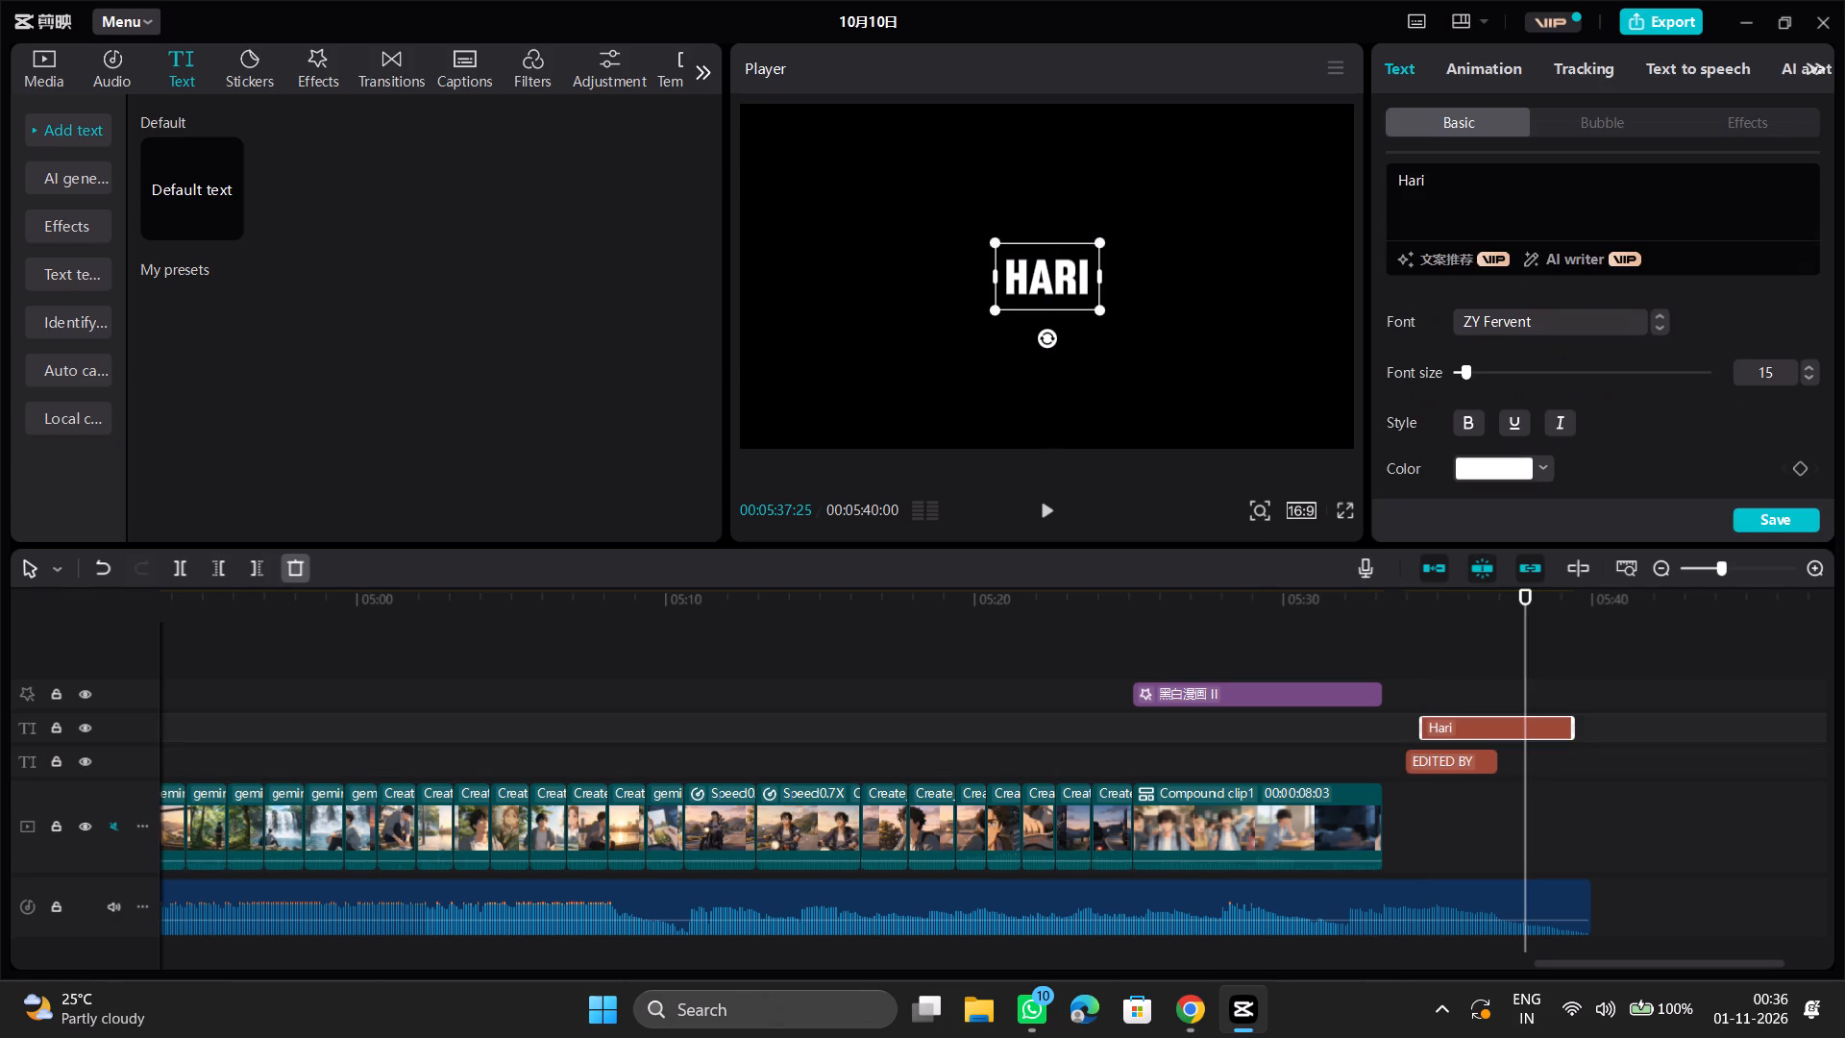
{"action": "left_click", "coordinate": [1496, 754]}
{"action": "left_click_drag", "start_coordinate": [1499, 759], "coordinate": [1537, 762]}
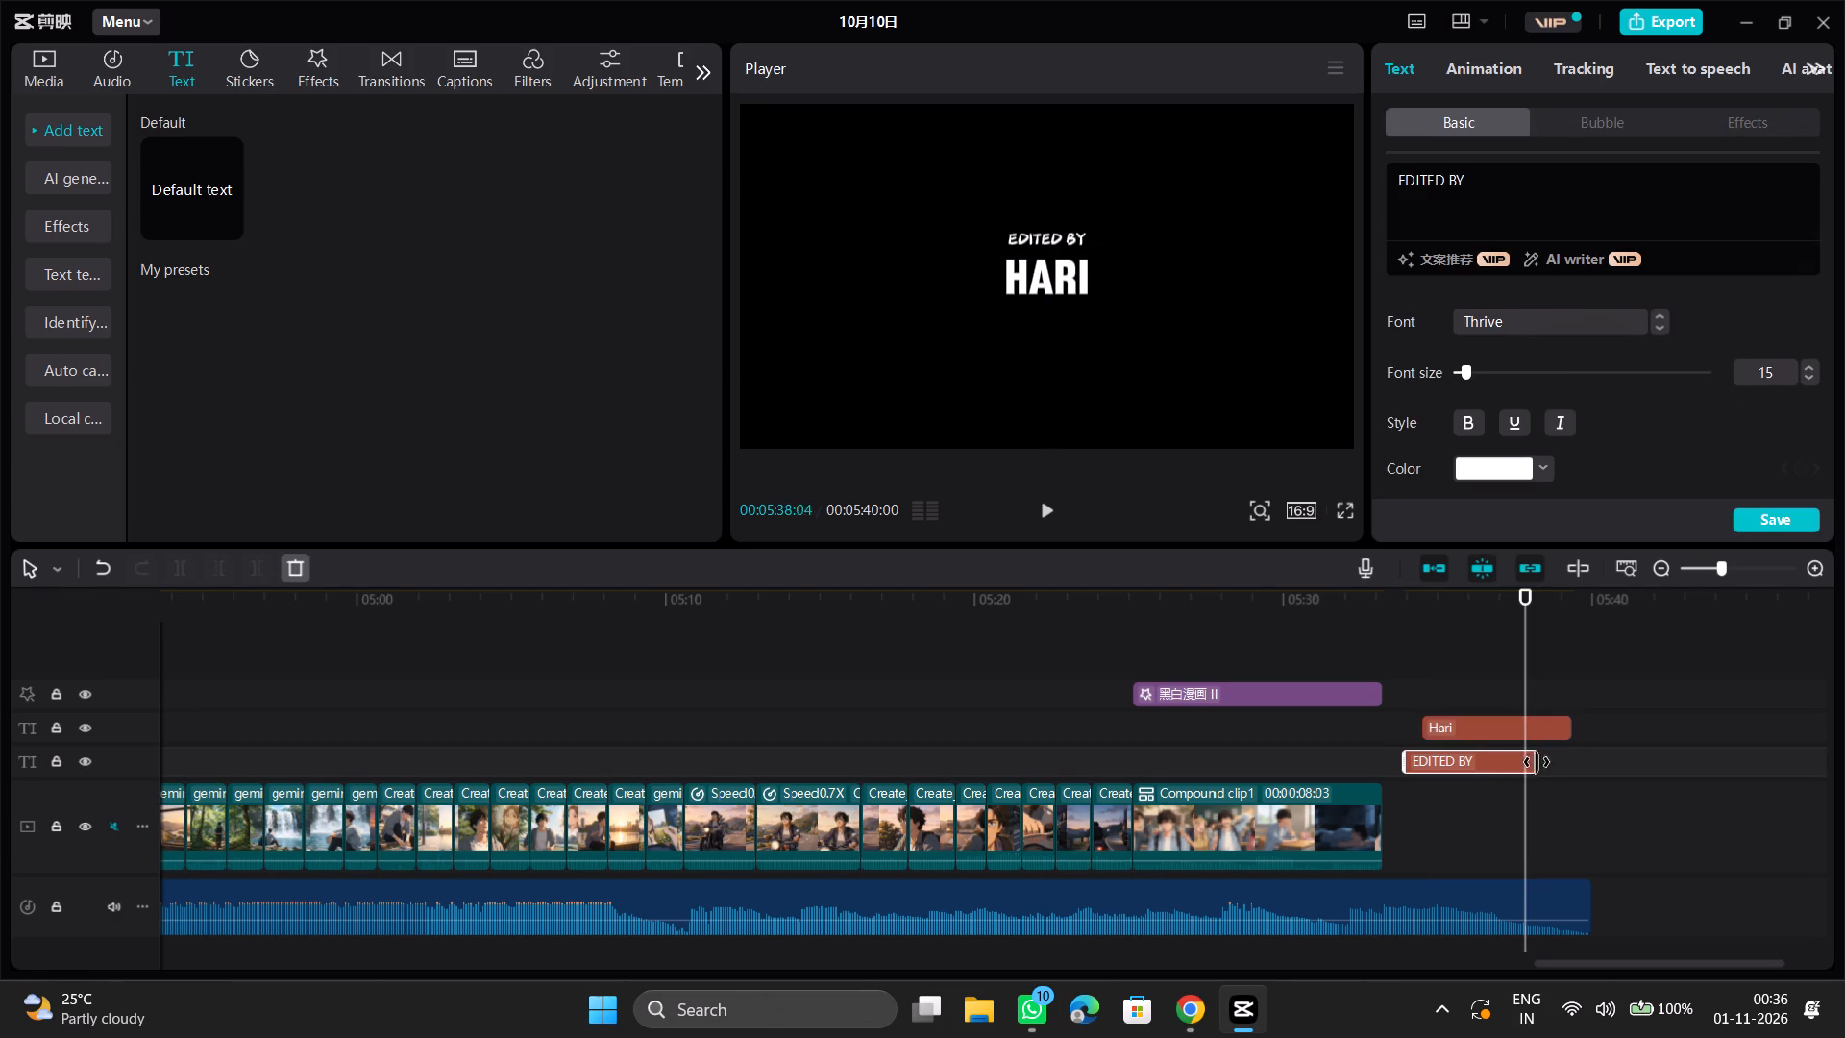
{"action": "left_click_drag", "start_coordinate": [1537, 762], "coordinate": [1562, 768]}
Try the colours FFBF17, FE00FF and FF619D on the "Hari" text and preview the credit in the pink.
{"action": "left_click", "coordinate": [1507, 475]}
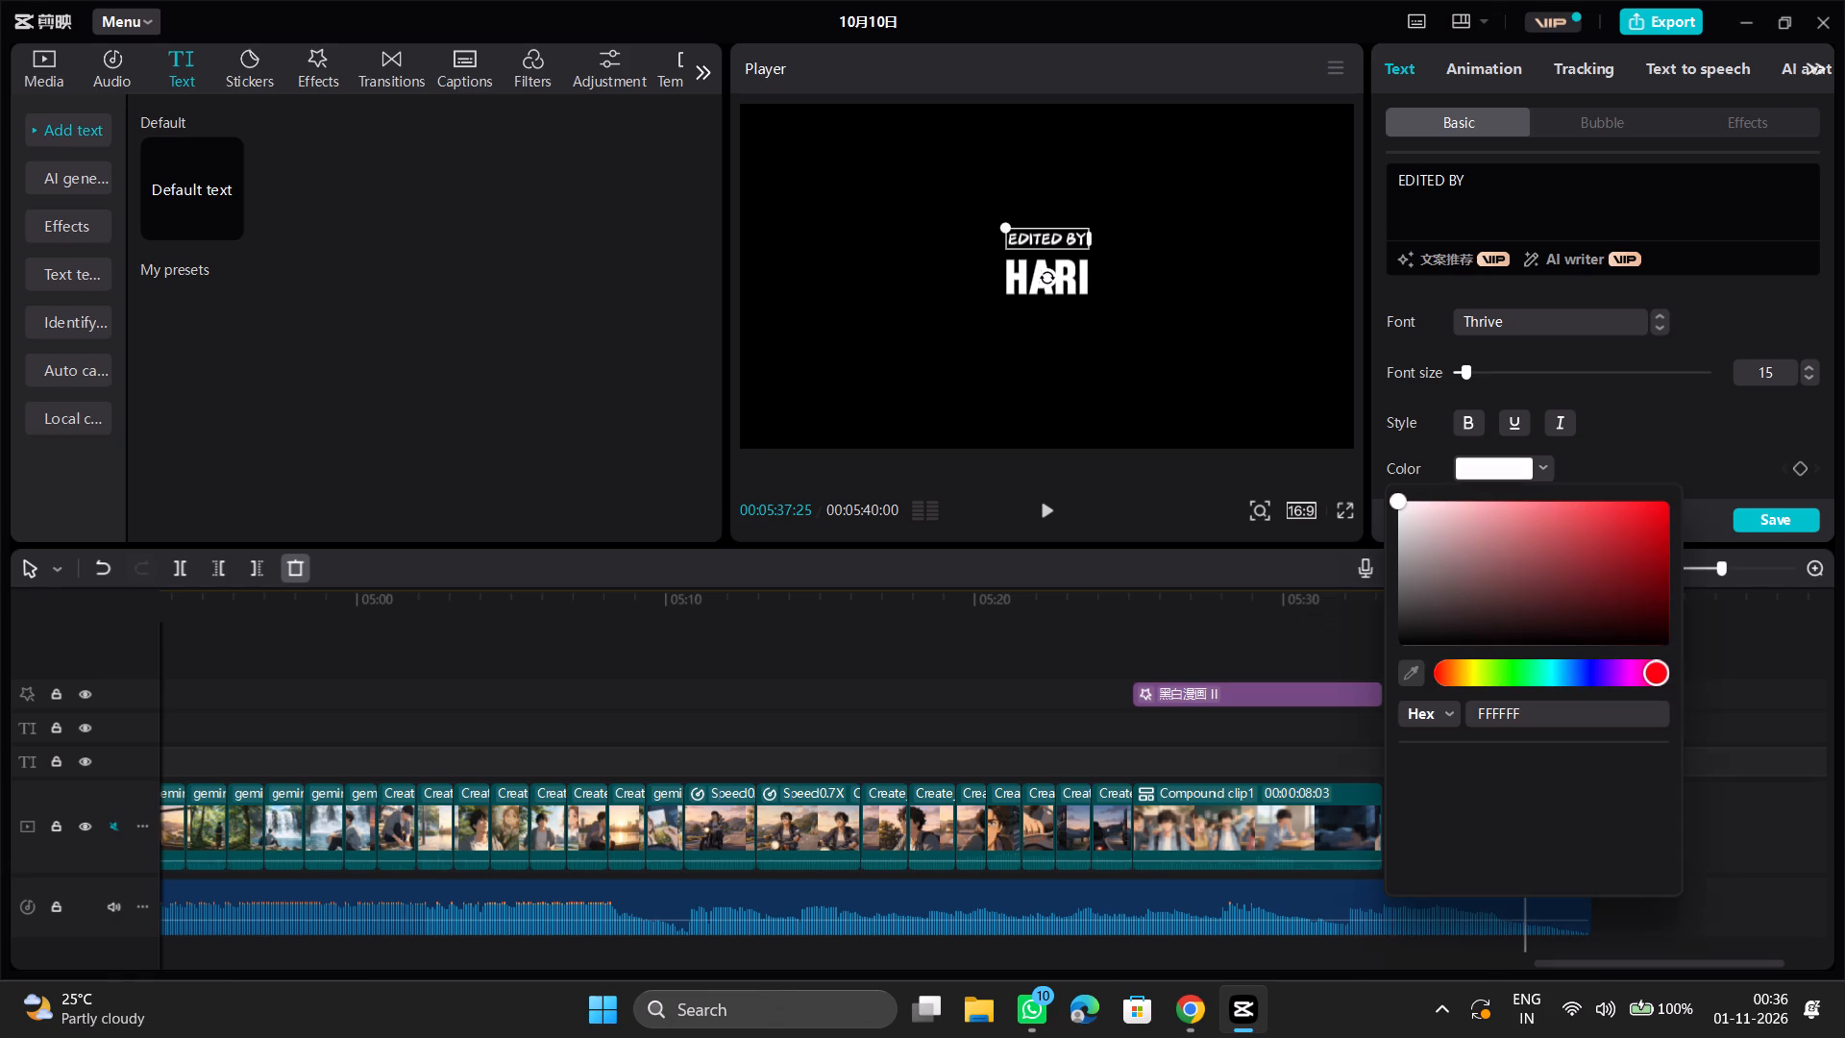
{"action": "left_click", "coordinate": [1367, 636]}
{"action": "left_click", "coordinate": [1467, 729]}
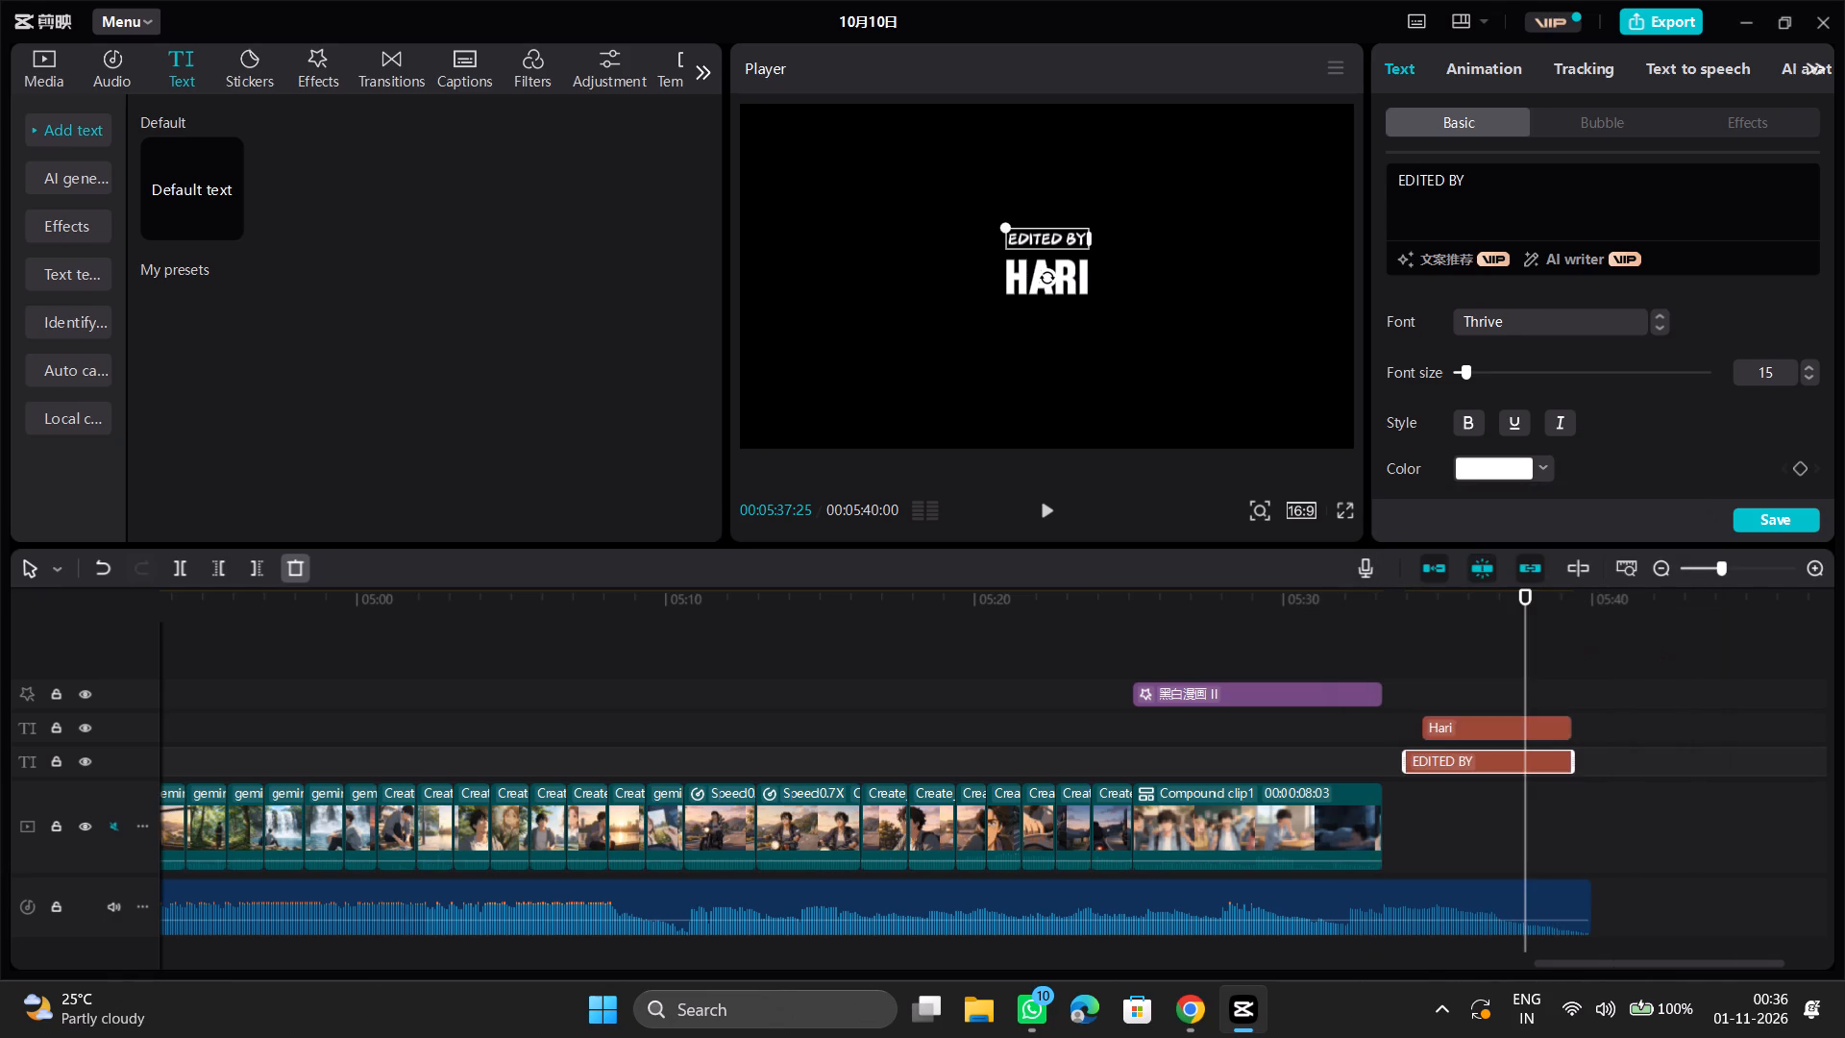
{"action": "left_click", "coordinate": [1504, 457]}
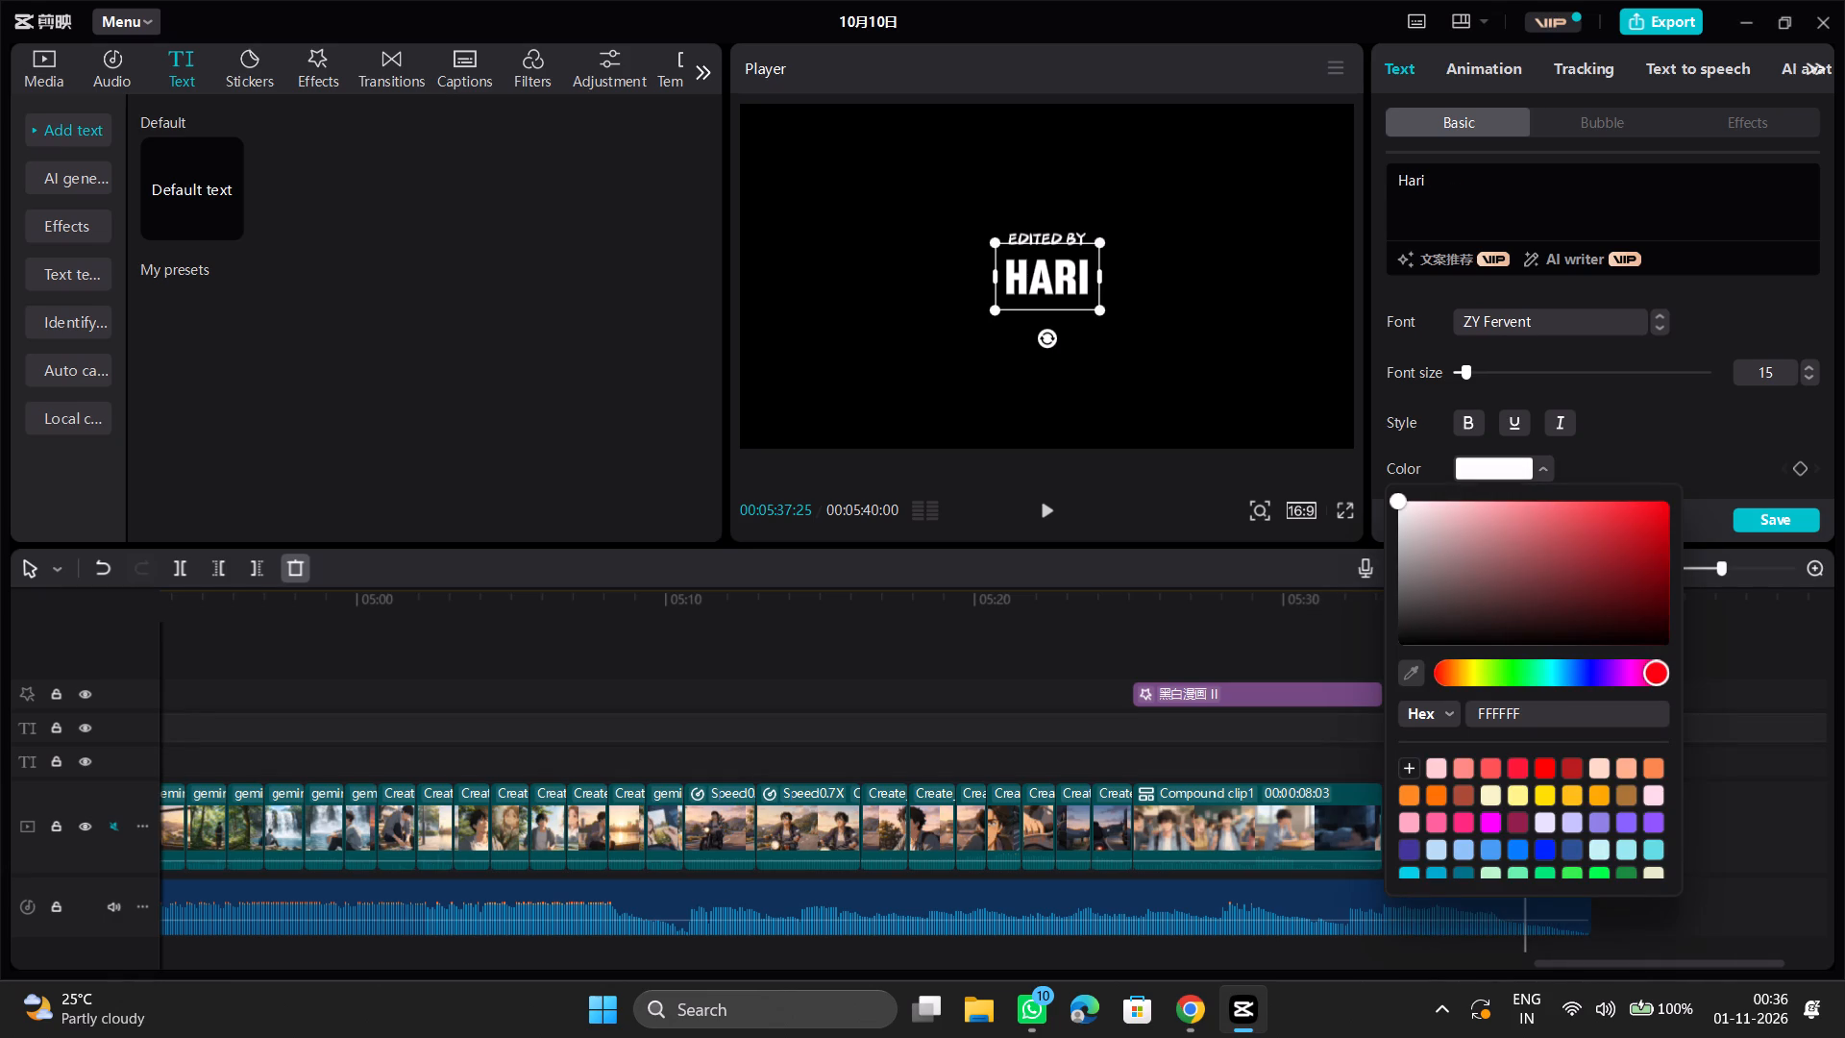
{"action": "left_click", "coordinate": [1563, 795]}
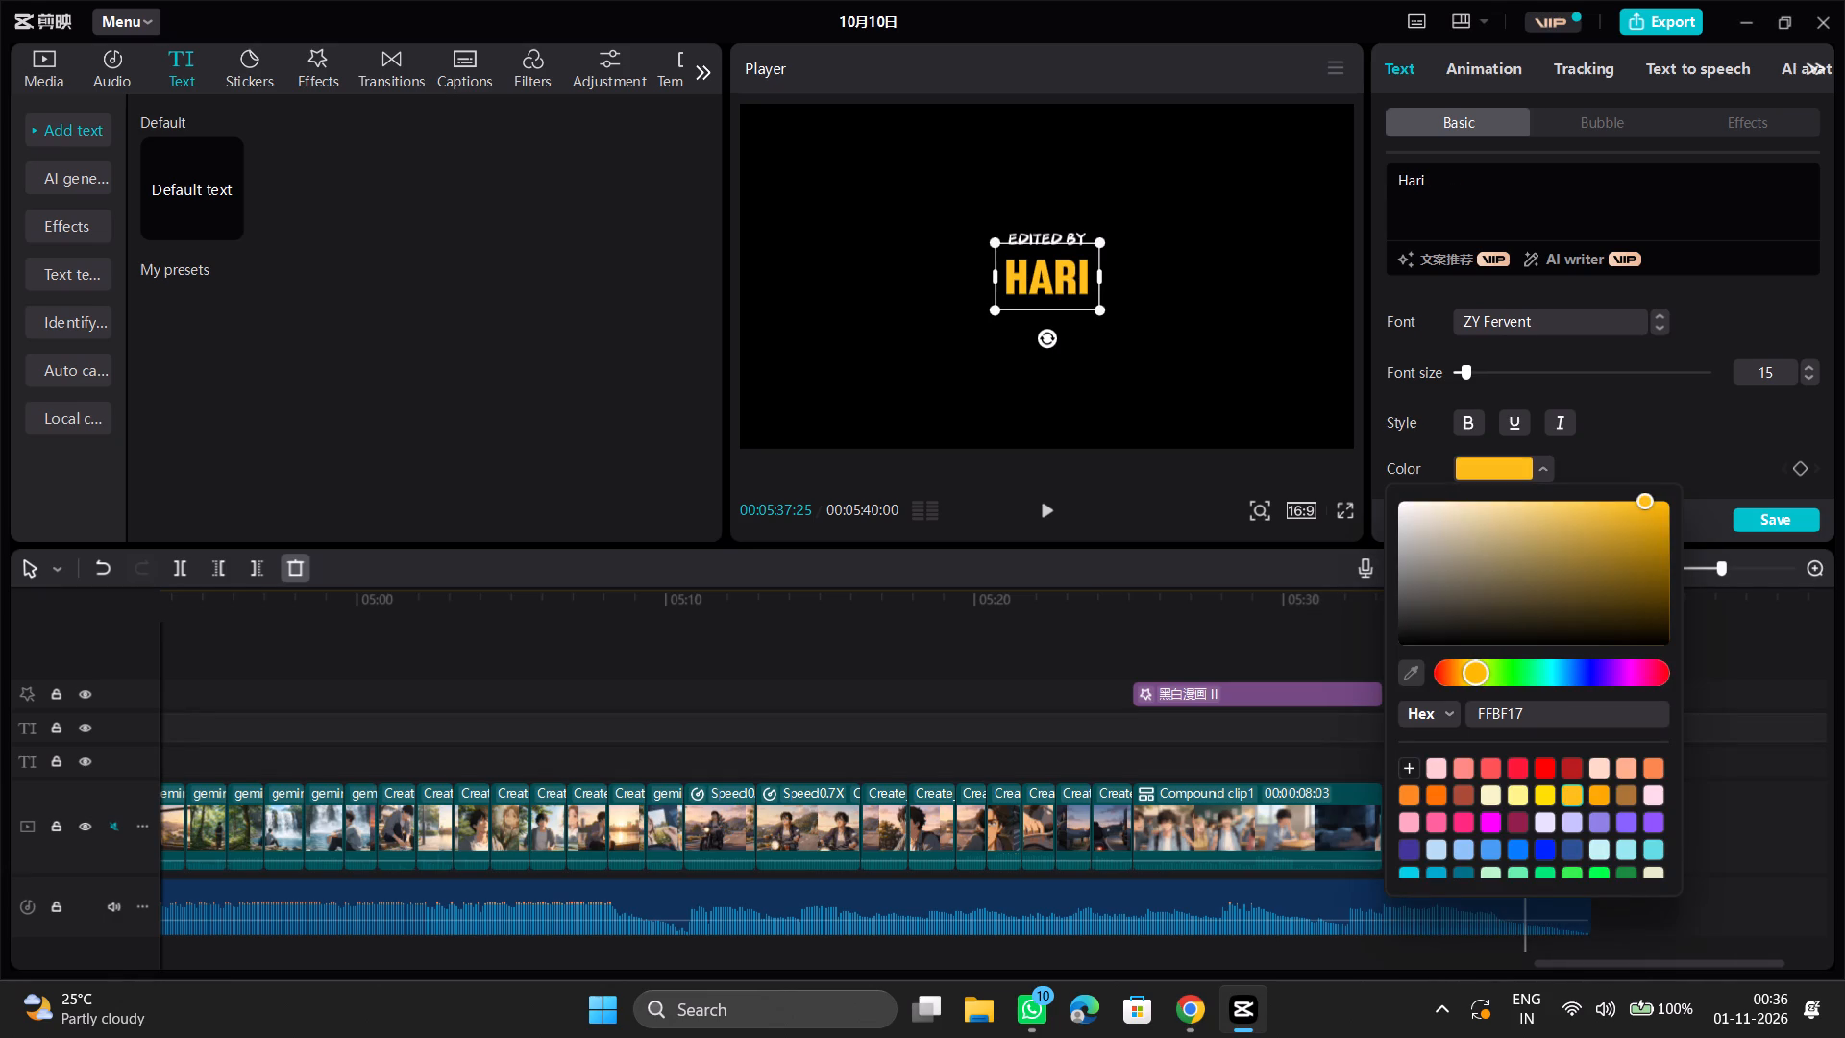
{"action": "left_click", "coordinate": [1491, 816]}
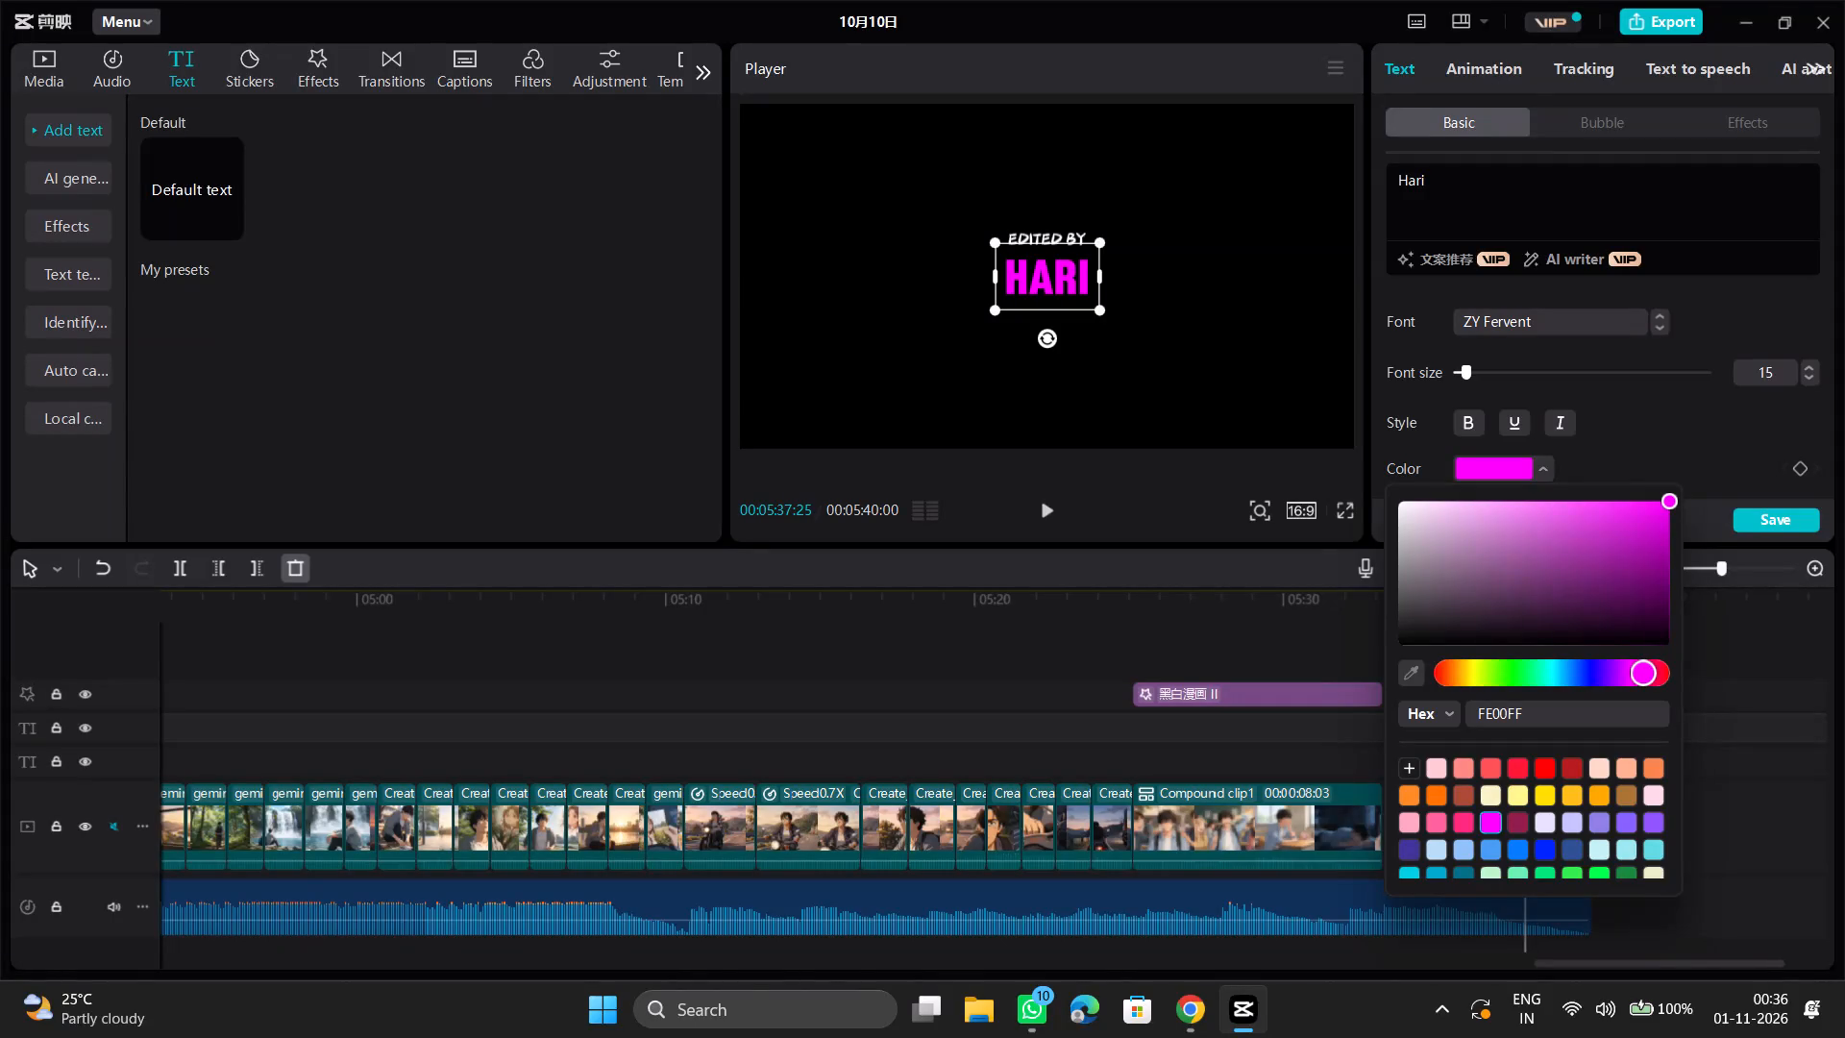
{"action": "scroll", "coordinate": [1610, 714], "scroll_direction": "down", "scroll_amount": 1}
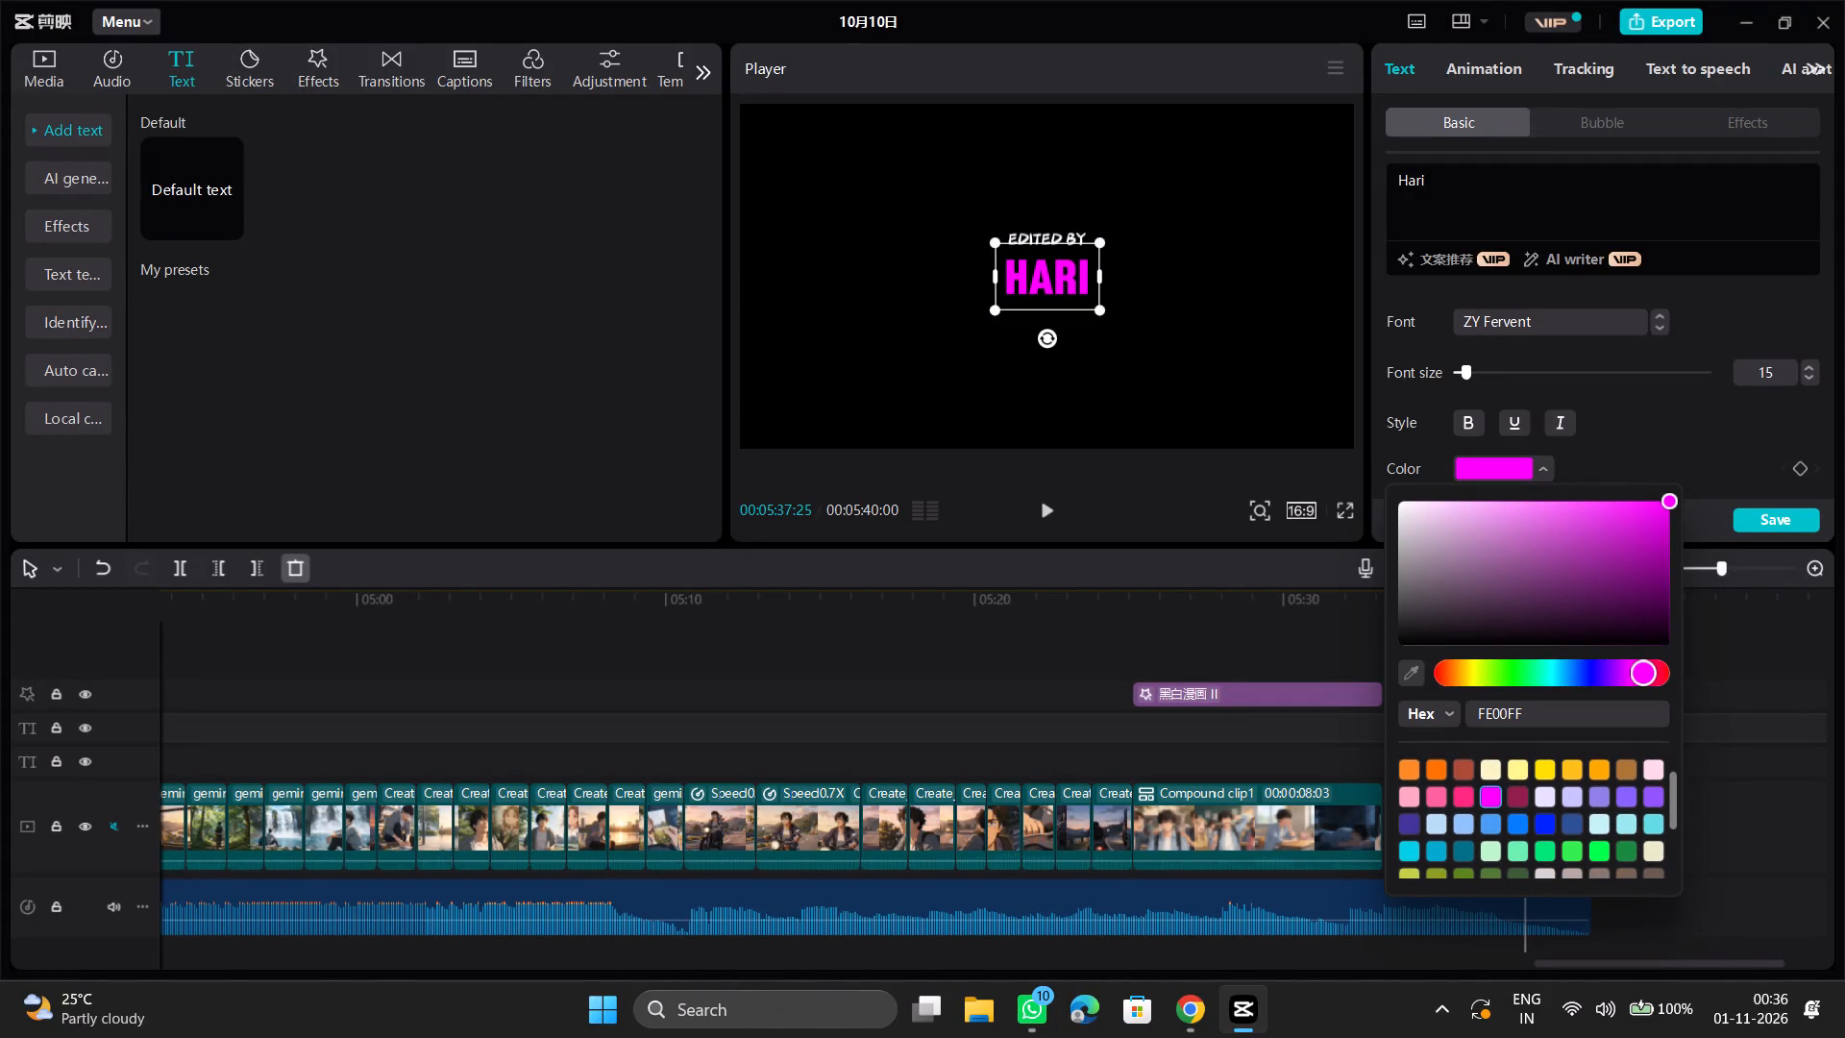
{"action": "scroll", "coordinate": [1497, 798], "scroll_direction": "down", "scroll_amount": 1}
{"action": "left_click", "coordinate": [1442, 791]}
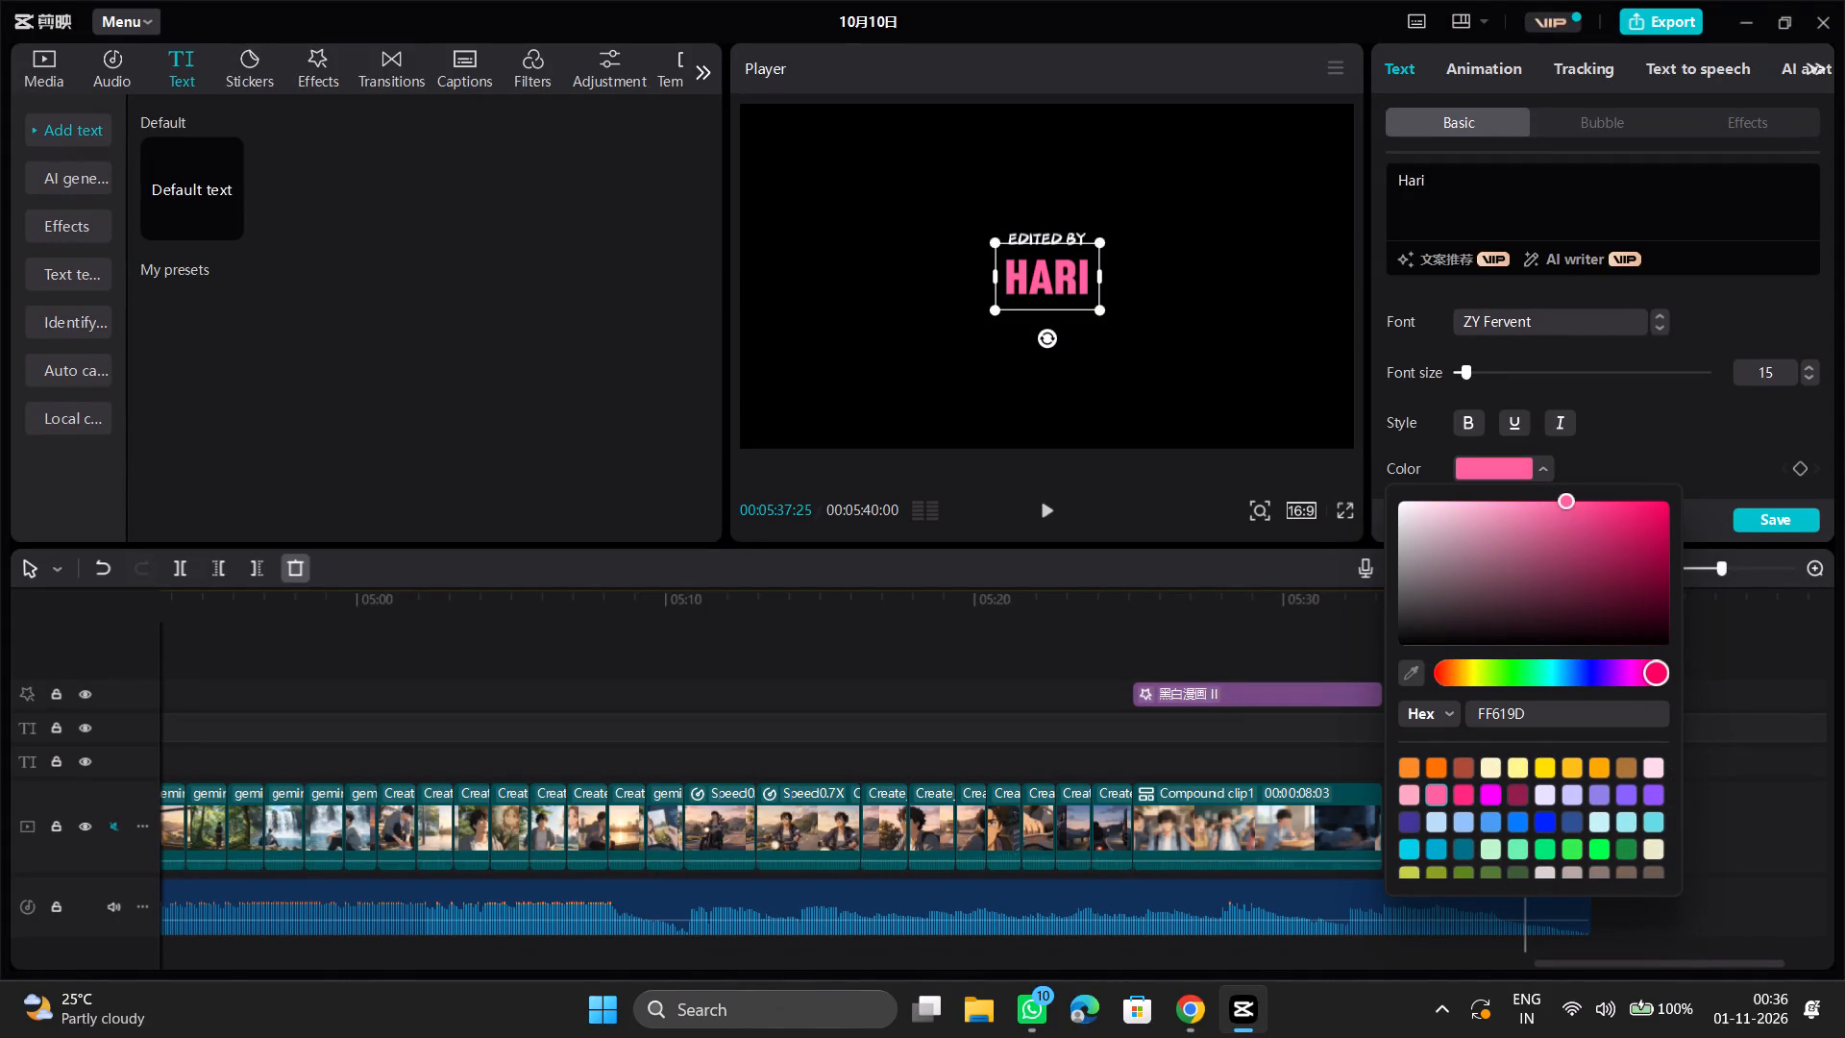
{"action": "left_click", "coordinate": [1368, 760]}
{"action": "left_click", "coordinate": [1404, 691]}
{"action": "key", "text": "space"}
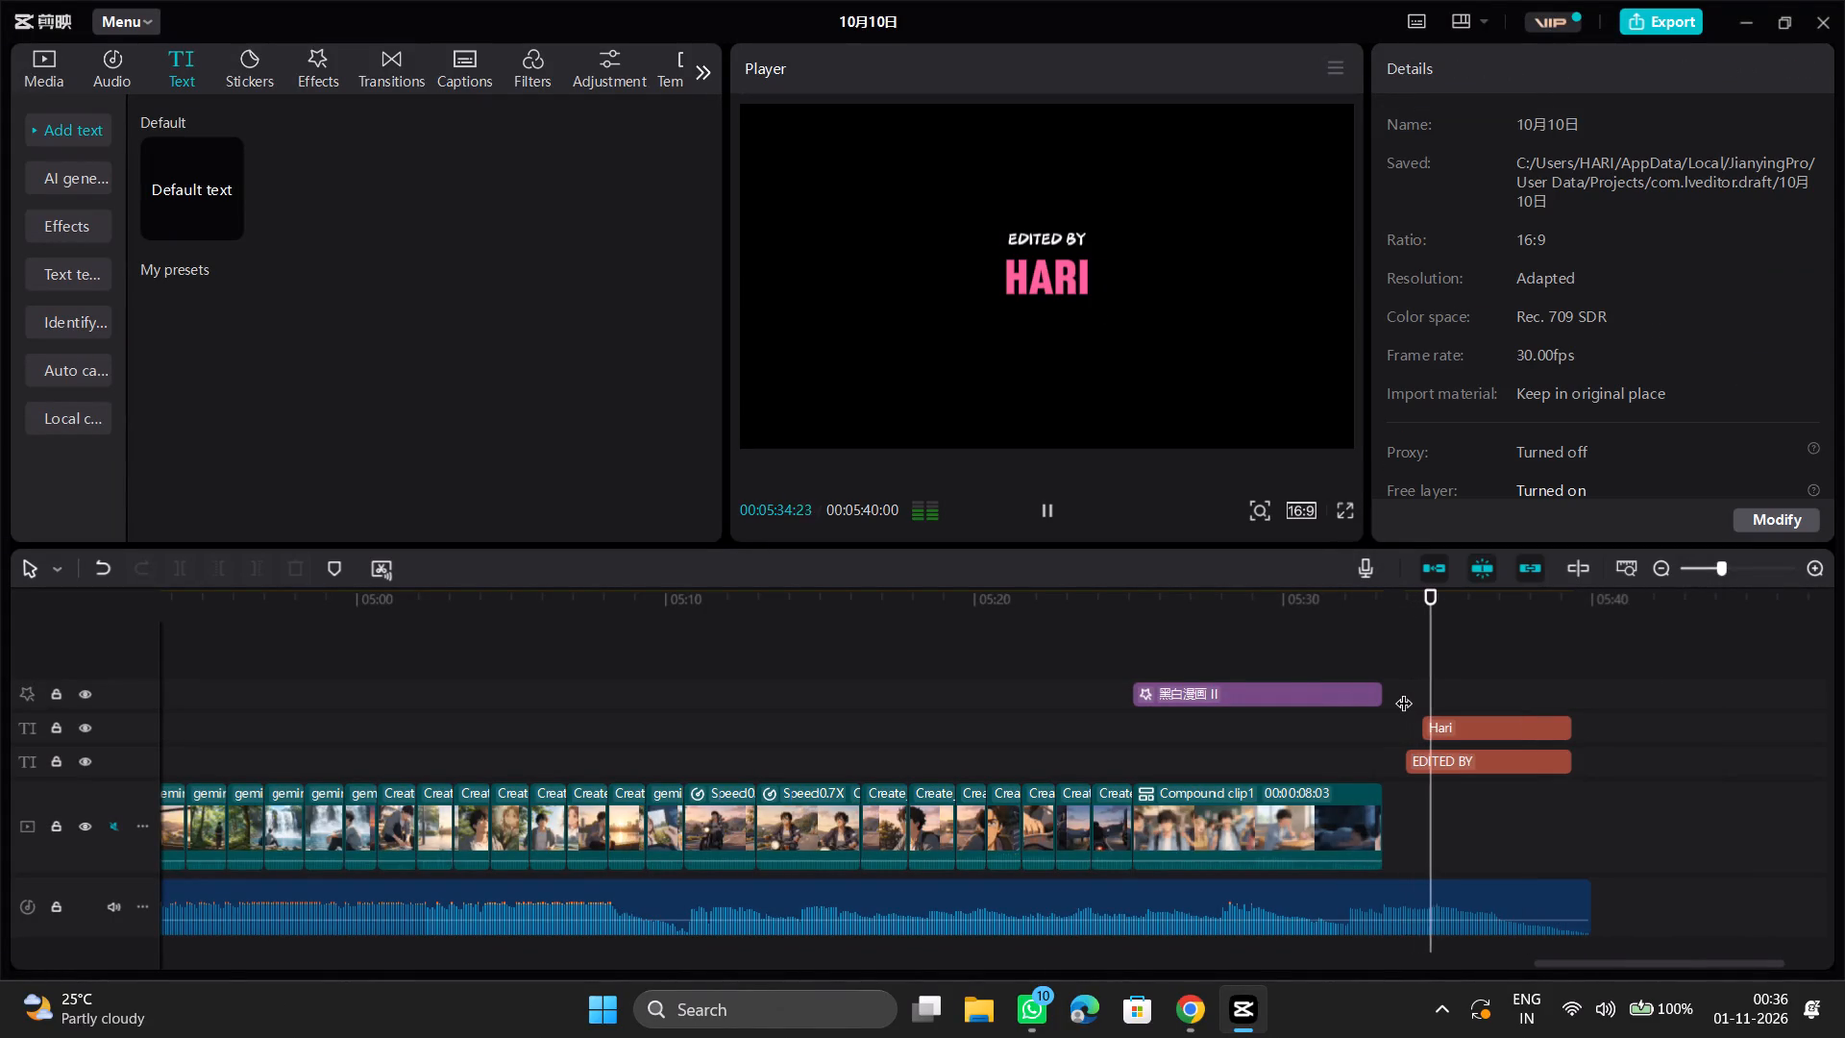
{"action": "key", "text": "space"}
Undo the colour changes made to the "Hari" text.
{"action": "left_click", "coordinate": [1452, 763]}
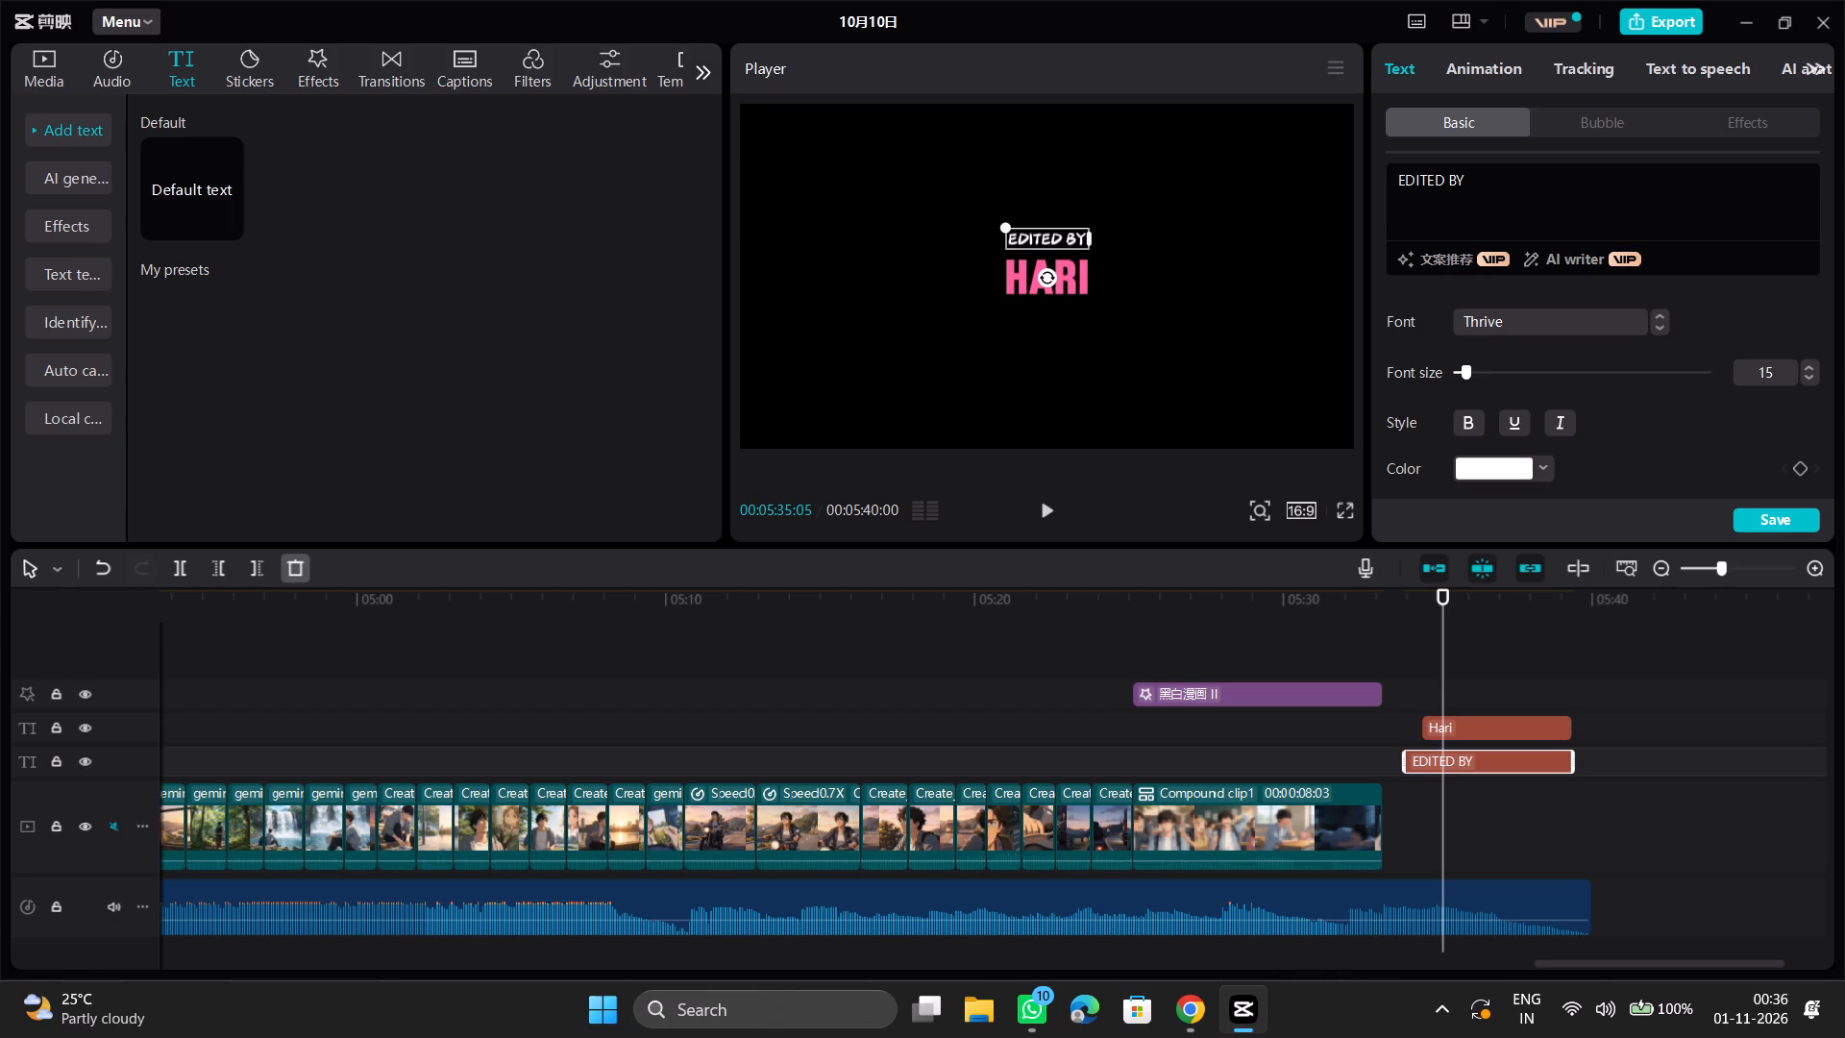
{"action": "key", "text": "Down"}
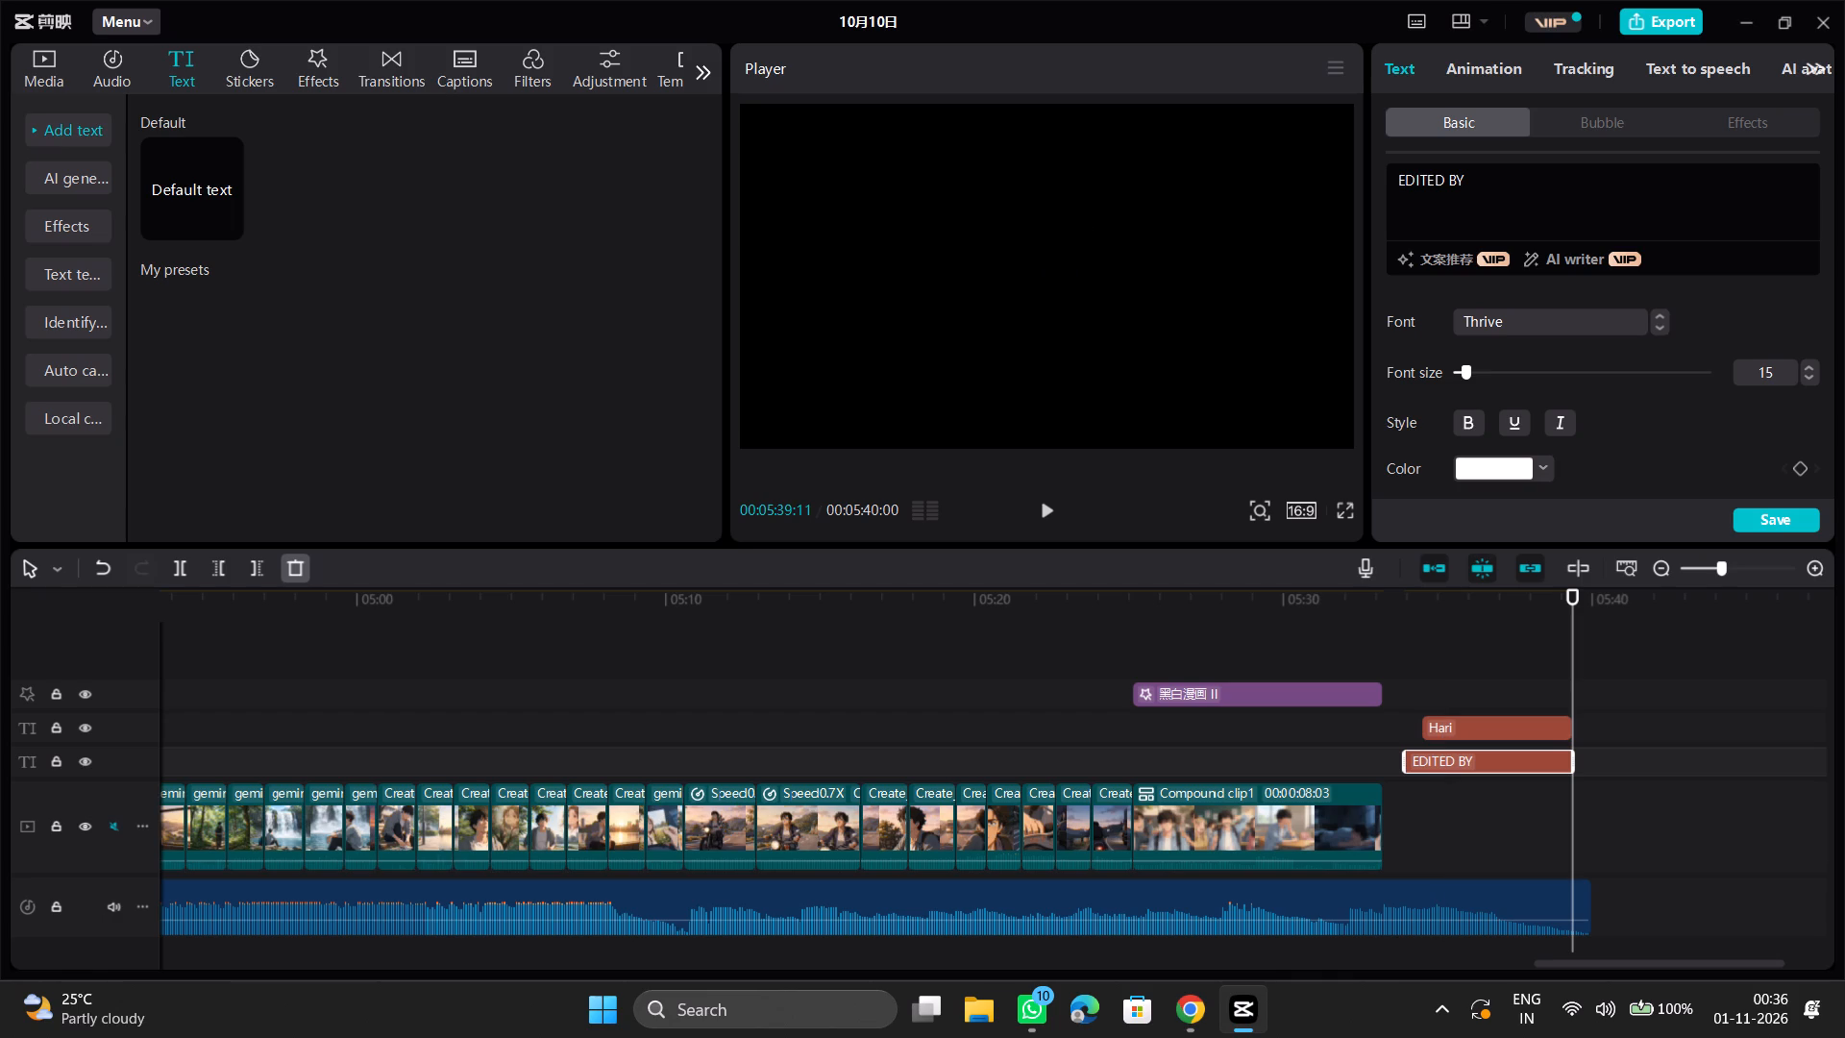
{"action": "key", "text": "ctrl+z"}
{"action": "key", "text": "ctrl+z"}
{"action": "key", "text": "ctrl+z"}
Play back sections of the ending, from just before the black-and-white memory scenes through to the two-line credit.
{"action": "left_click", "coordinate": [1426, 680]}
{"action": "left_click", "coordinate": [1425, 685]}
{"action": "key", "text": "space"}
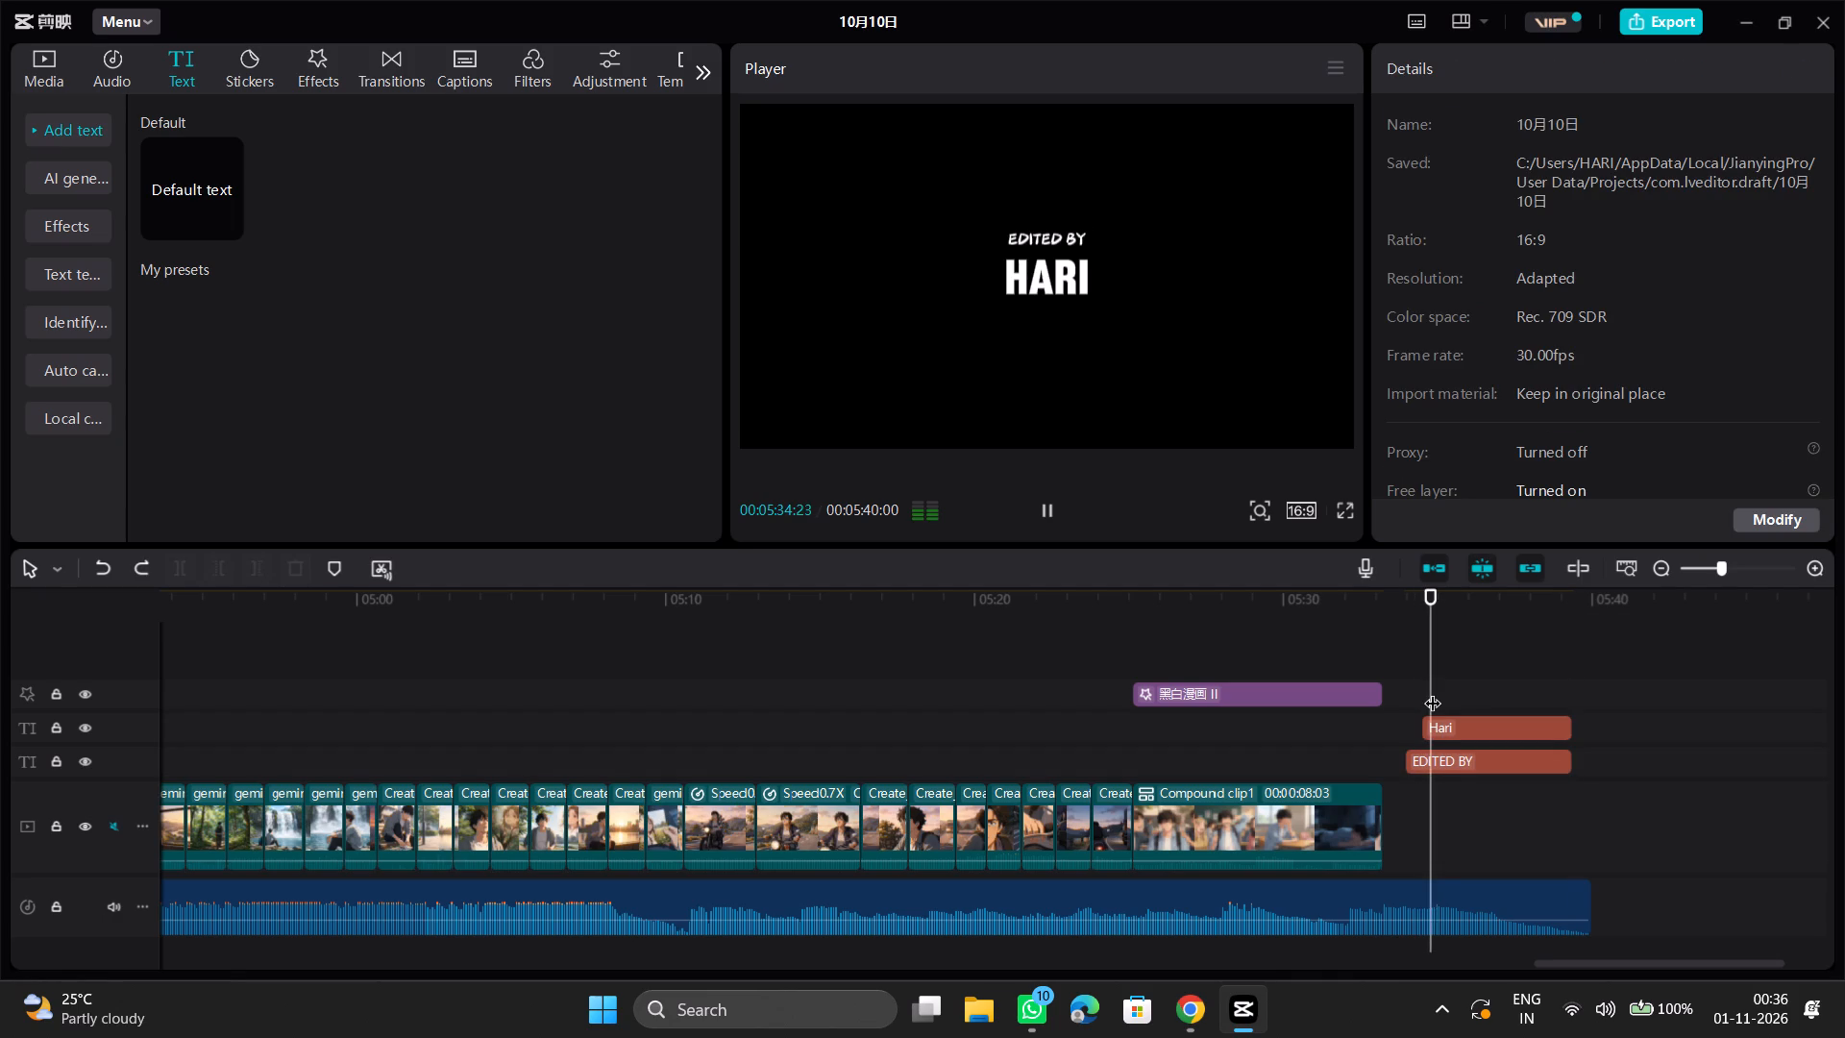
{"action": "key", "text": "space"}
{"action": "left_click", "coordinate": [1109, 653]}
{"action": "key", "text": "space"}
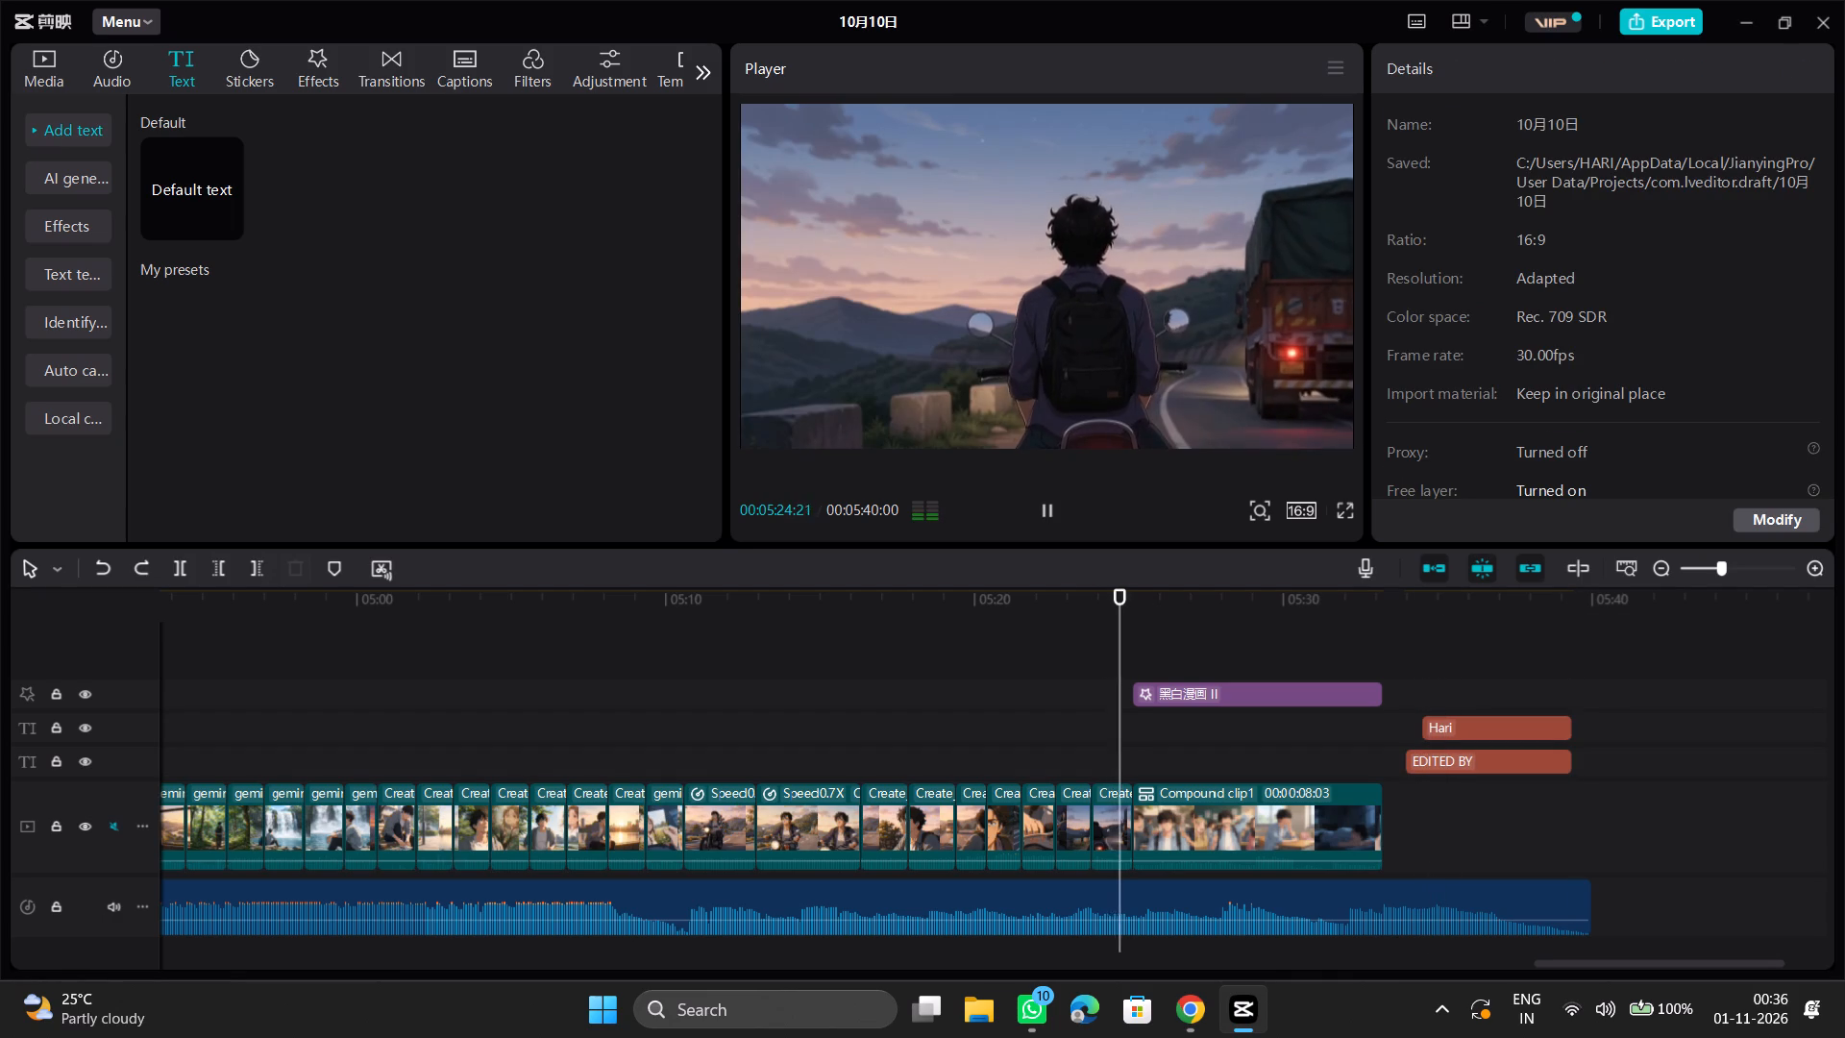
{"action": "left_click", "coordinate": [1340, 646]}
{"action": "key", "text": "space"}
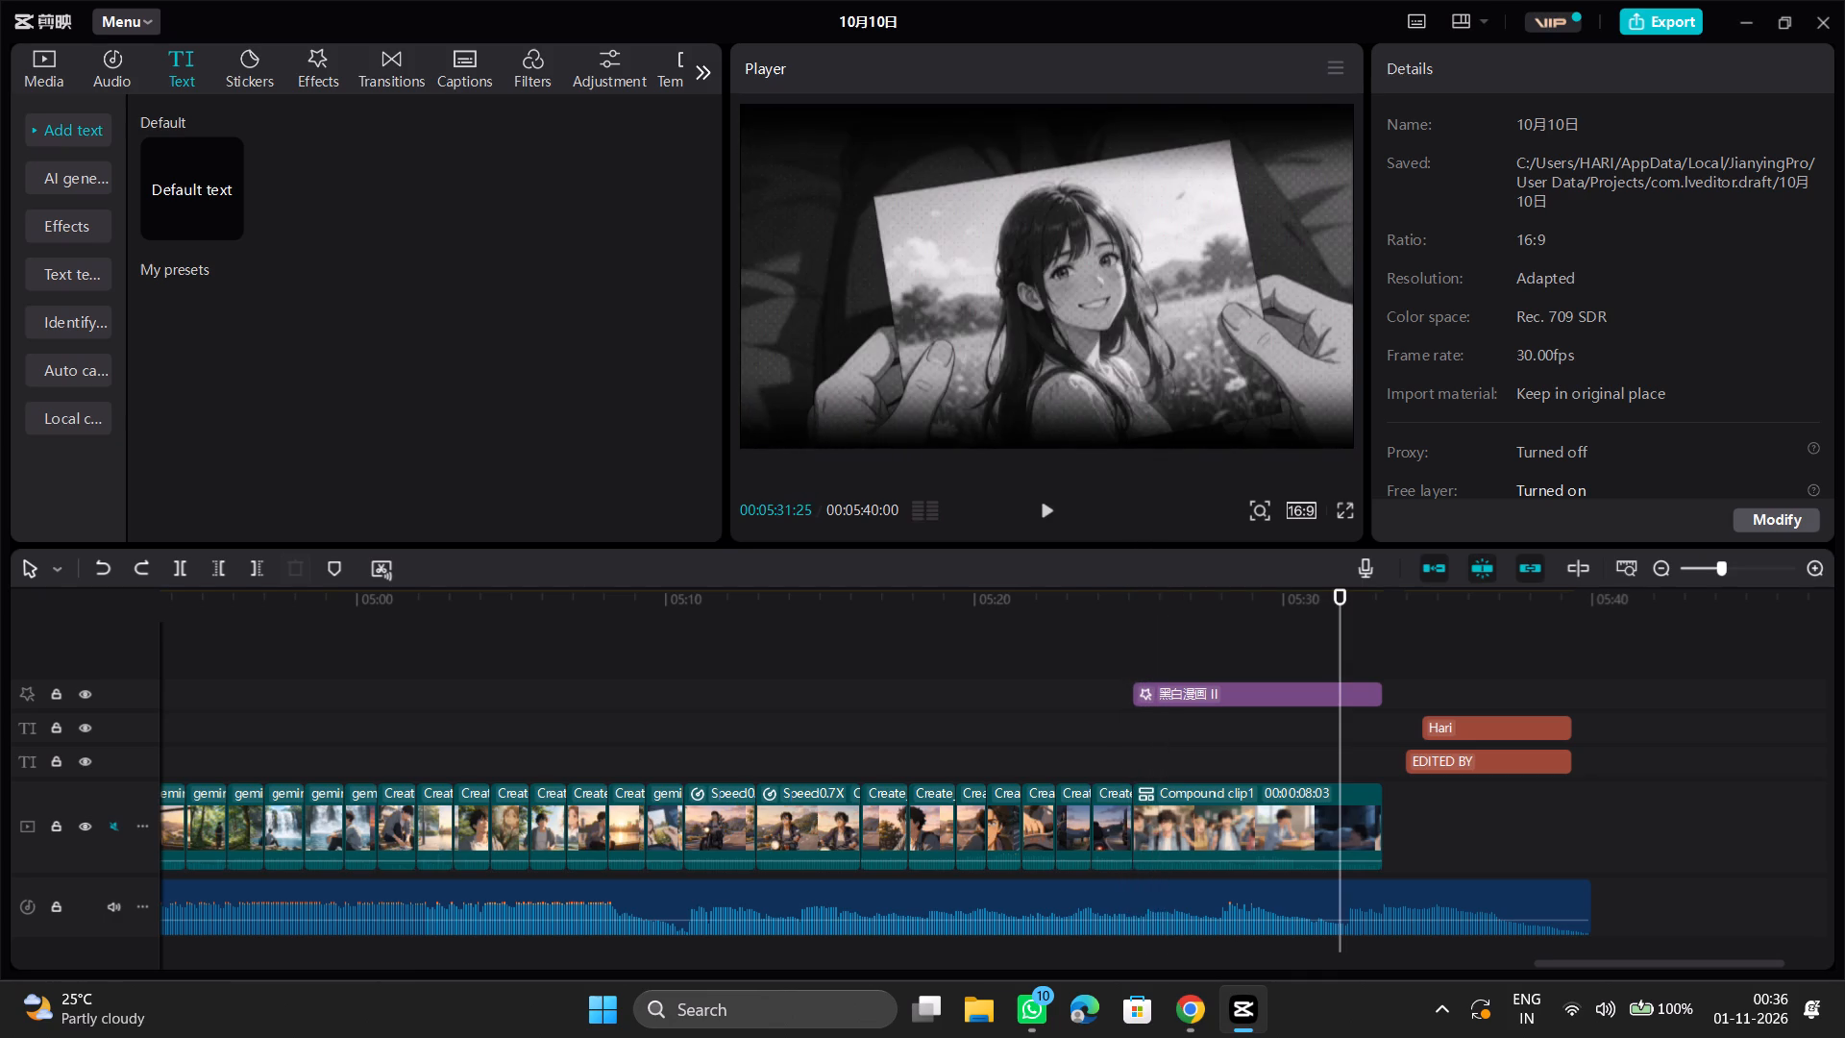
{"action": "left_click", "coordinate": [1411, 663]}
{"action": "key", "text": "space"}
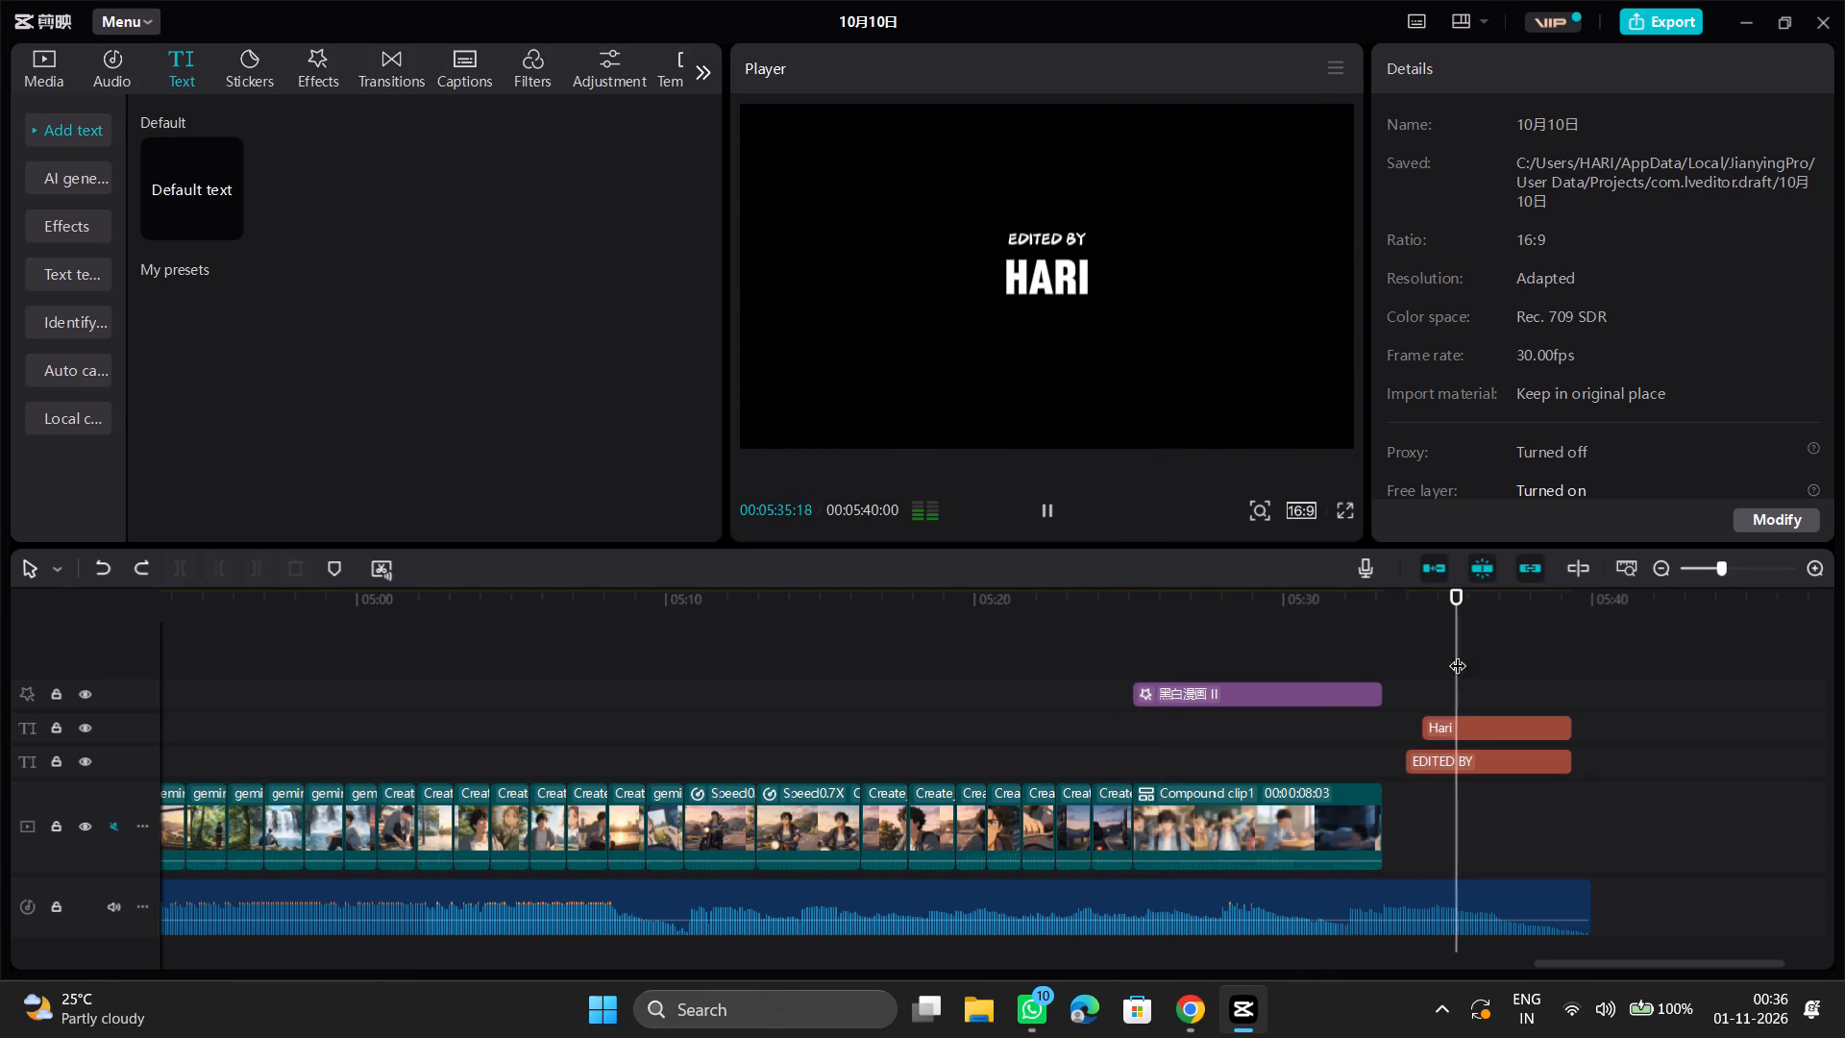
Play back the start of the two-line credit, from just before "EDITED BY" until "Hari" comes in.
{"action": "key", "text": "space"}
{"action": "left_click", "coordinate": [1472, 778]}
{"action": "left_click", "coordinate": [1476, 767]}
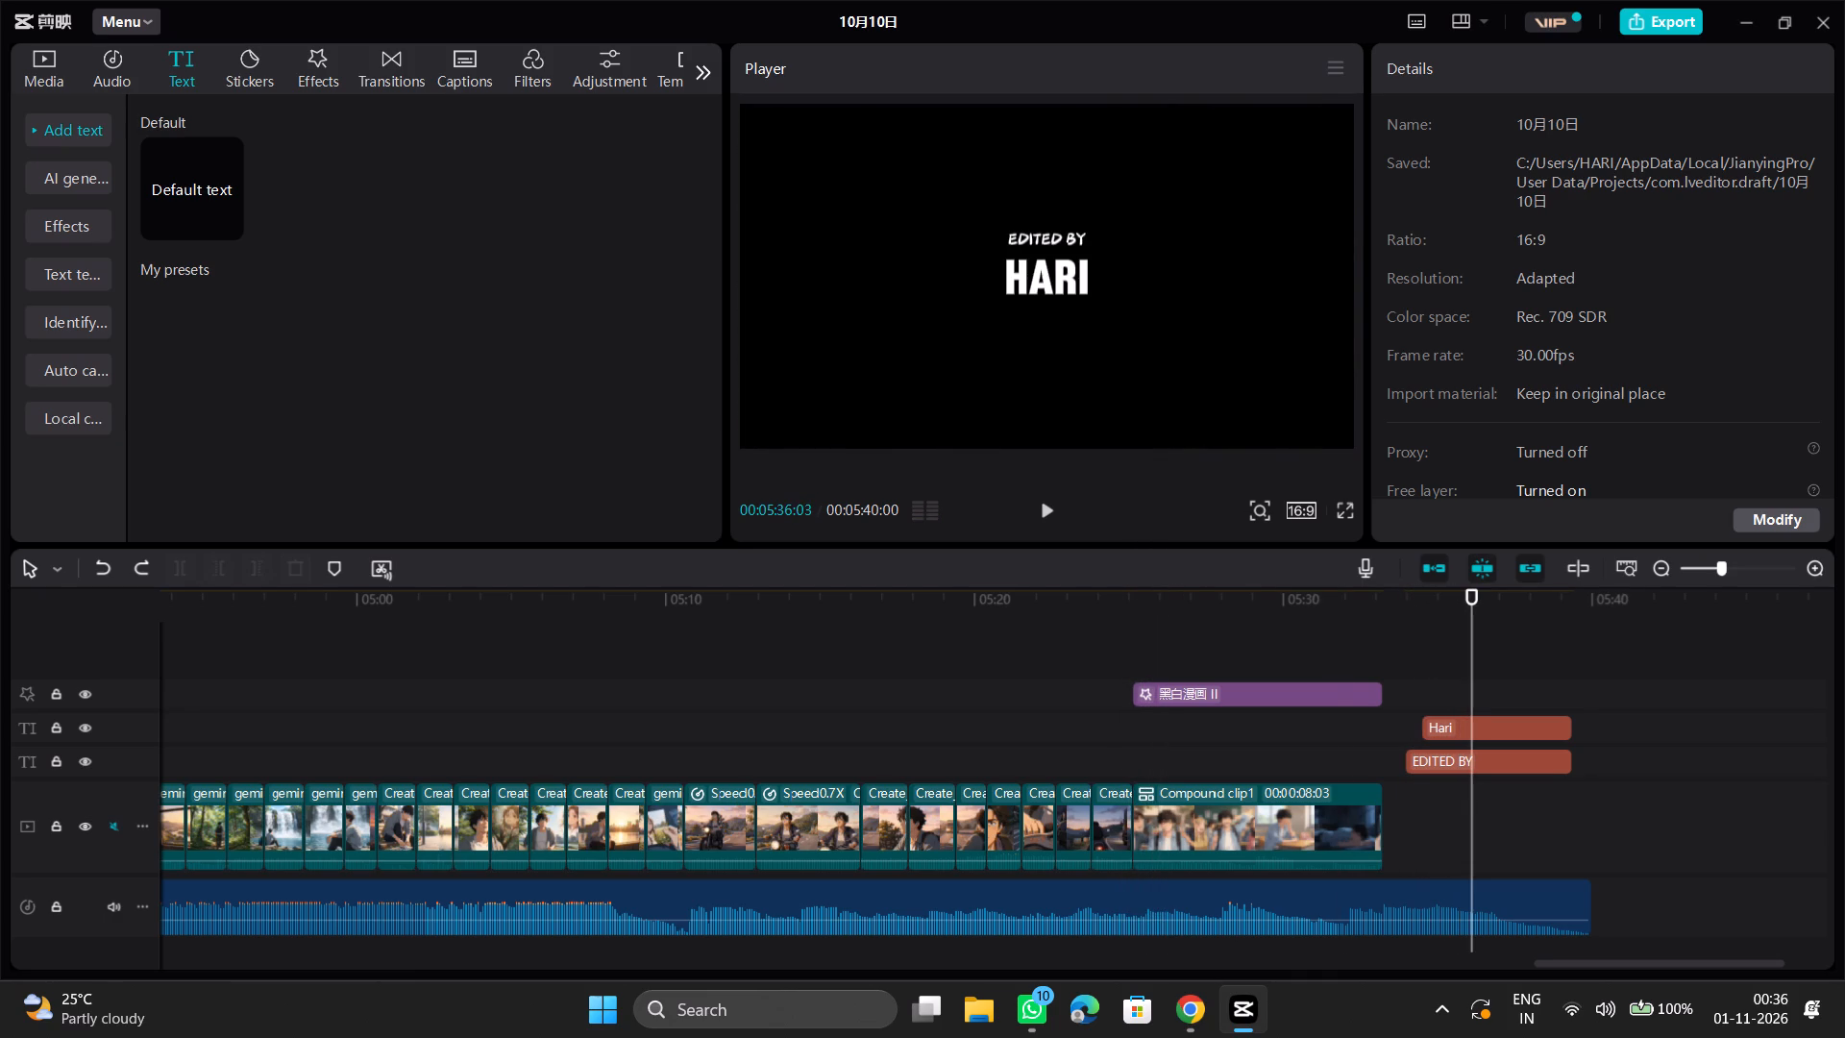
{"action": "left_click", "coordinate": [1046, 237]}
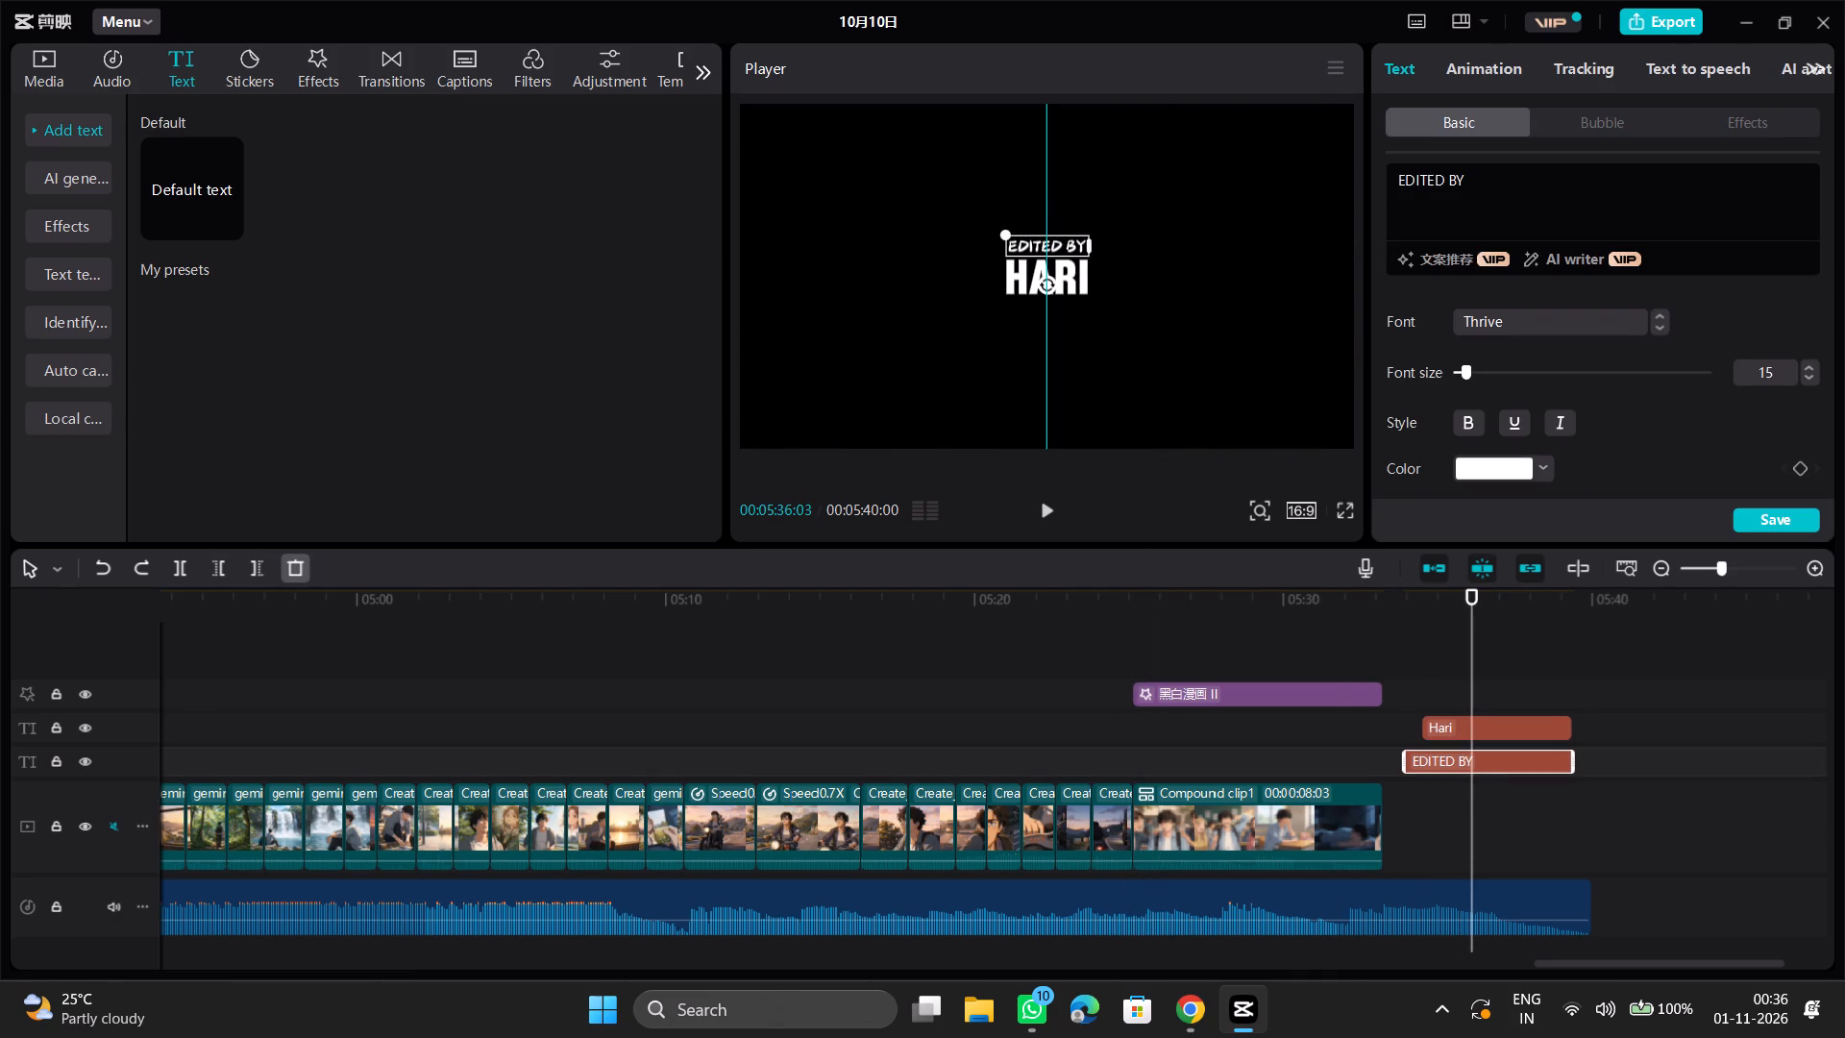
{"action": "left_click", "coordinate": [1387, 674]}
{"action": "key", "text": "space"}
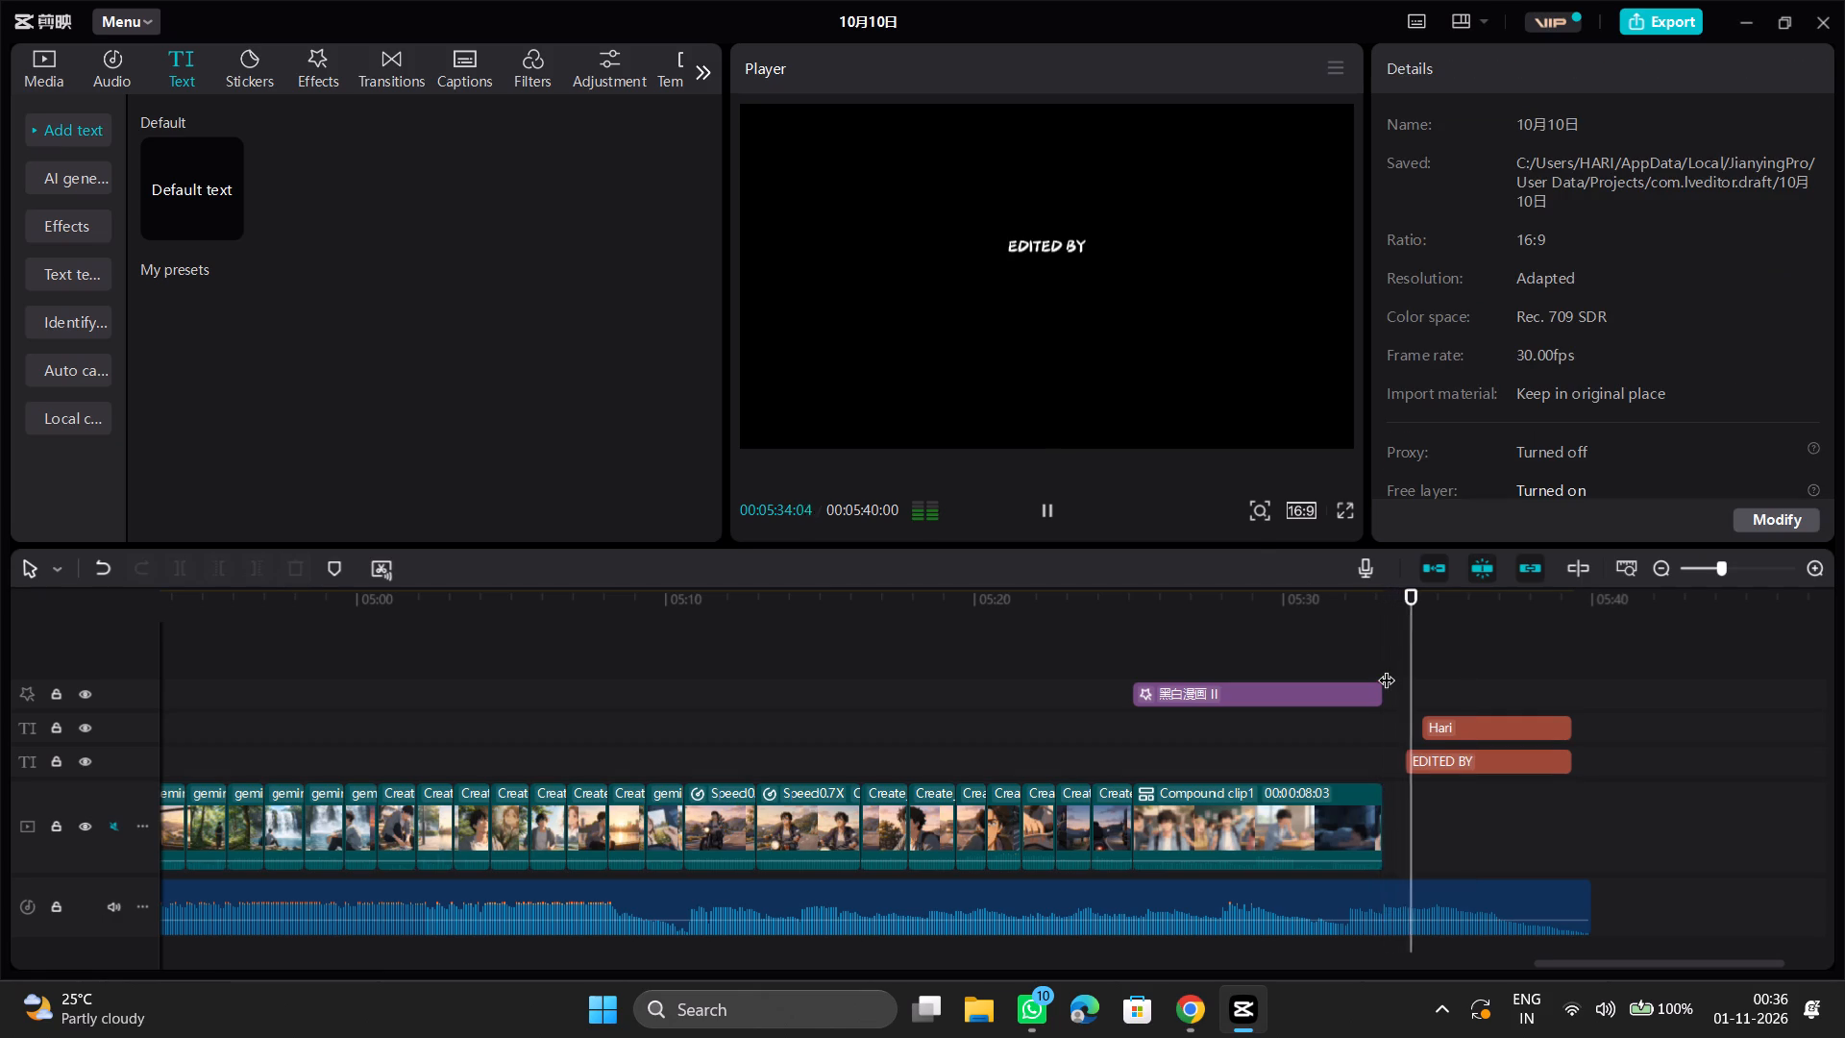
{"action": "key", "text": "space"}
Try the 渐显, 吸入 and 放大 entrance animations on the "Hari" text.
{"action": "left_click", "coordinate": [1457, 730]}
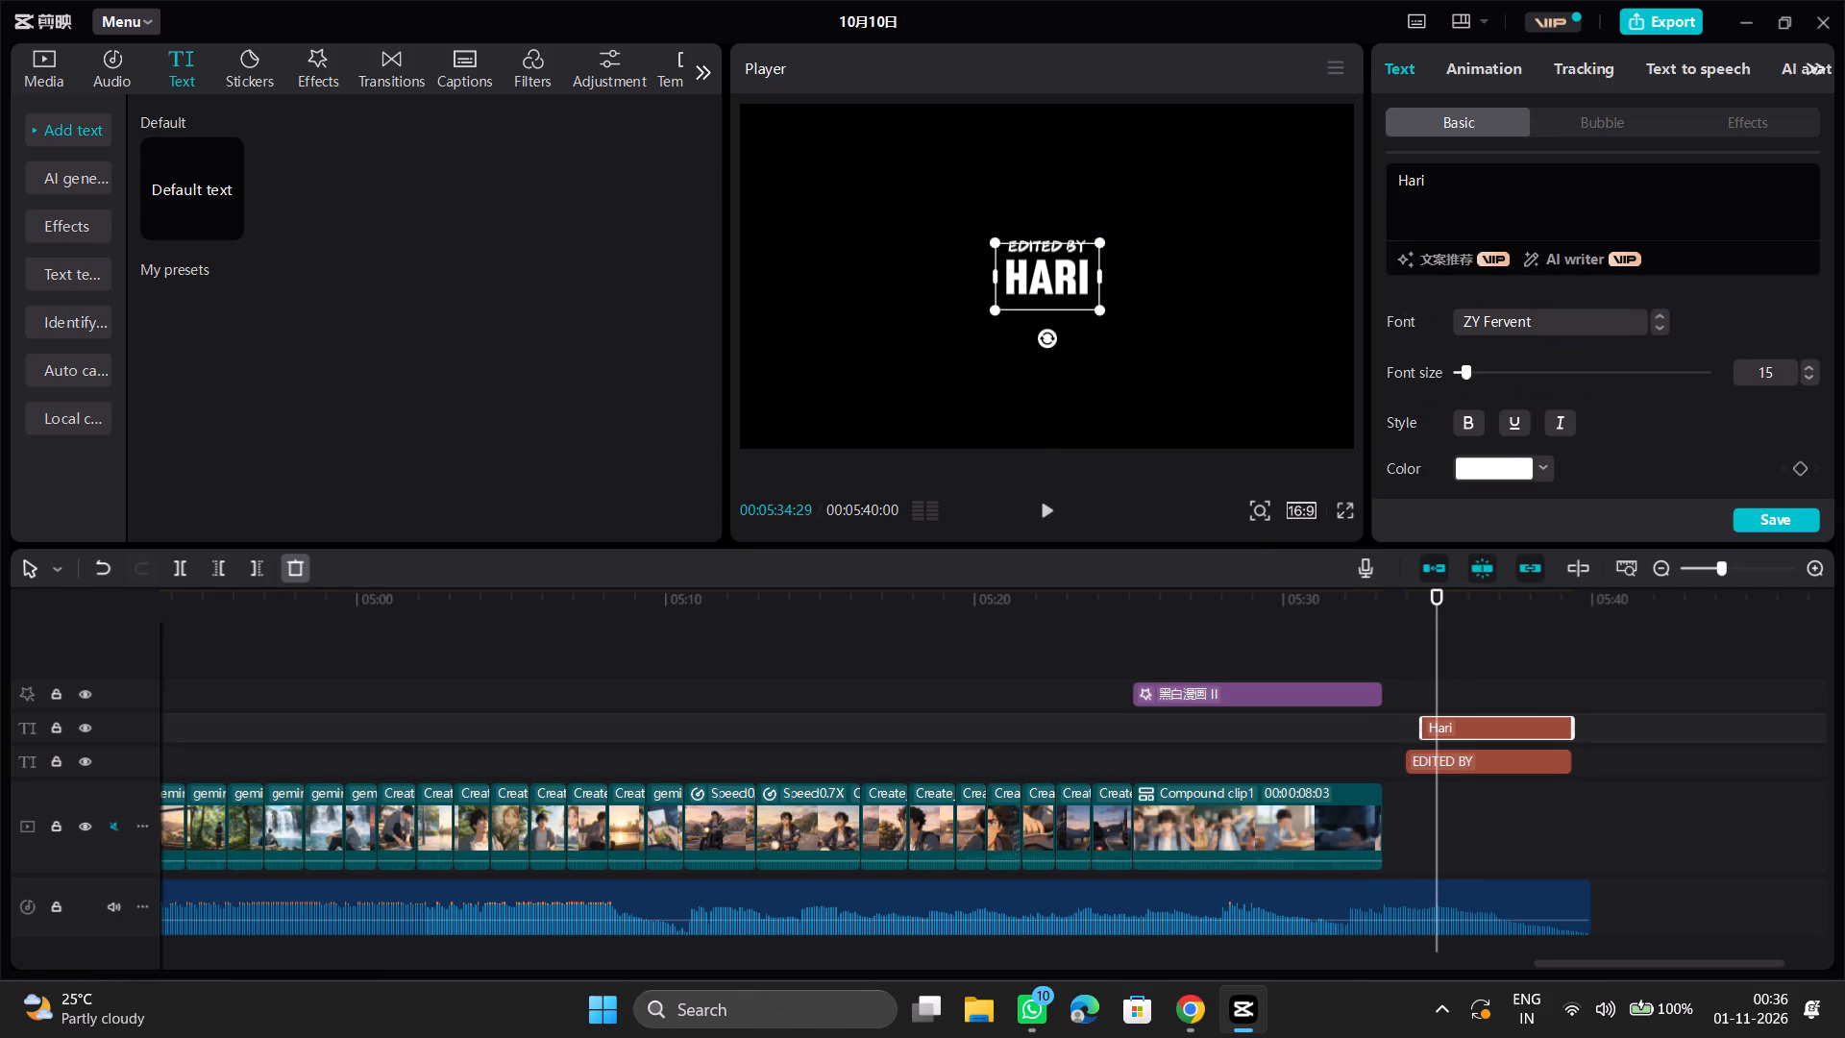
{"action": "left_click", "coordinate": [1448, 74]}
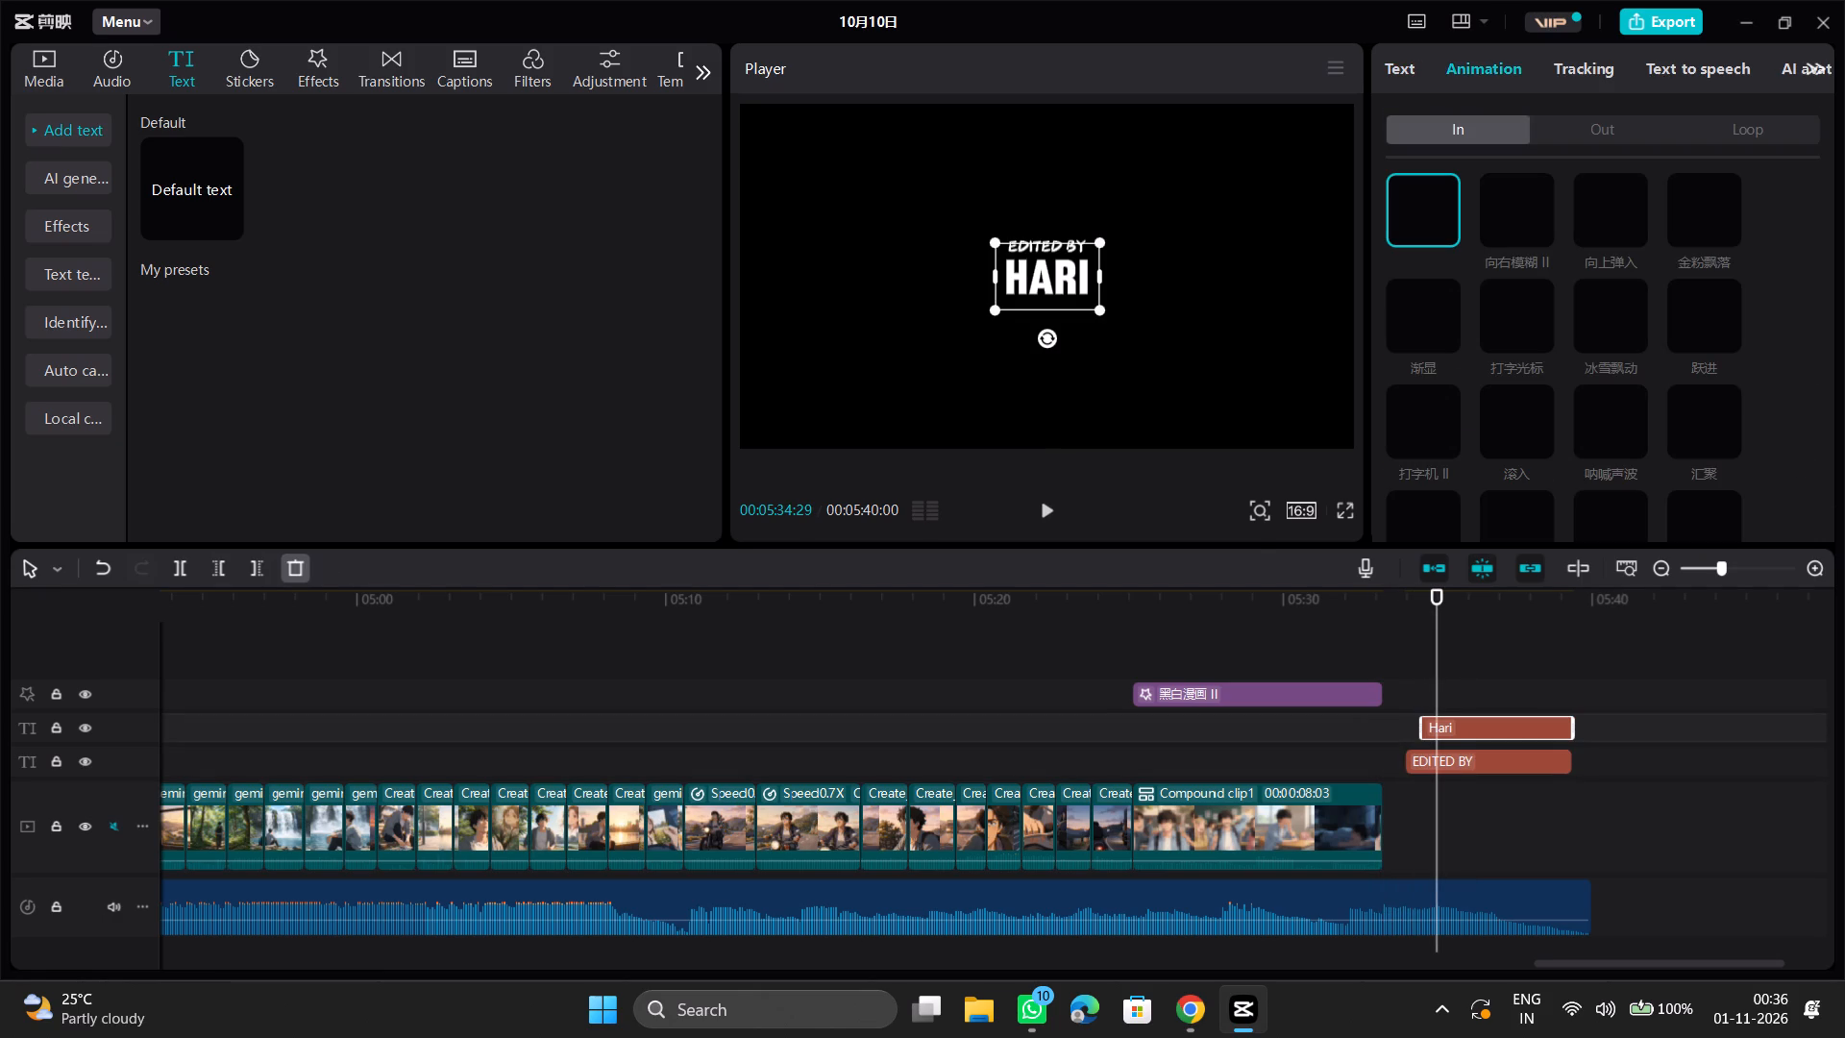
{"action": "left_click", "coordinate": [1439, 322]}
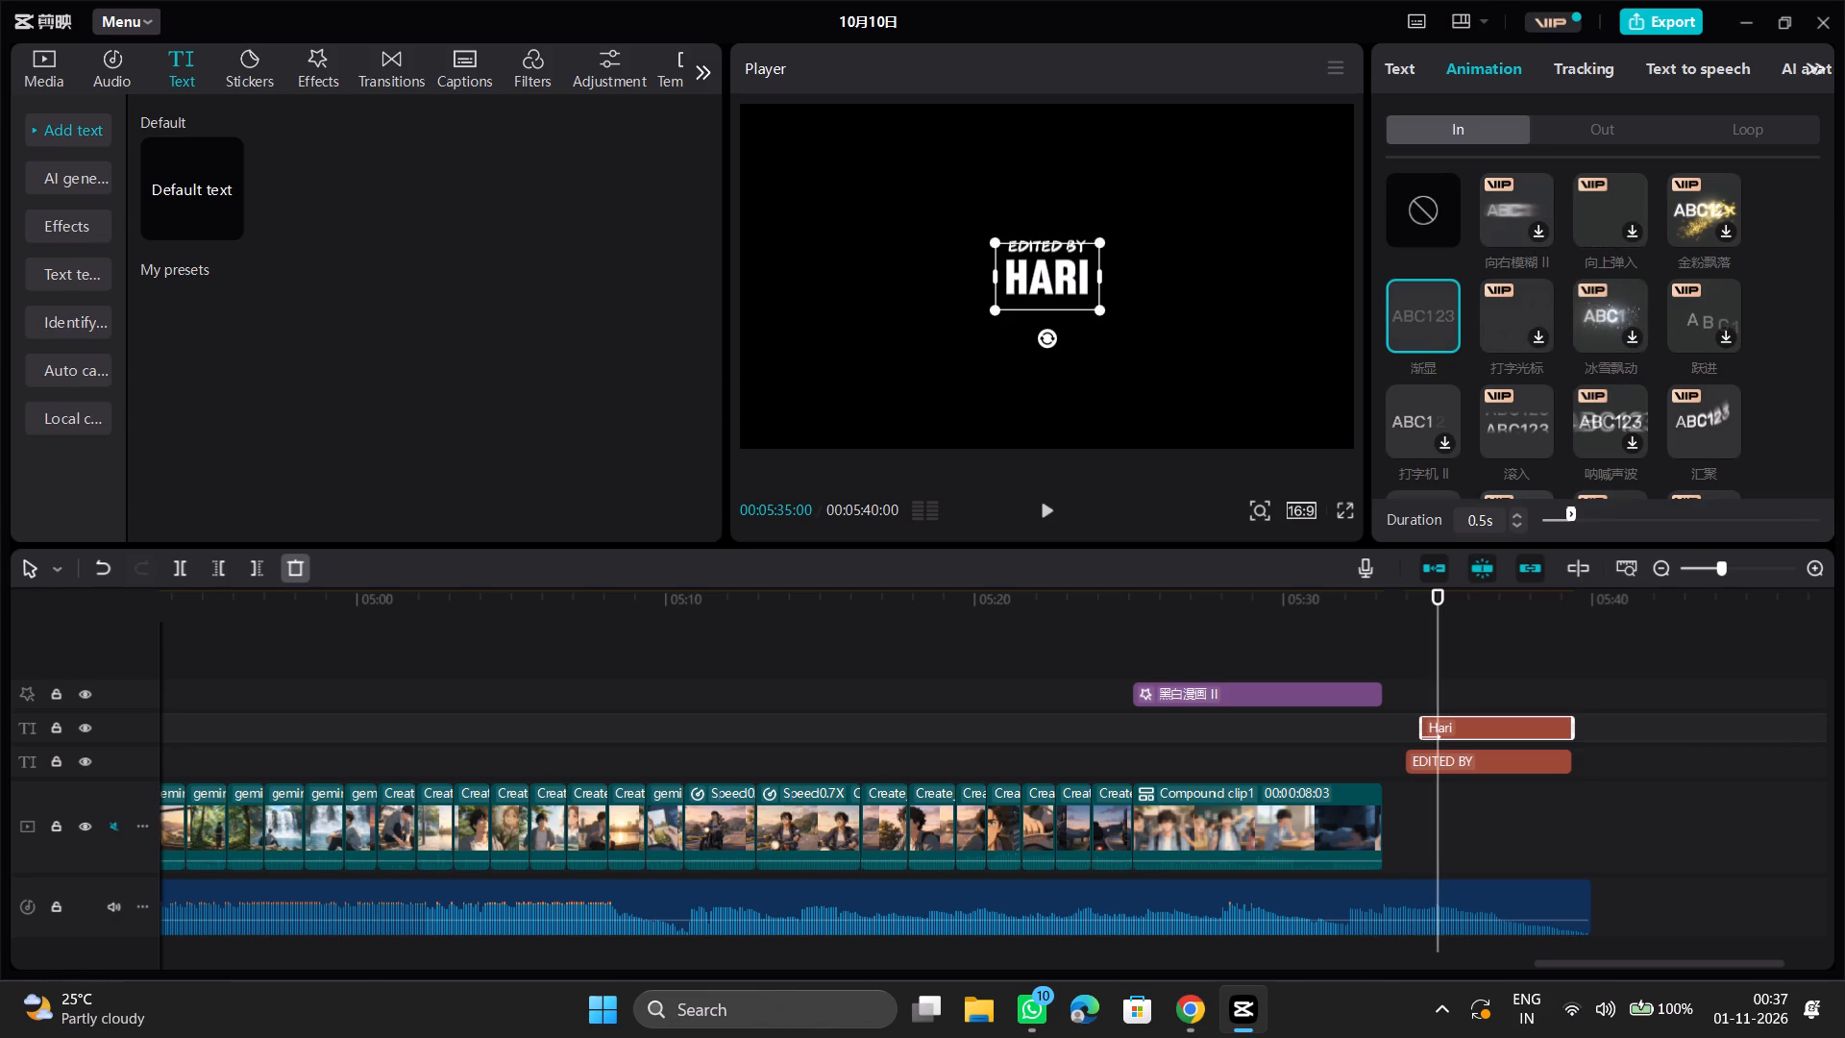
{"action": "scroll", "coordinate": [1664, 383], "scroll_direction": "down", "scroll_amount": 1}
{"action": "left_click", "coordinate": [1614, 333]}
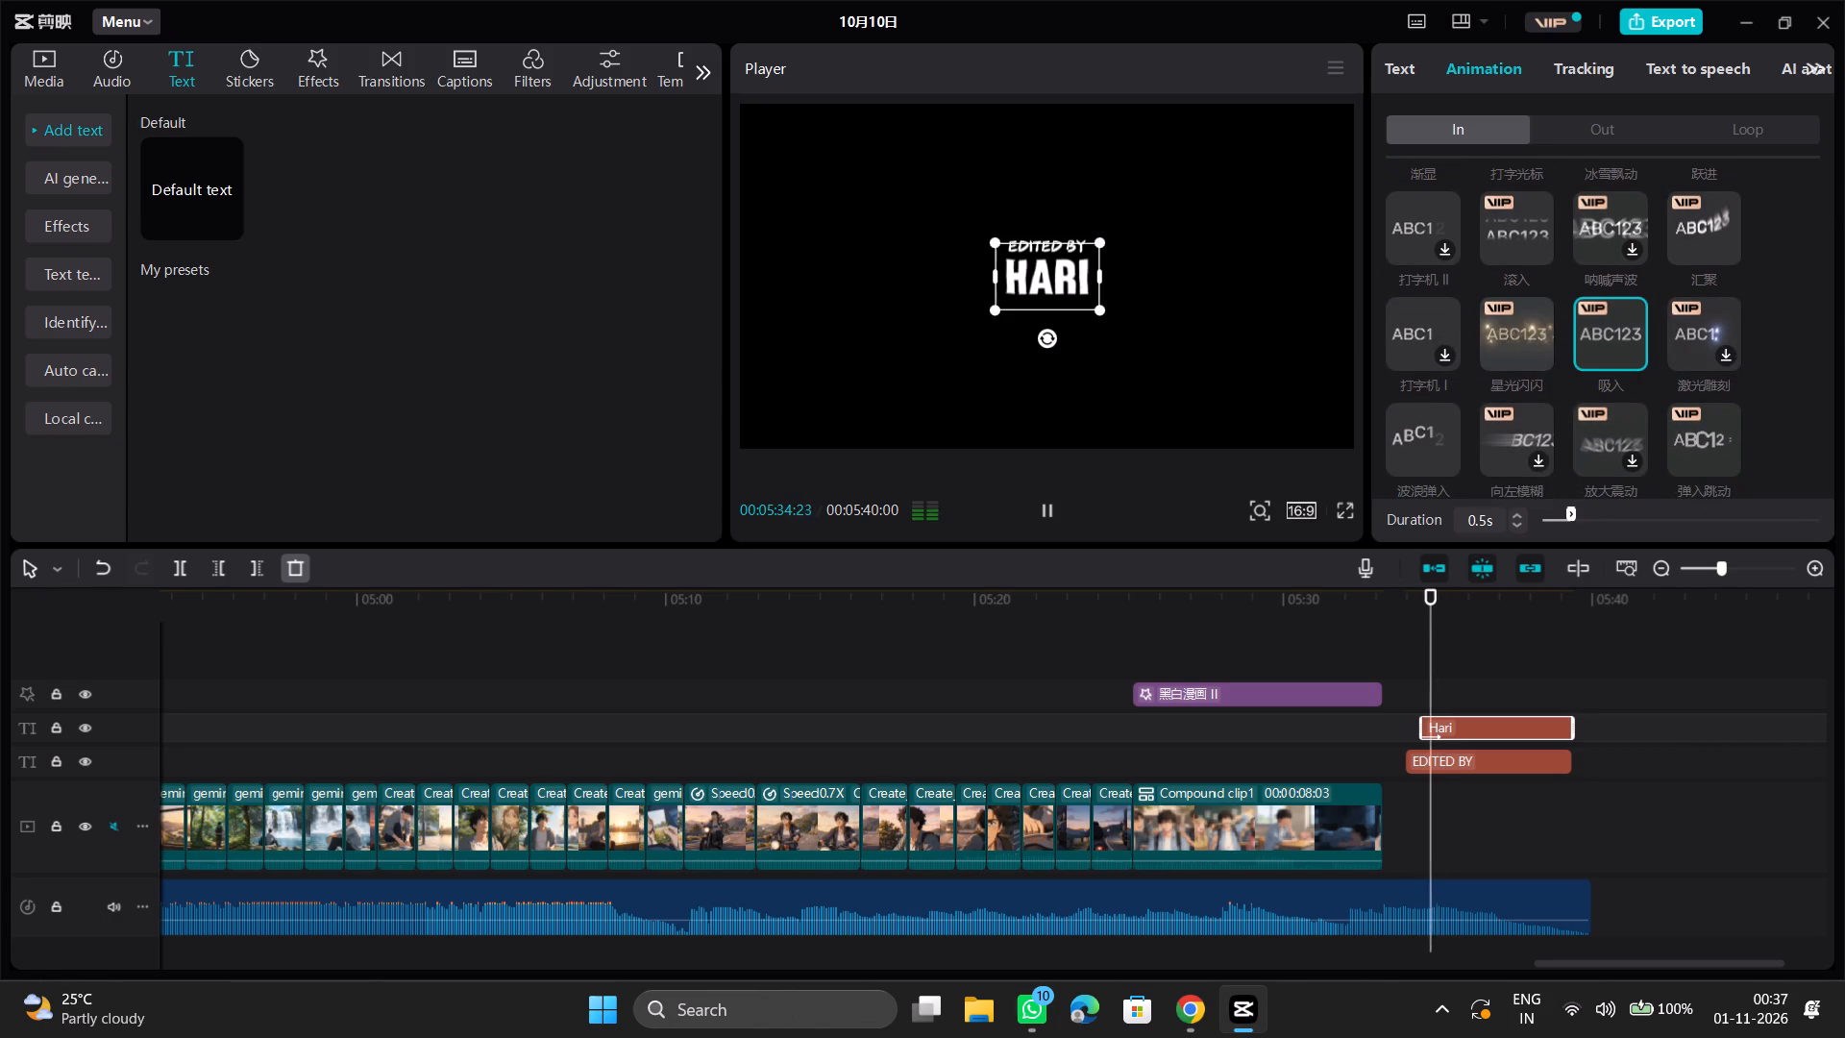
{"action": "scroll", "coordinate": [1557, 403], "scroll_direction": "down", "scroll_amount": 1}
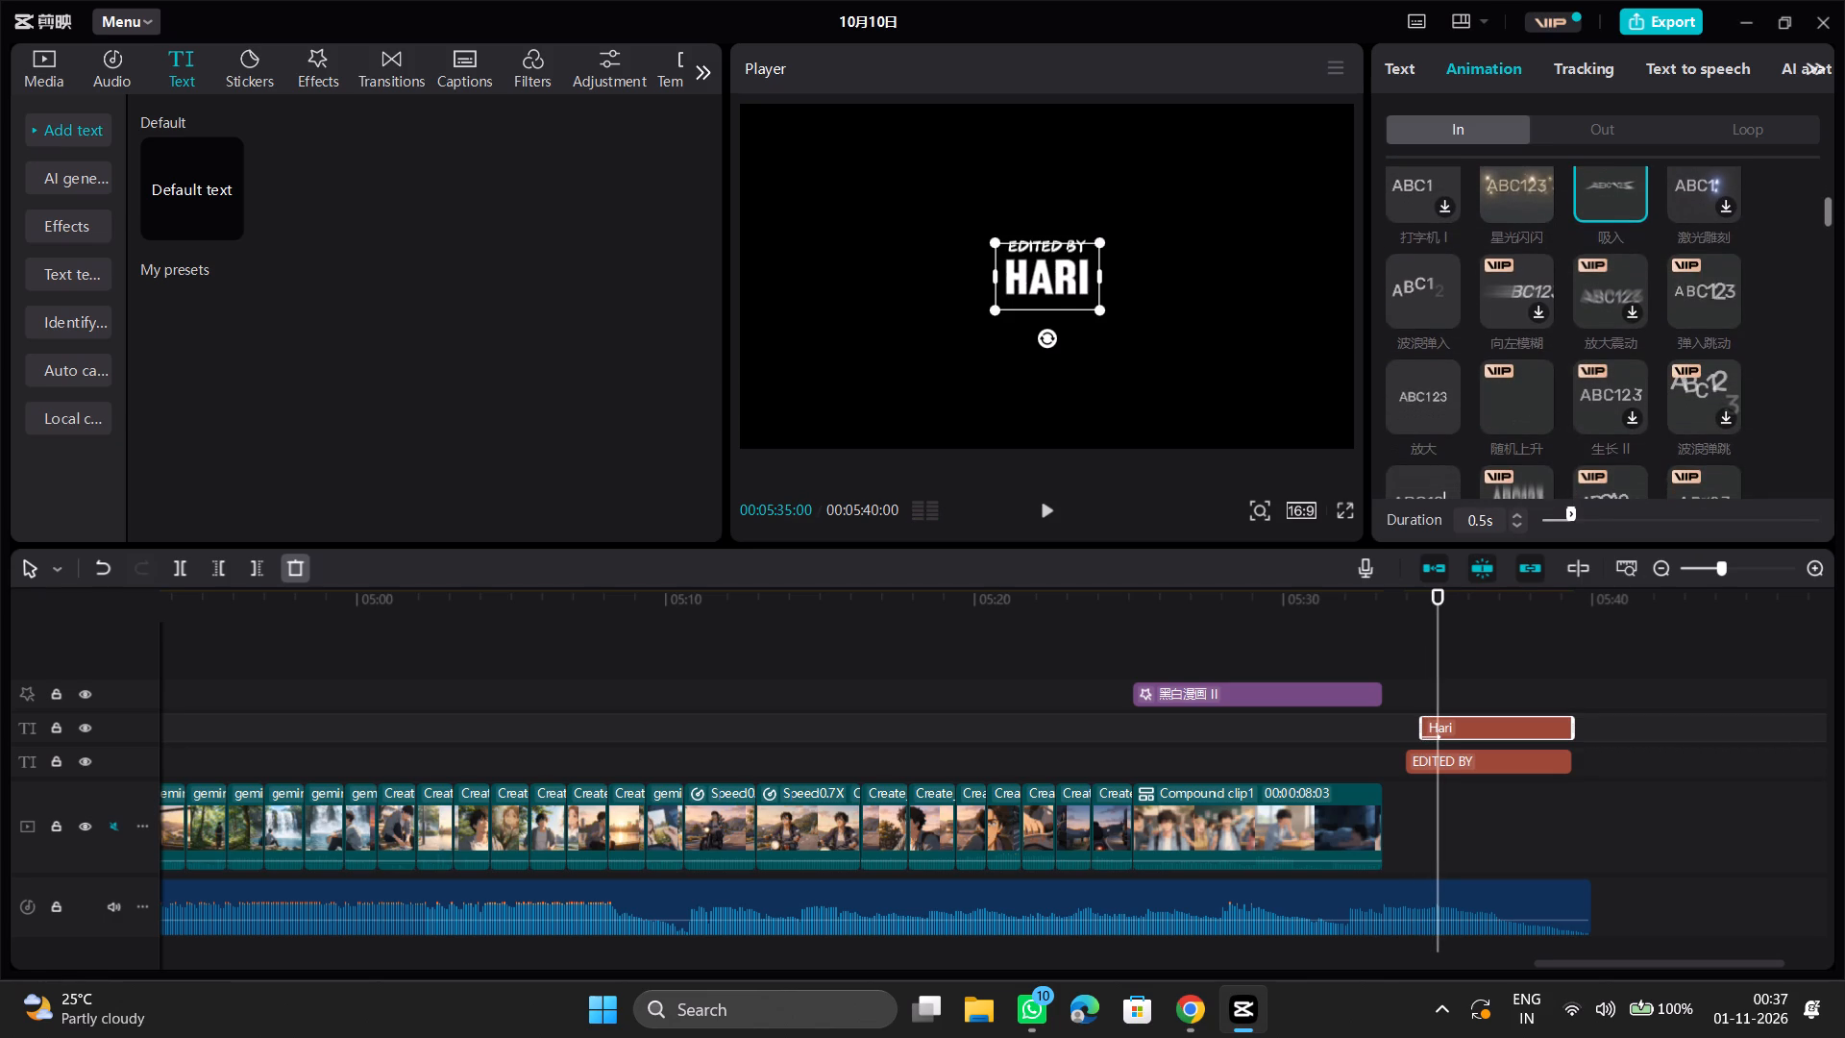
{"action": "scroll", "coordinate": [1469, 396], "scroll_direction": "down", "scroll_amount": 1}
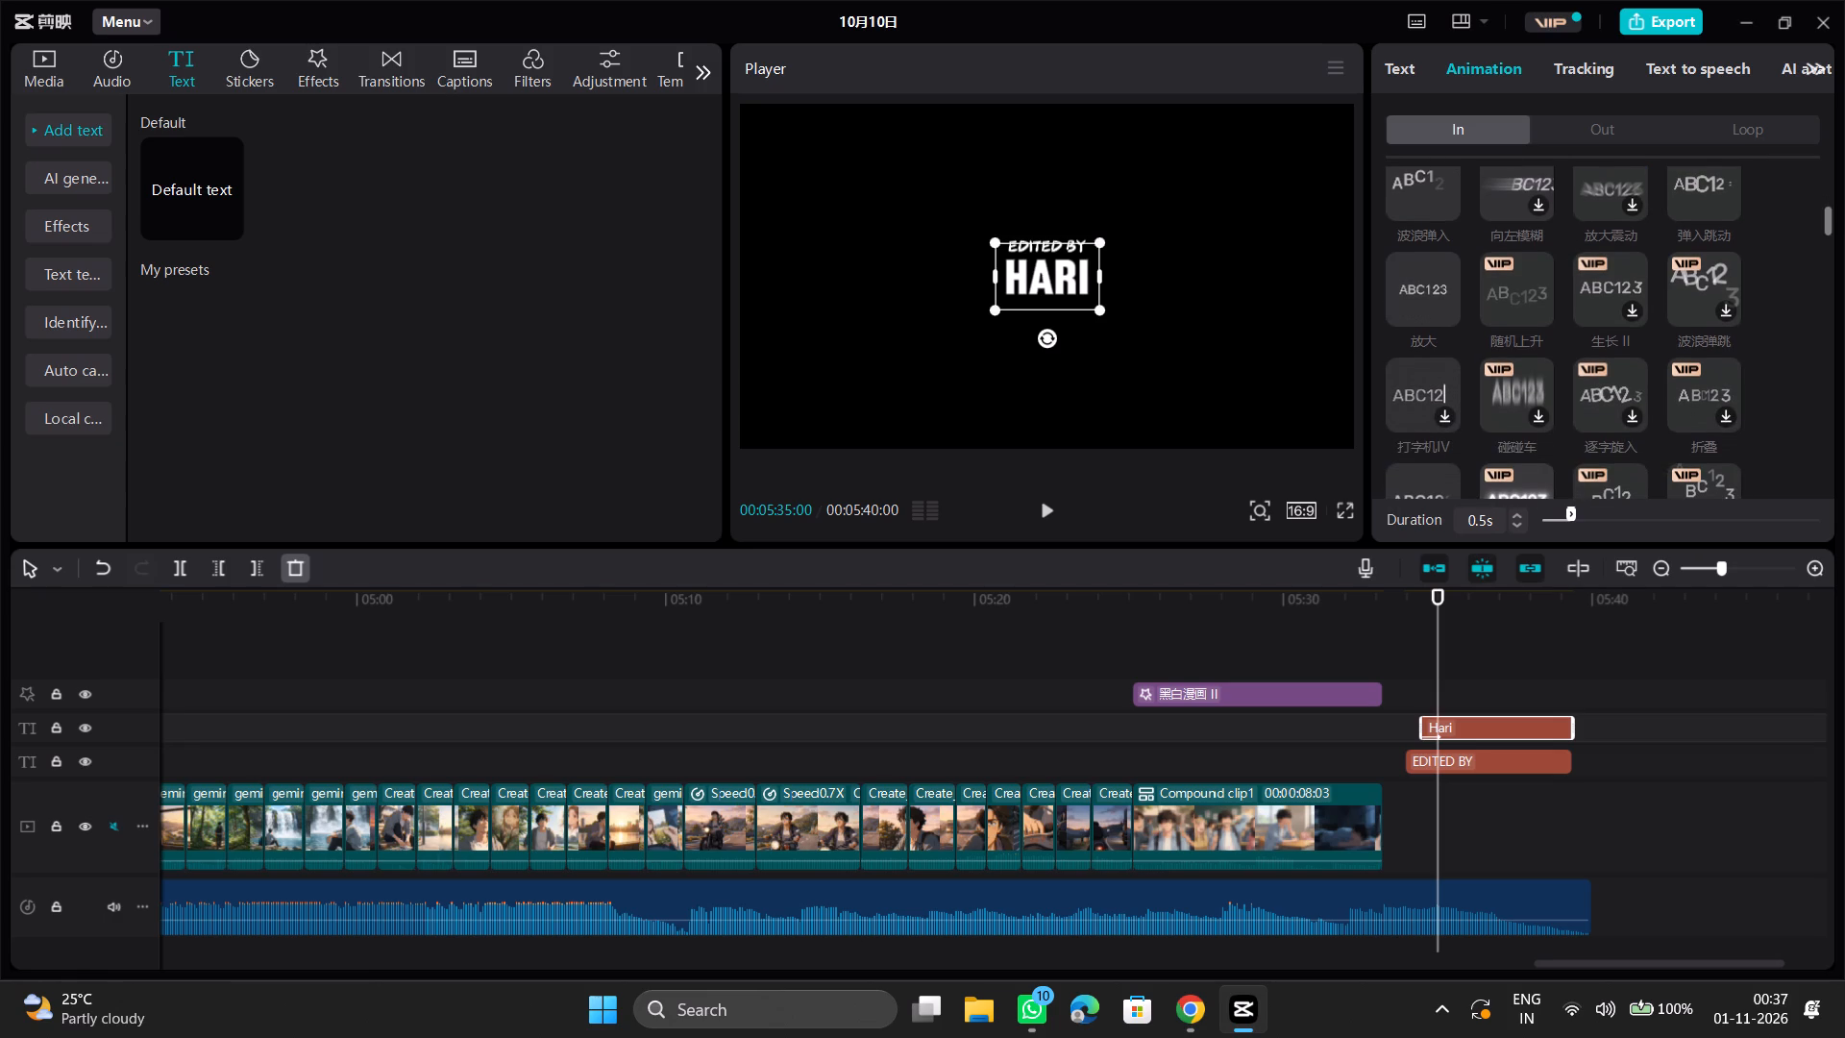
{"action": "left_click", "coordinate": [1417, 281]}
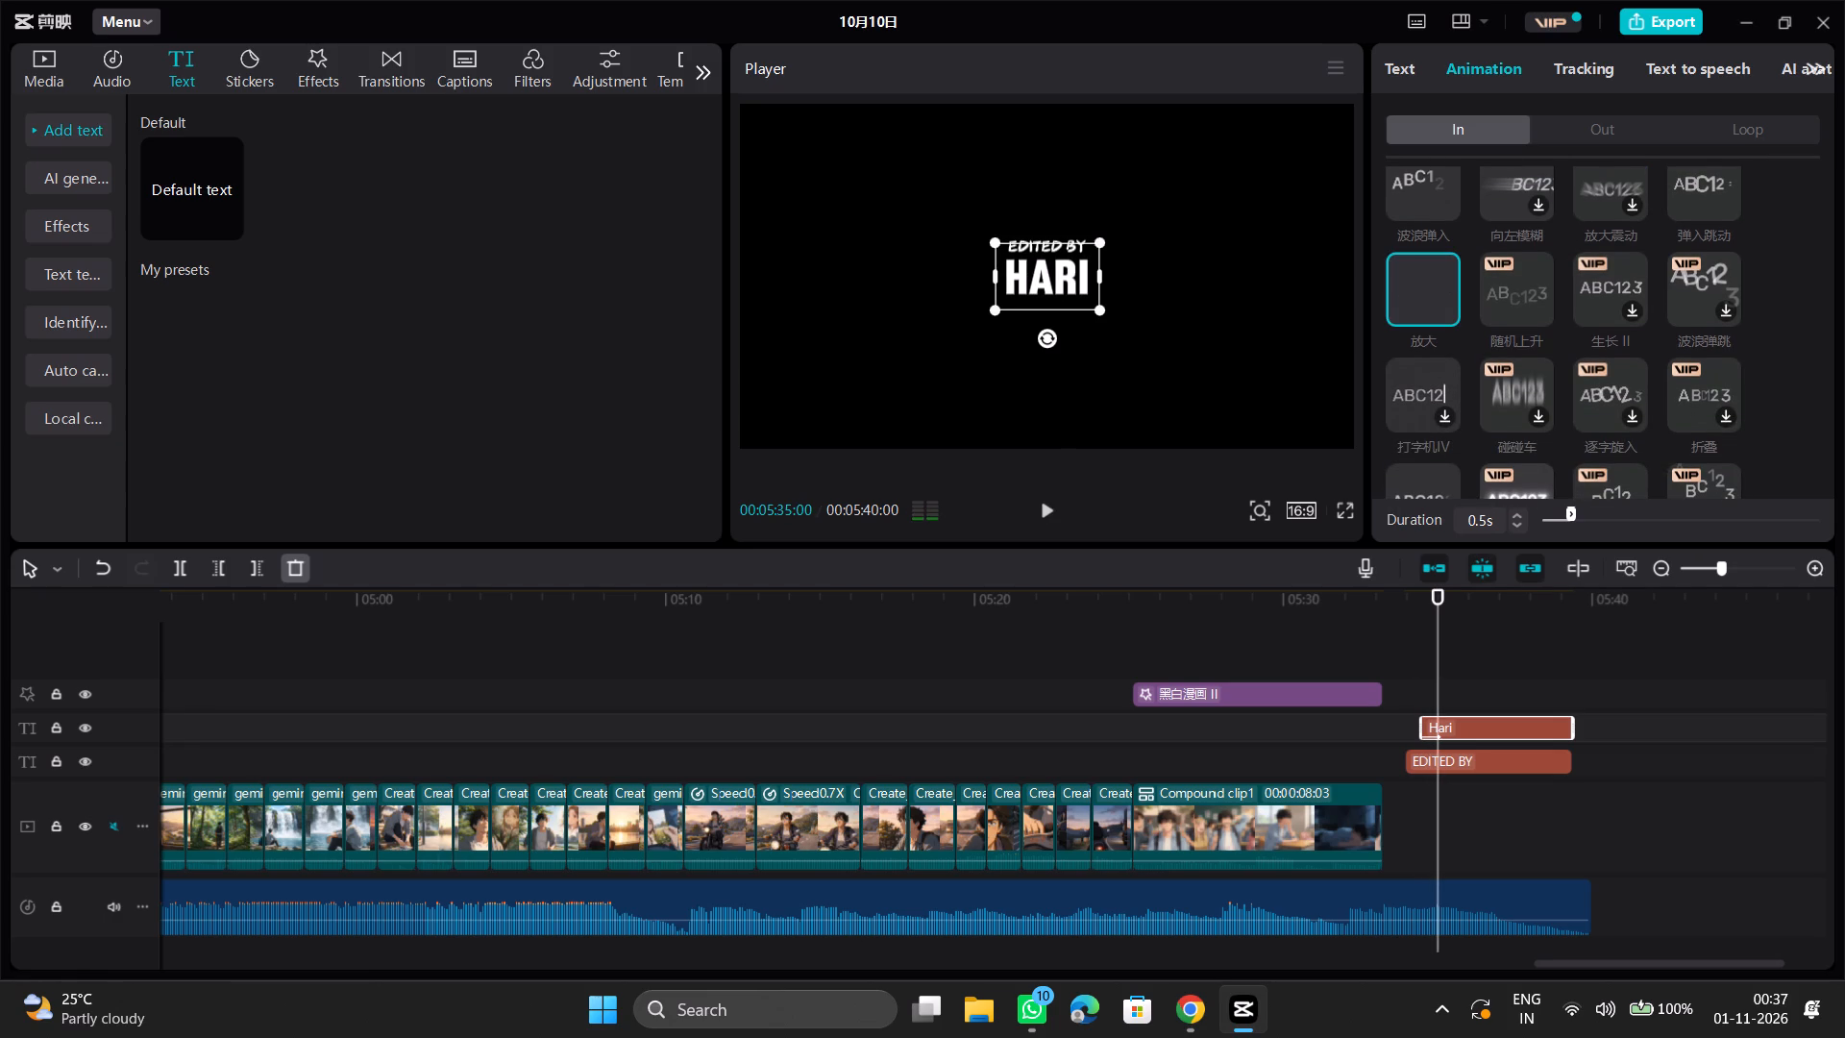
Give the "Hari" text the 收拢 entrance animation with a duration of 2.2 s.
{"action": "scroll", "coordinate": [1690, 399], "scroll_direction": "down", "scroll_amount": 1}
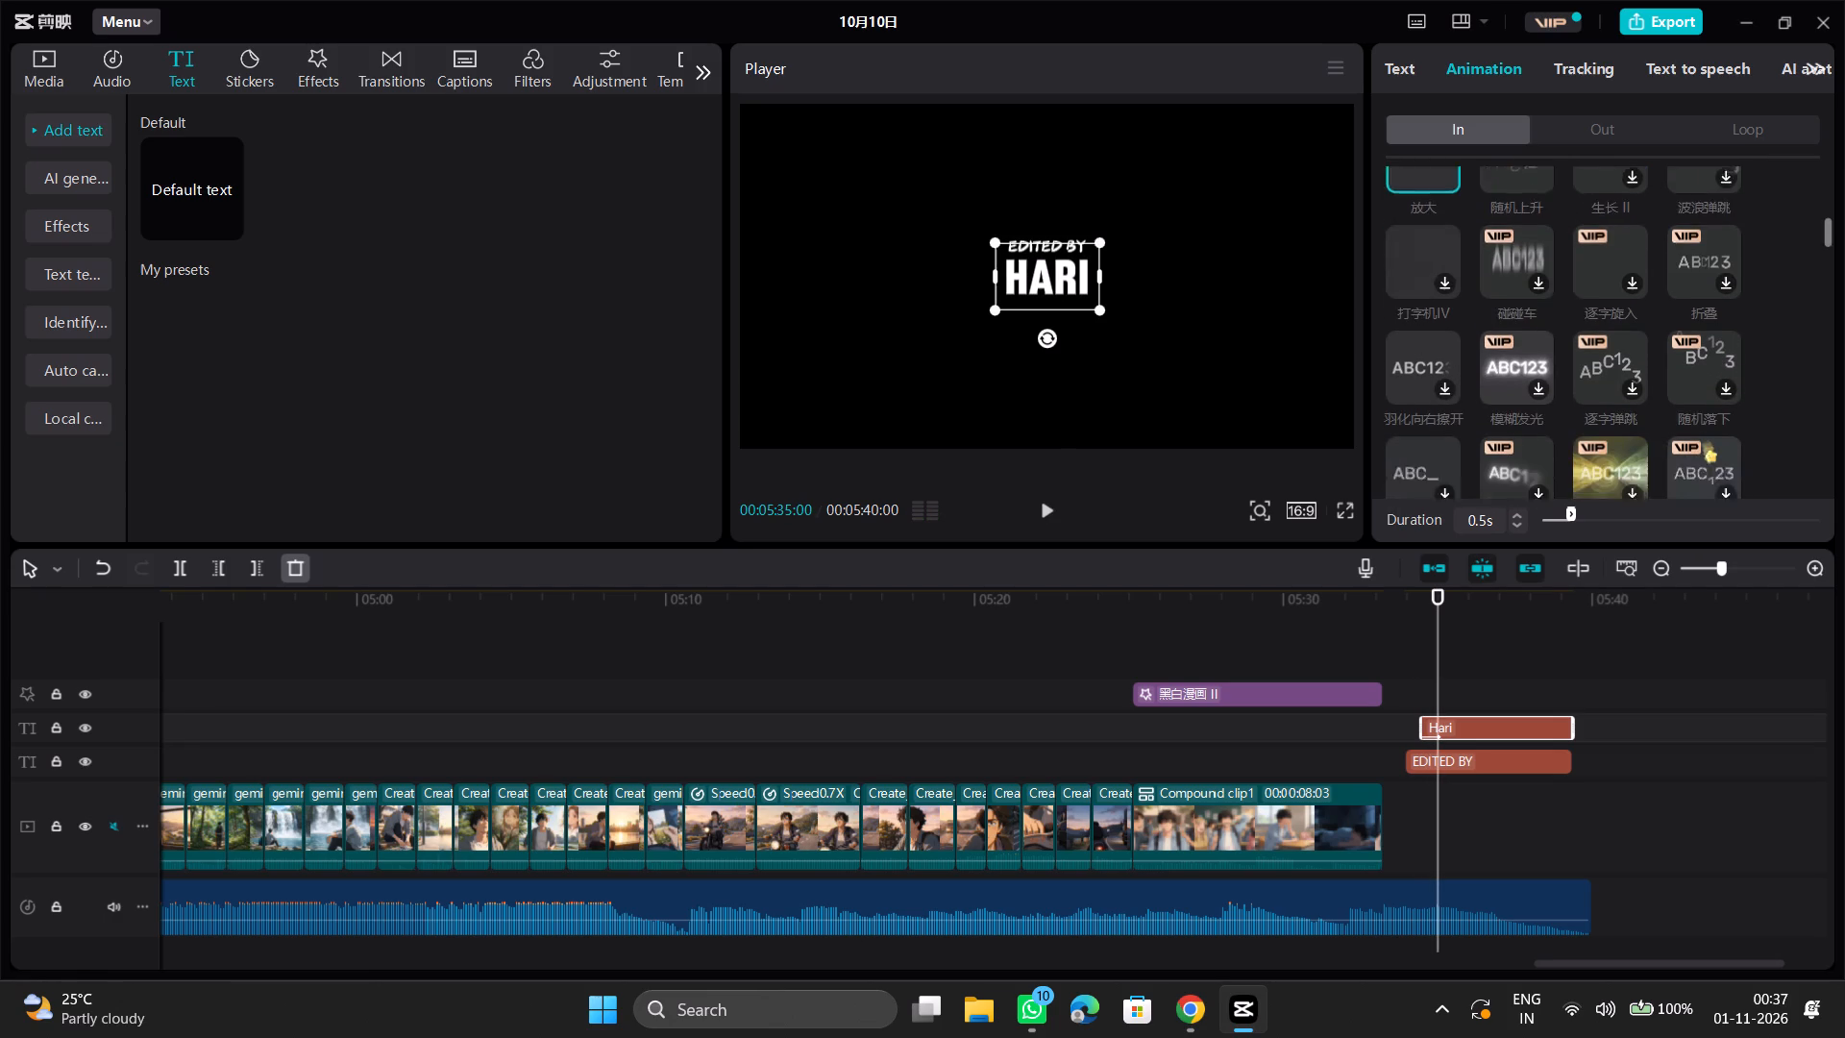
{"action": "scroll", "coordinate": [1684, 383], "scroll_direction": "down", "scroll_amount": 2}
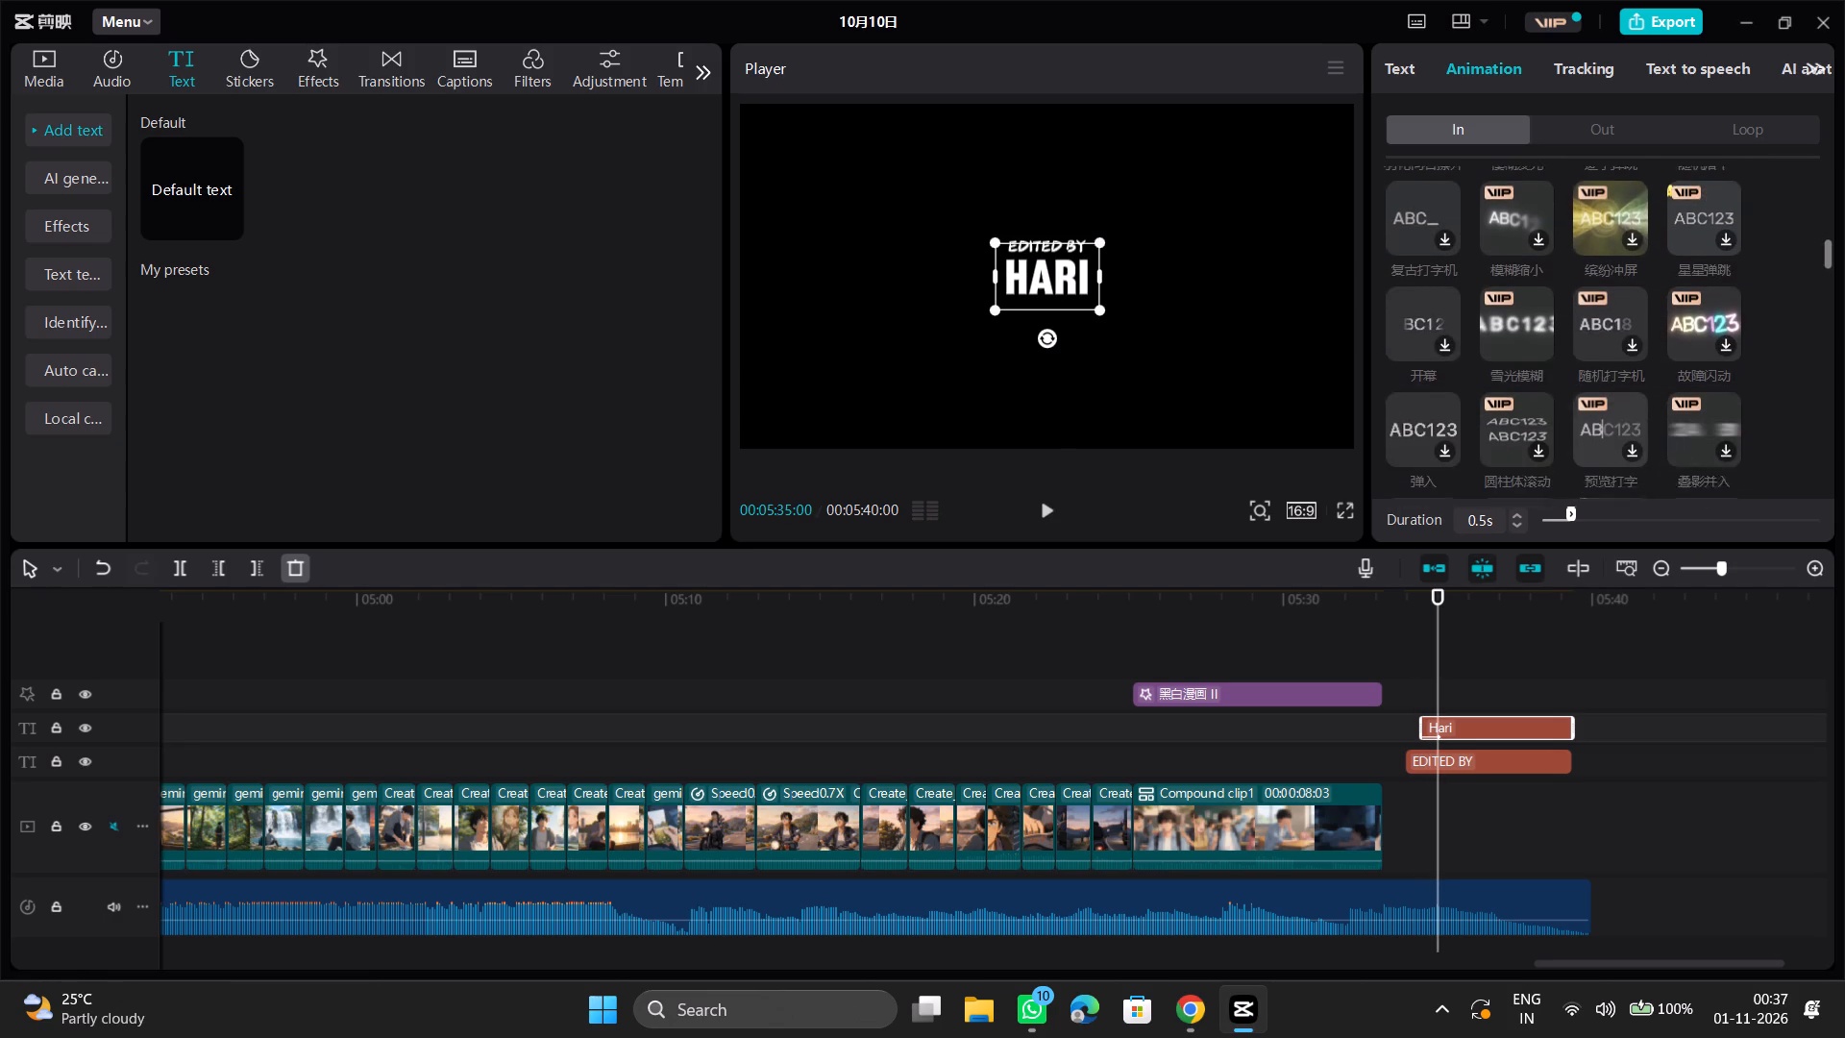
{"action": "scroll", "coordinate": [1625, 382], "scroll_direction": "down", "scroll_amount": 2}
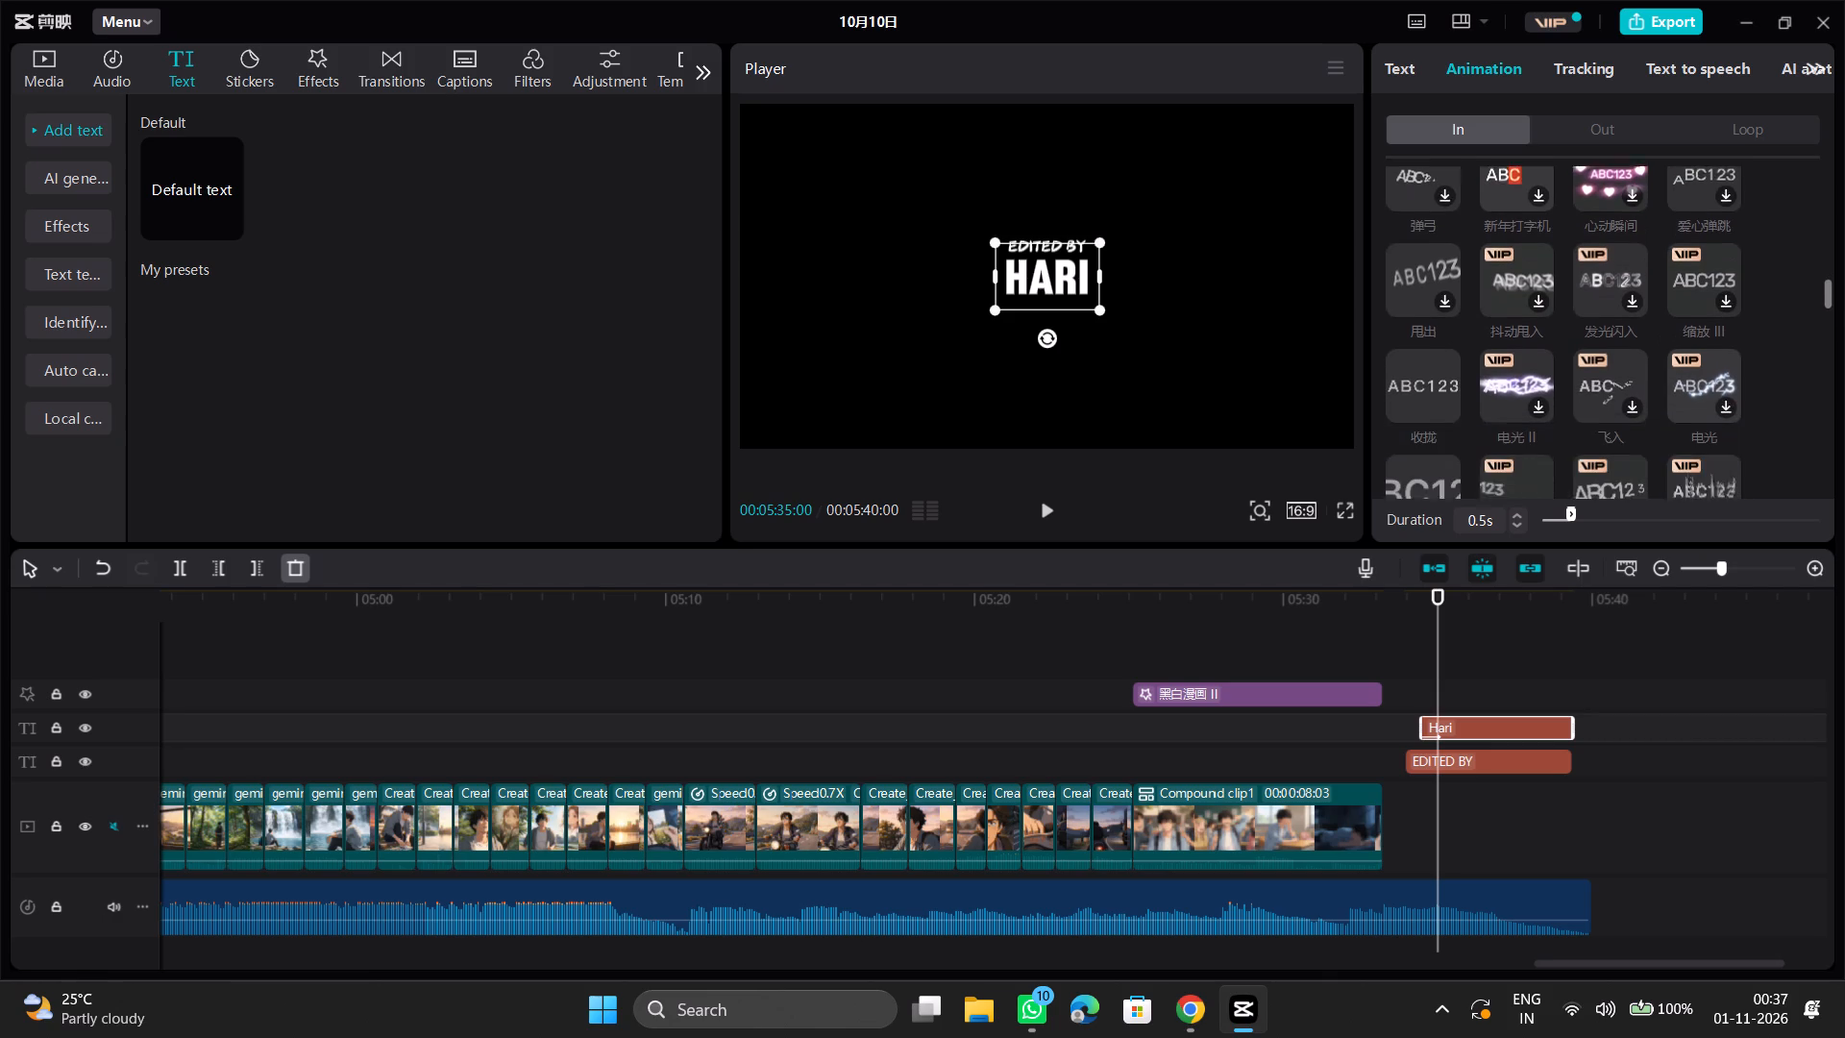
{"action": "scroll", "coordinate": [1636, 340], "scroll_direction": "down", "scroll_amount": 1}
{"action": "left_click", "coordinate": [1432, 242]}
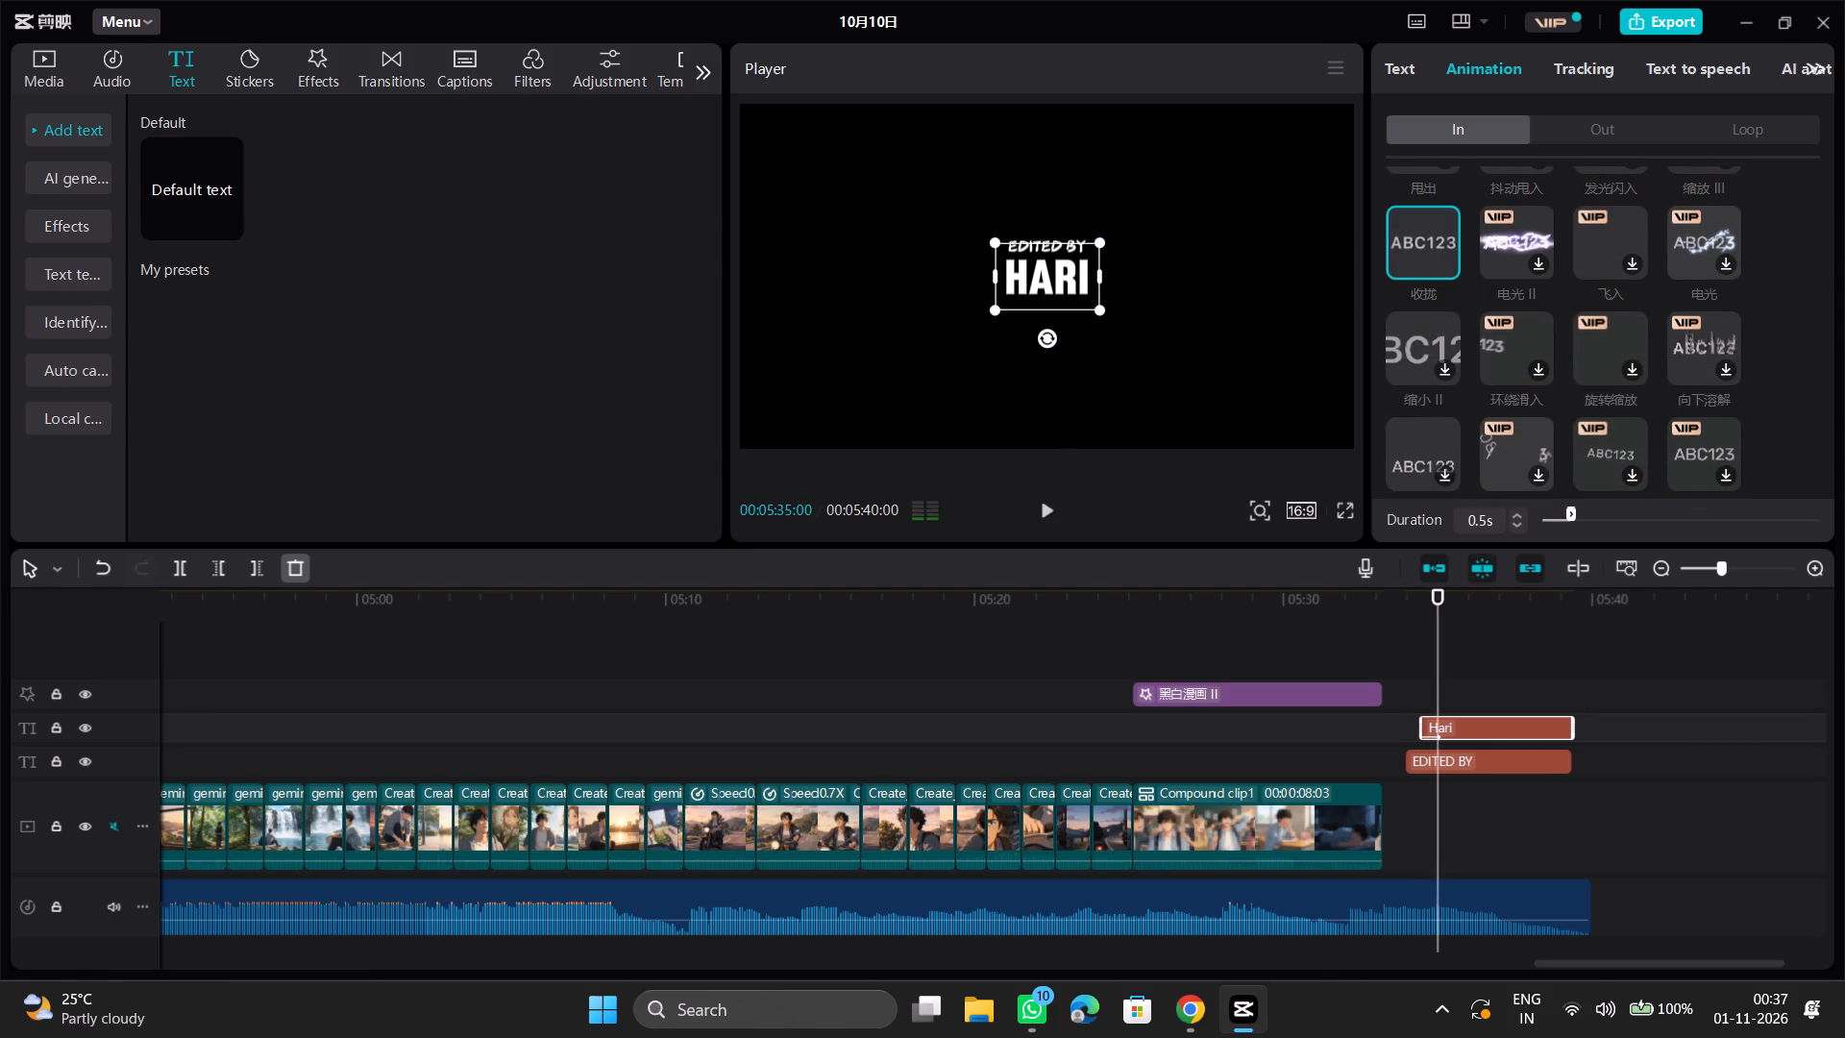
{"action": "left_click_drag", "start_coordinate": [1574, 509], "coordinate": [1676, 535]}
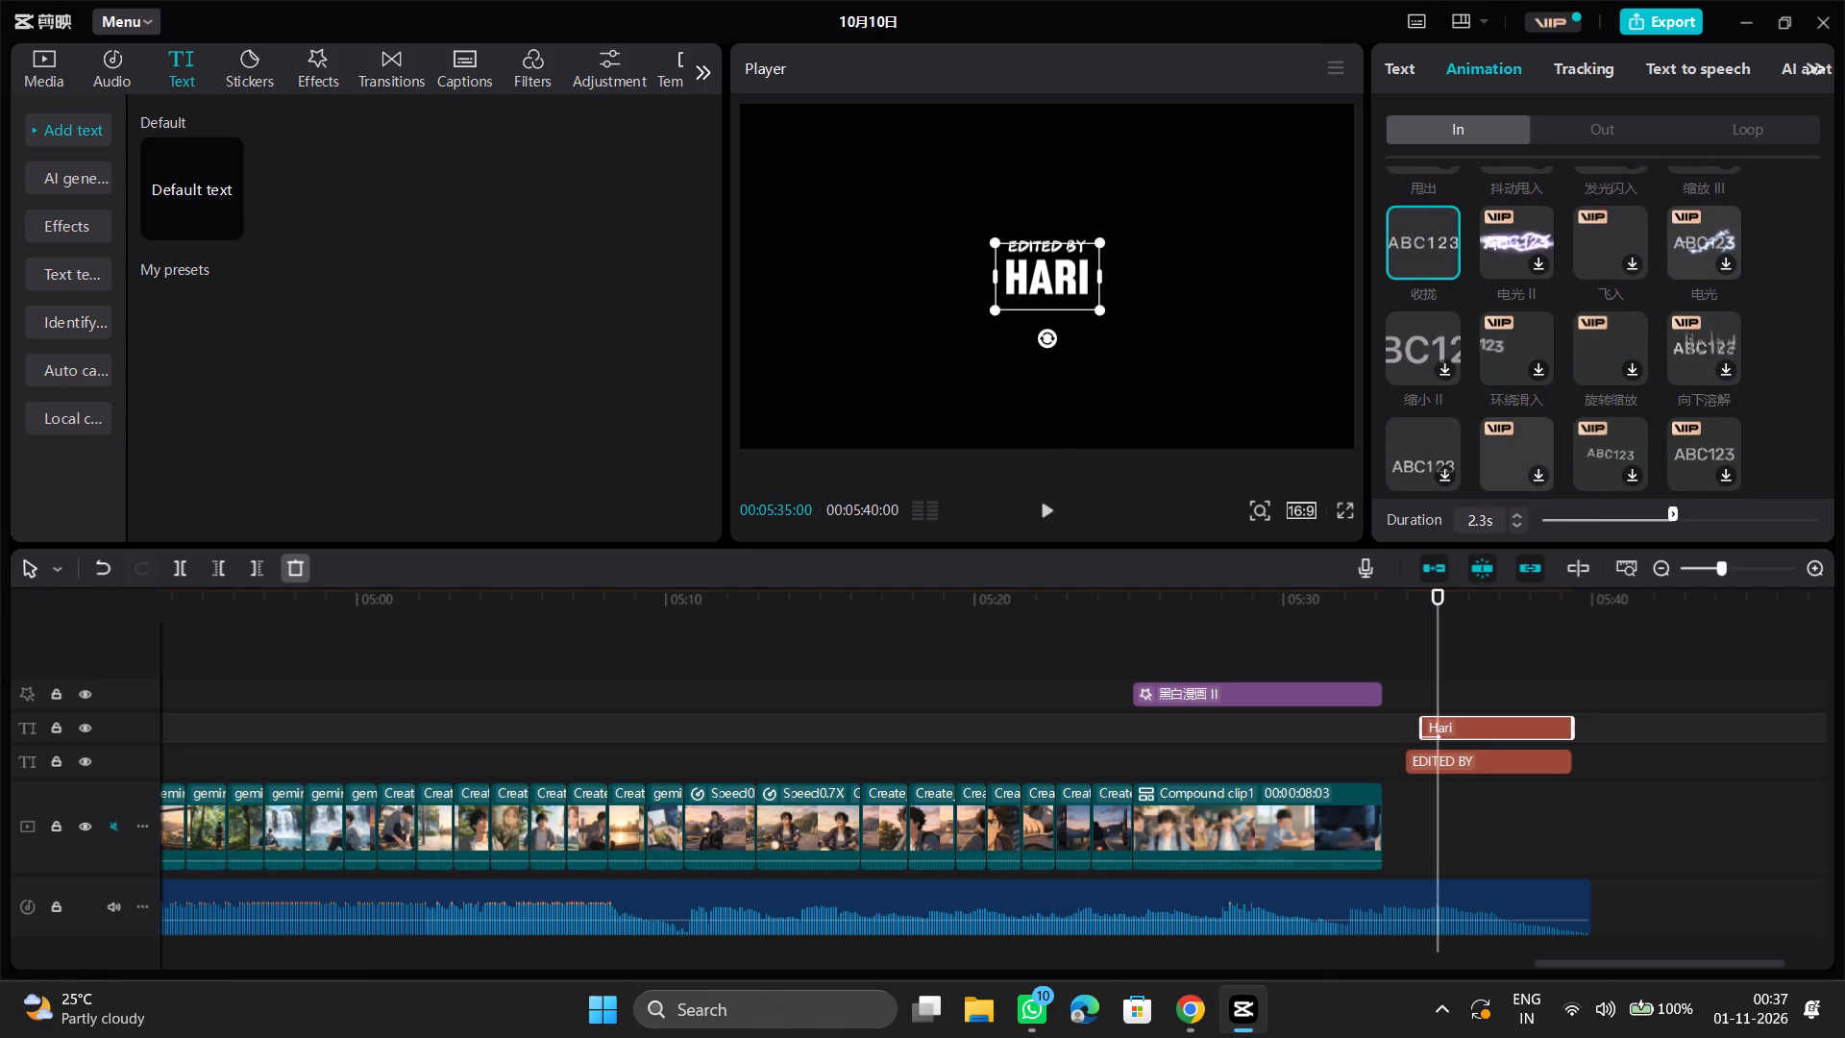
{"action": "left_click_drag", "start_coordinate": [1676, 535], "coordinate": [1669, 533]}
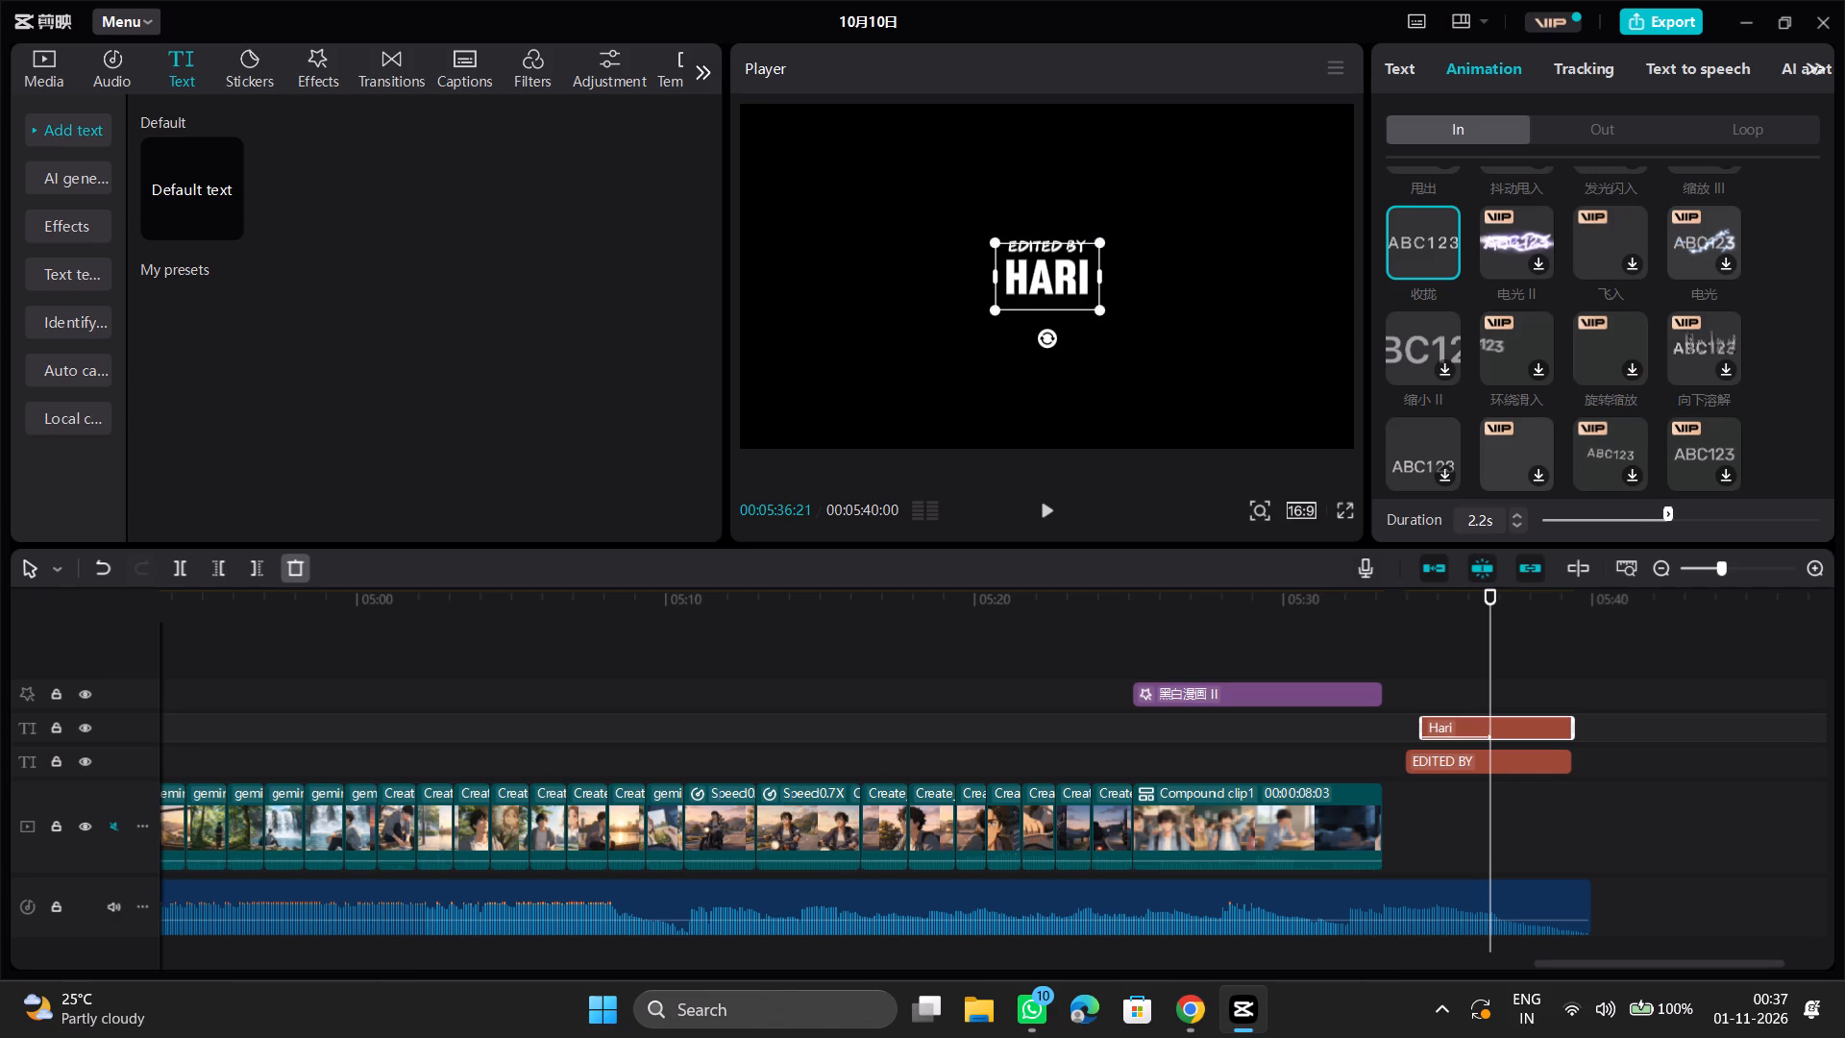
Apply the 收拢 entrance animation to the "EDITED BY" text with a 3.5 s duration and play back the credit.
{"action": "left_click", "coordinate": [1504, 761]}
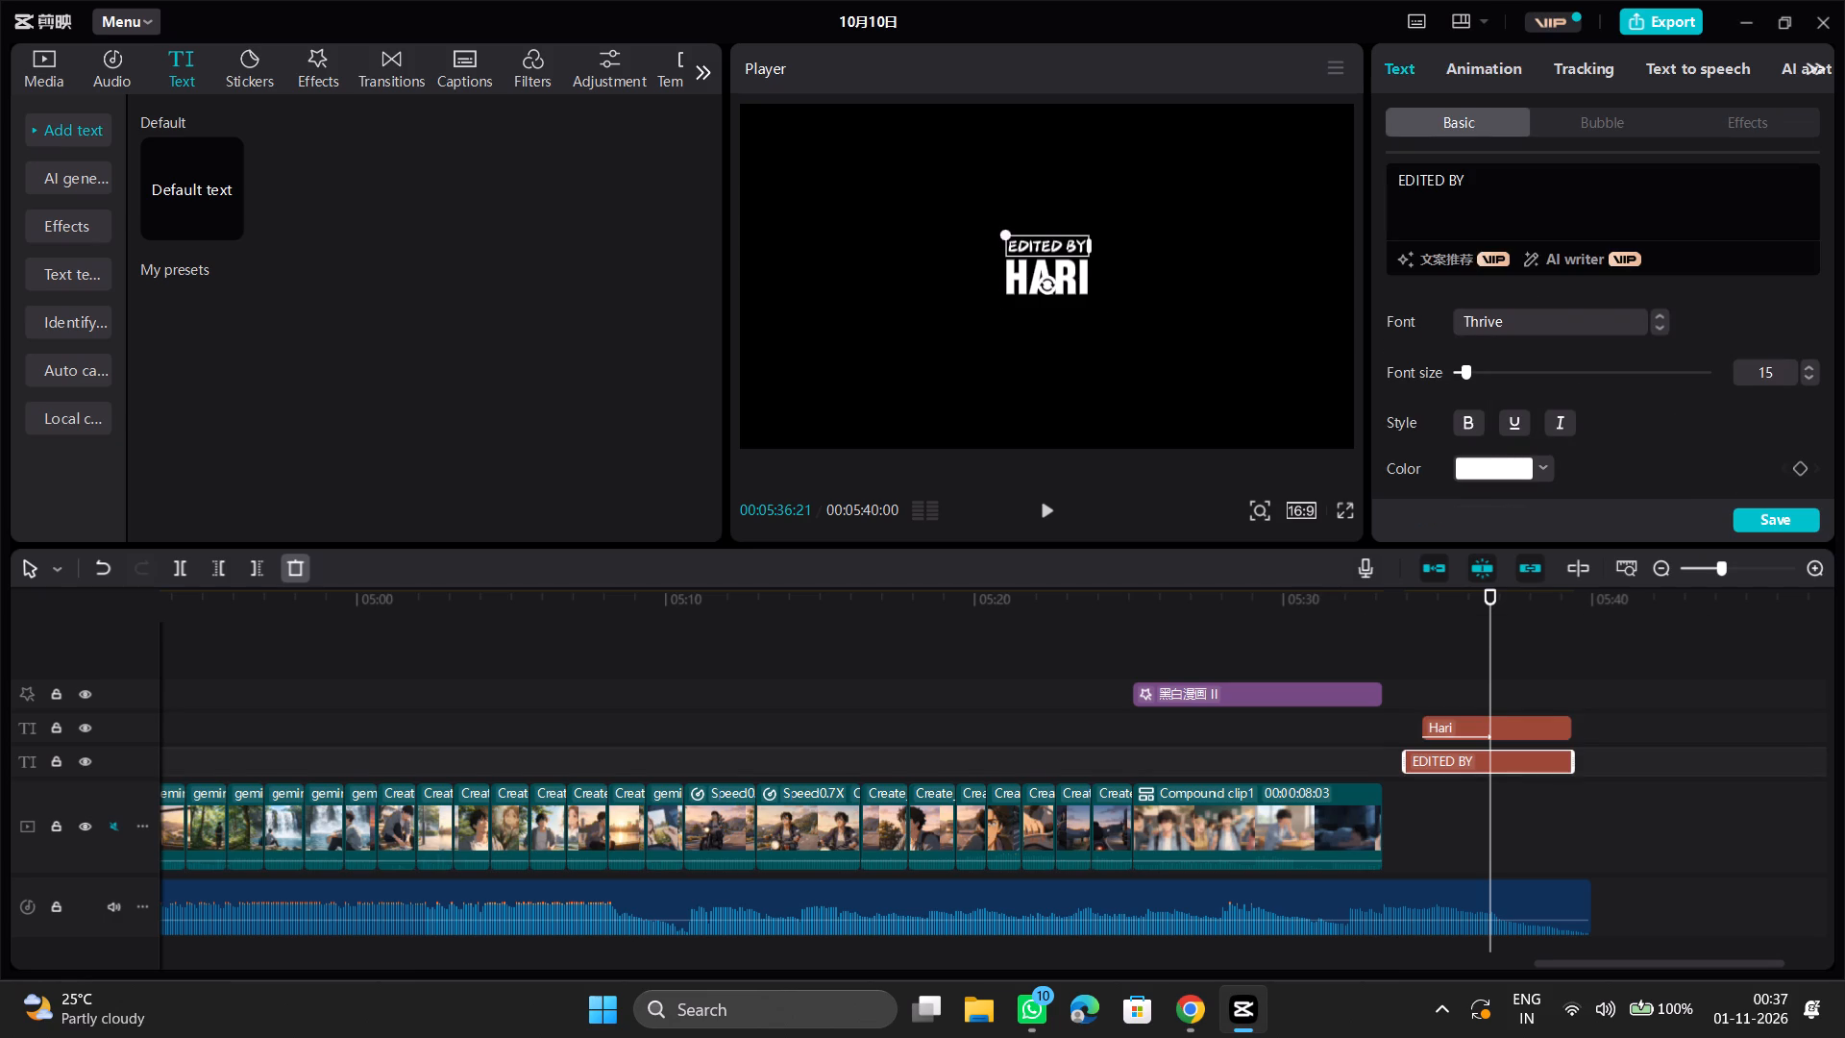
{"action": "left_click", "coordinate": [1488, 72]}
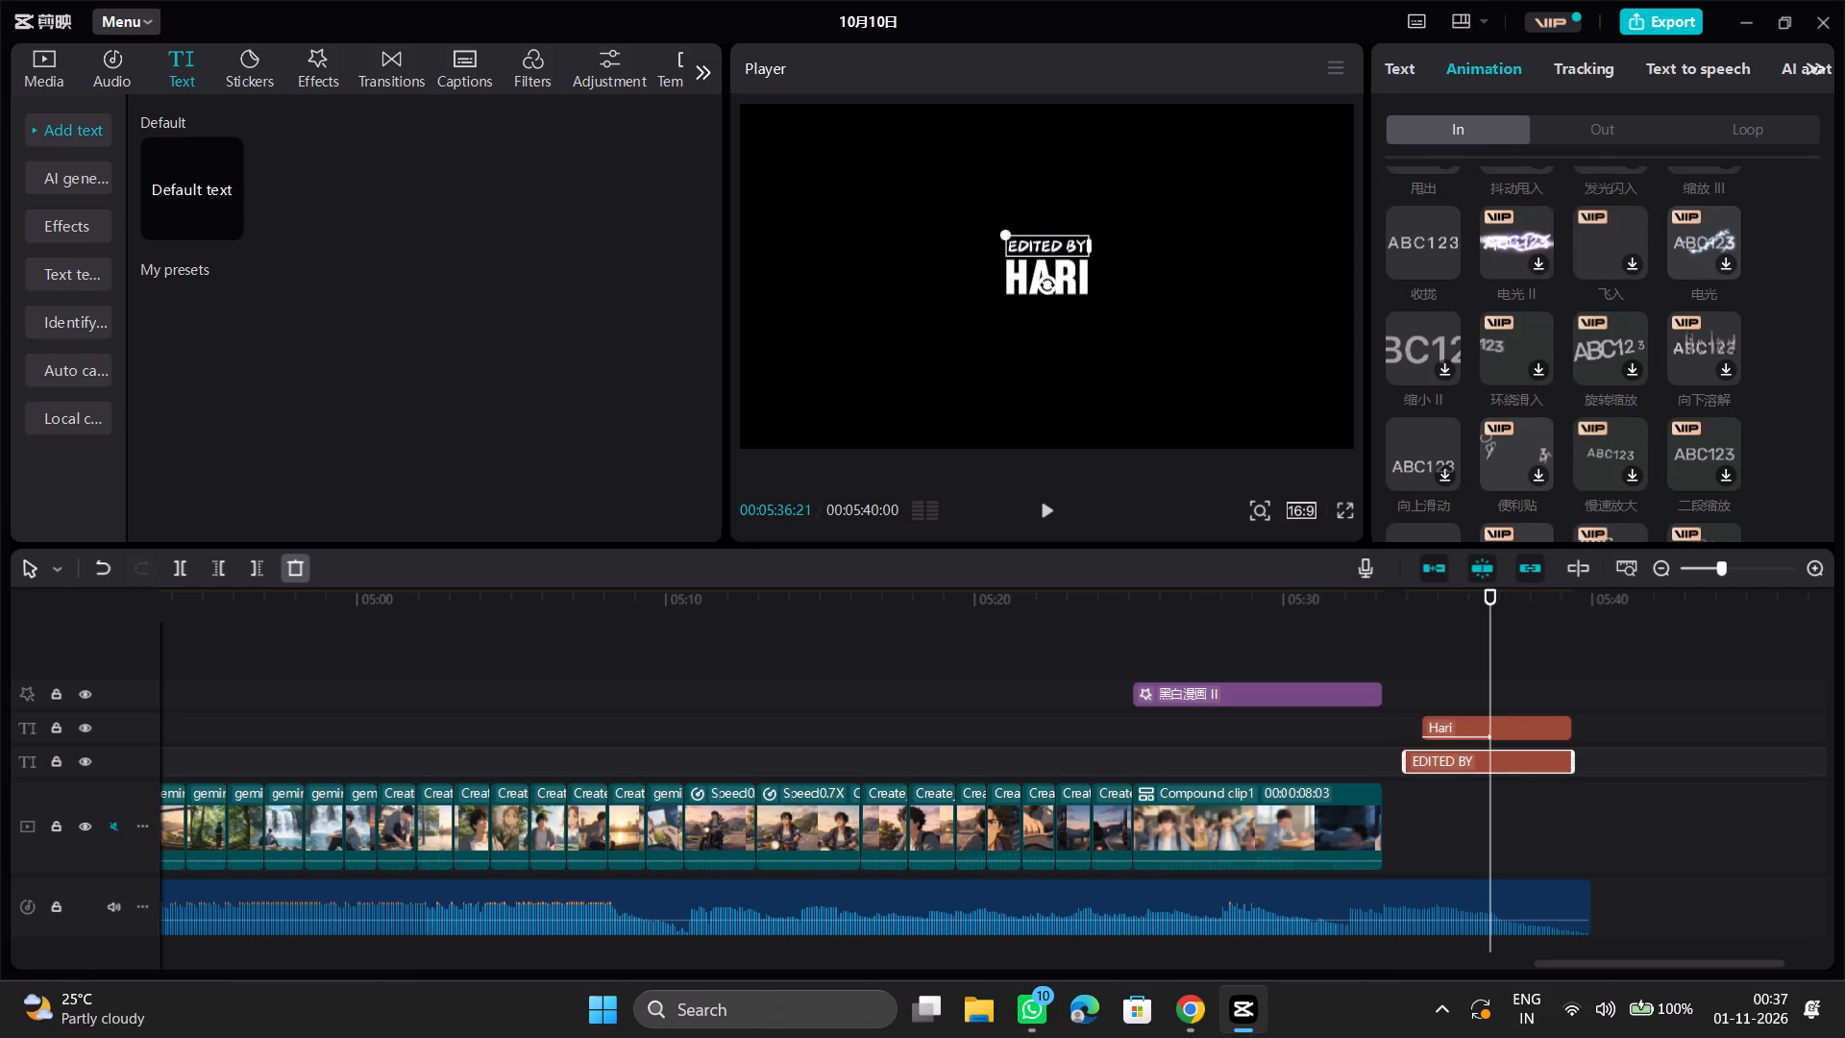
{"action": "left_click", "coordinate": [1427, 250]}
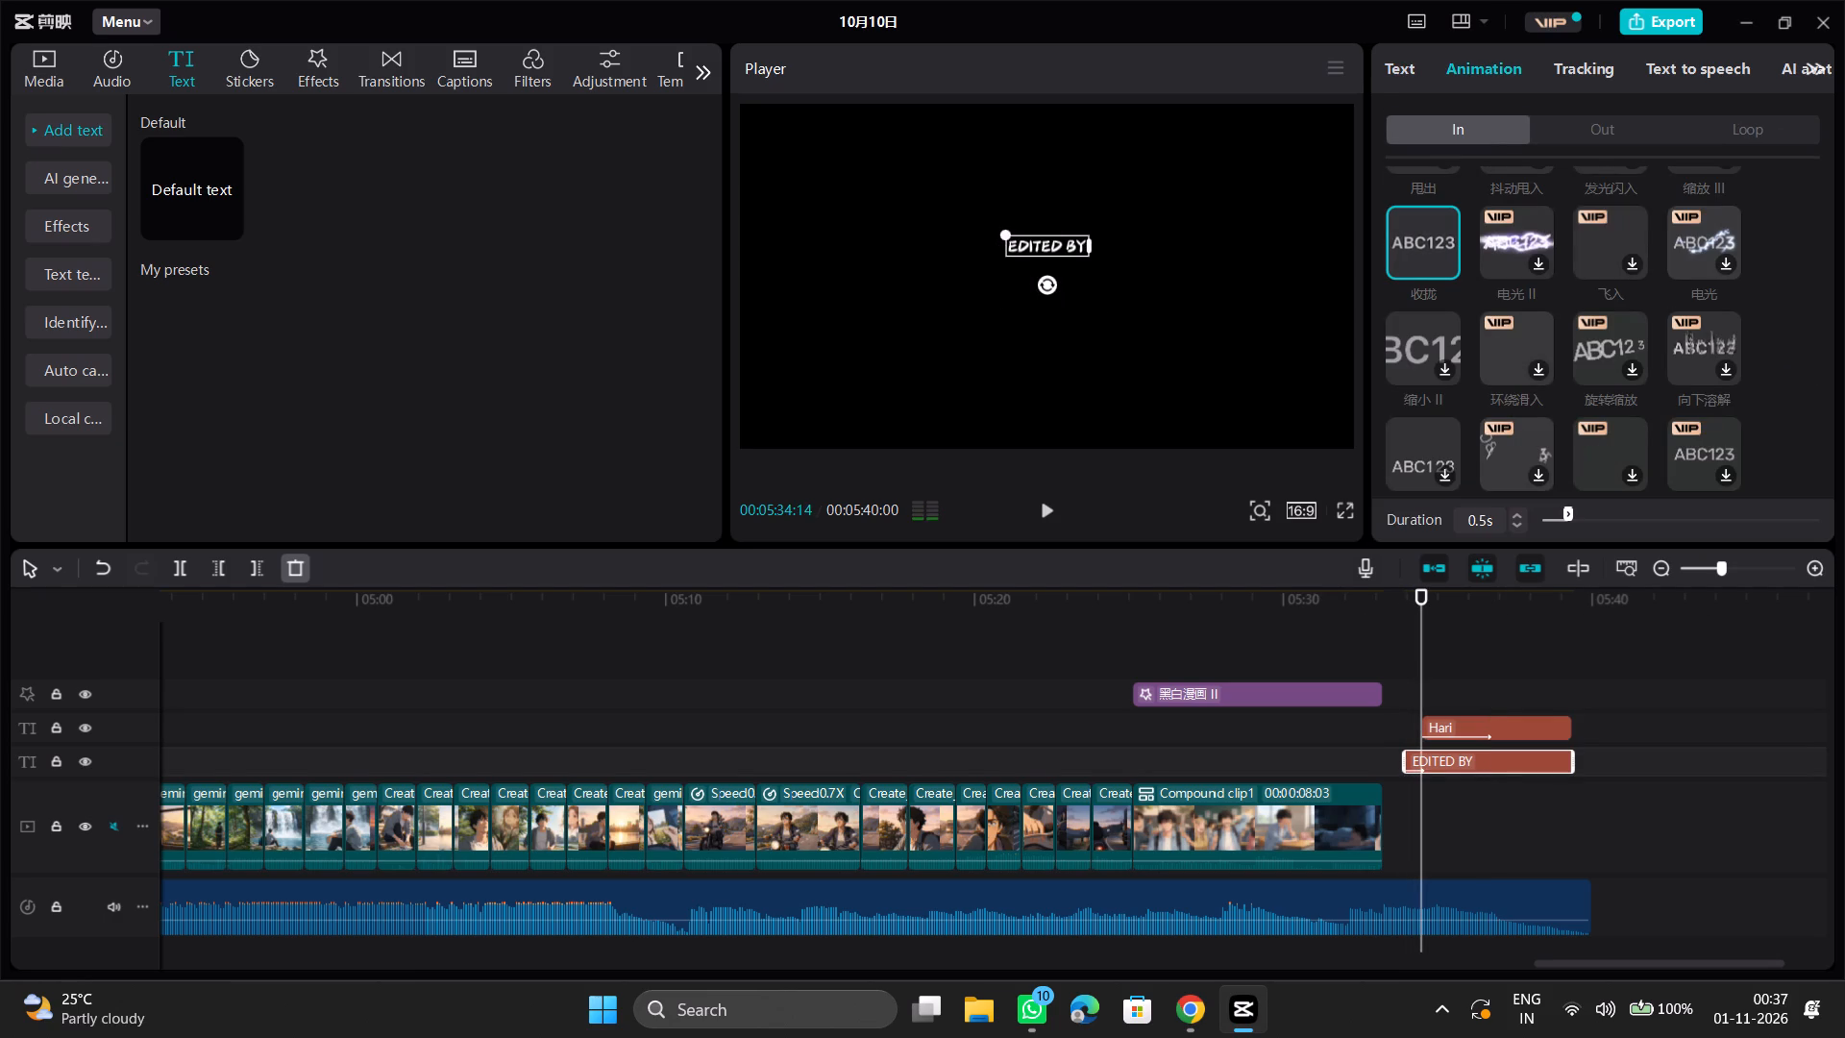
{"action": "left_click_drag", "start_coordinate": [1567, 521], "coordinate": [1723, 520]}
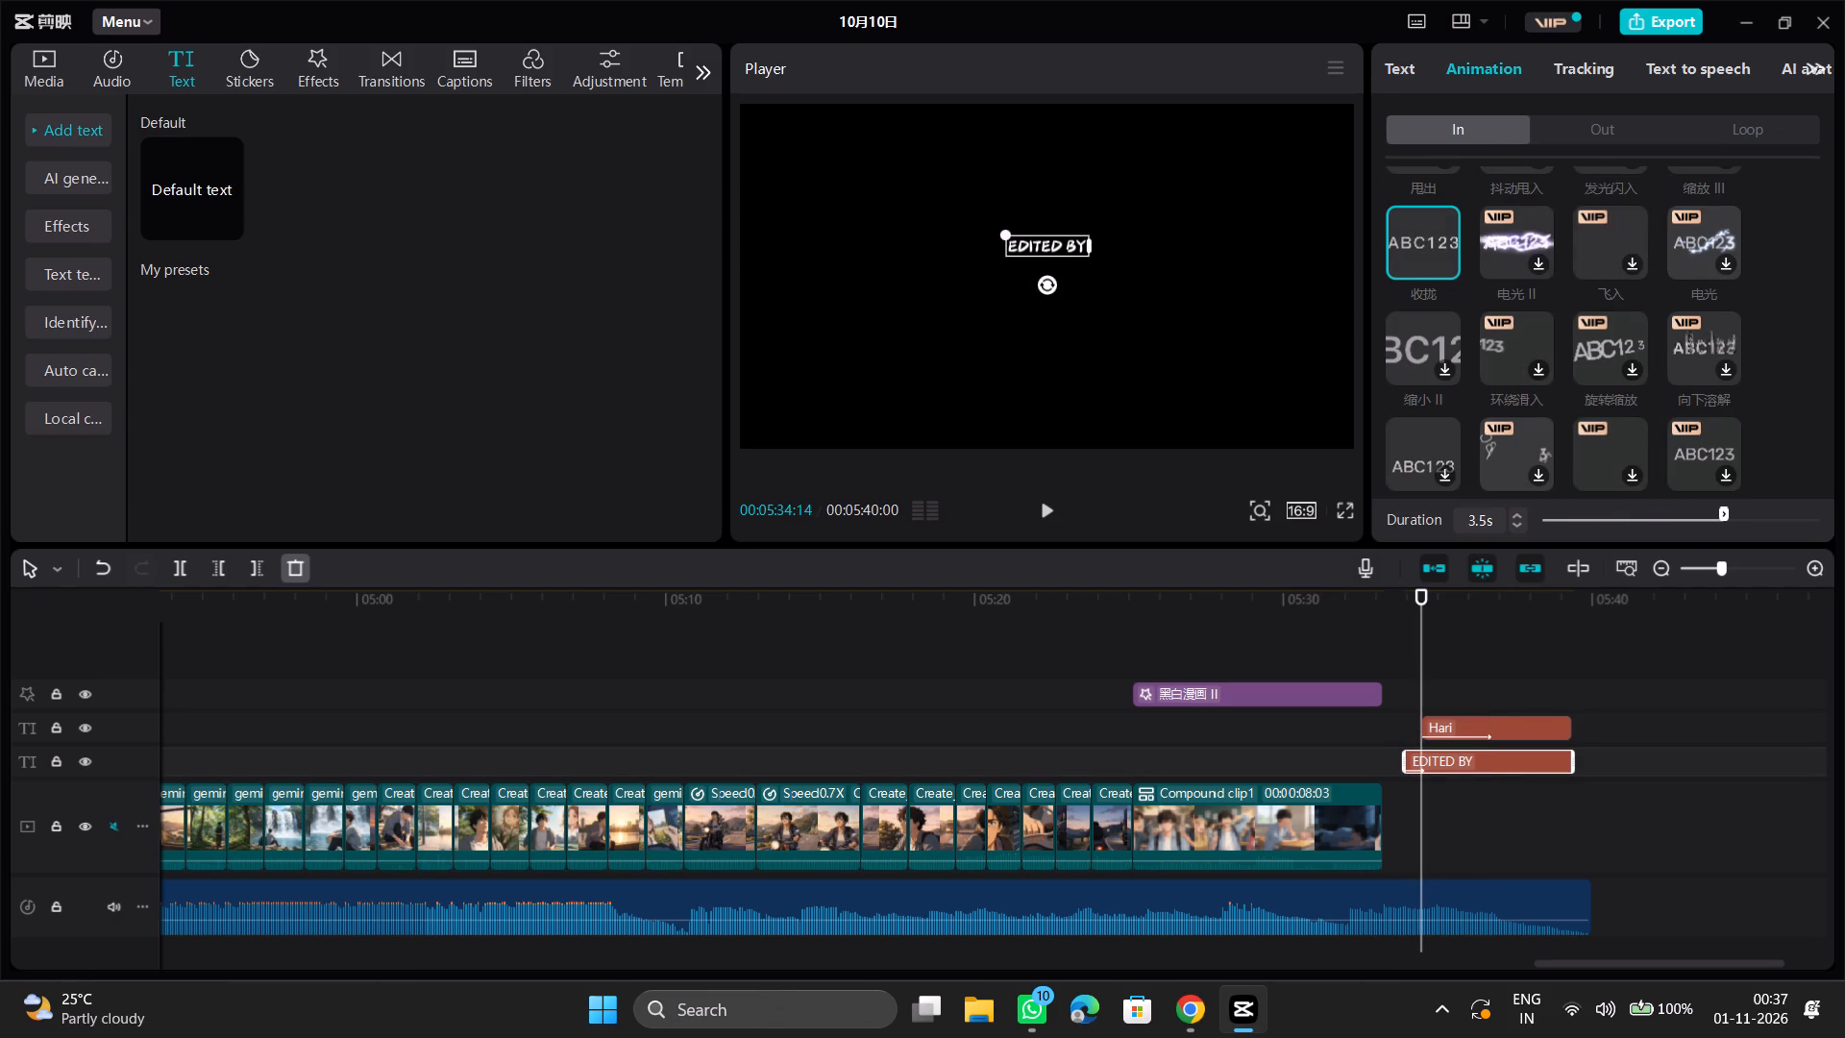
{"action": "left_click_drag", "start_coordinate": [1723, 520], "coordinate": [1718, 520]}
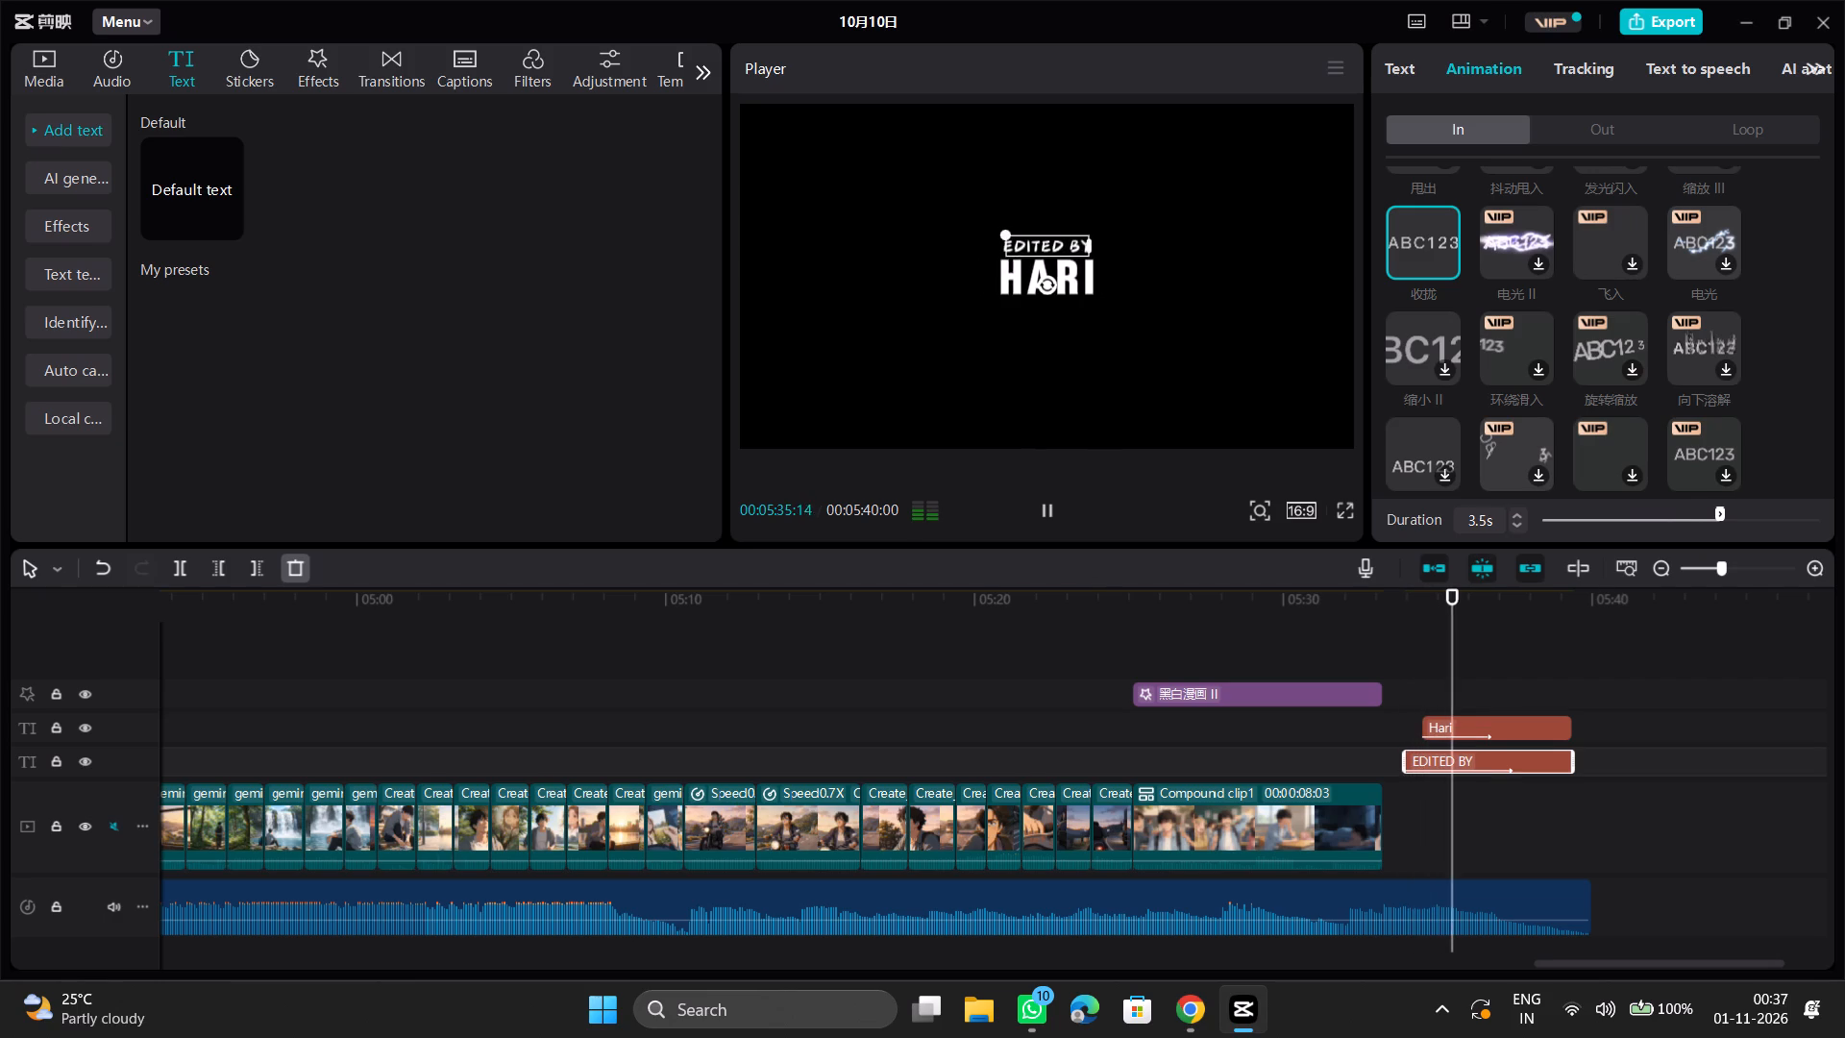
{"action": "left_click", "coordinate": [1414, 681]}
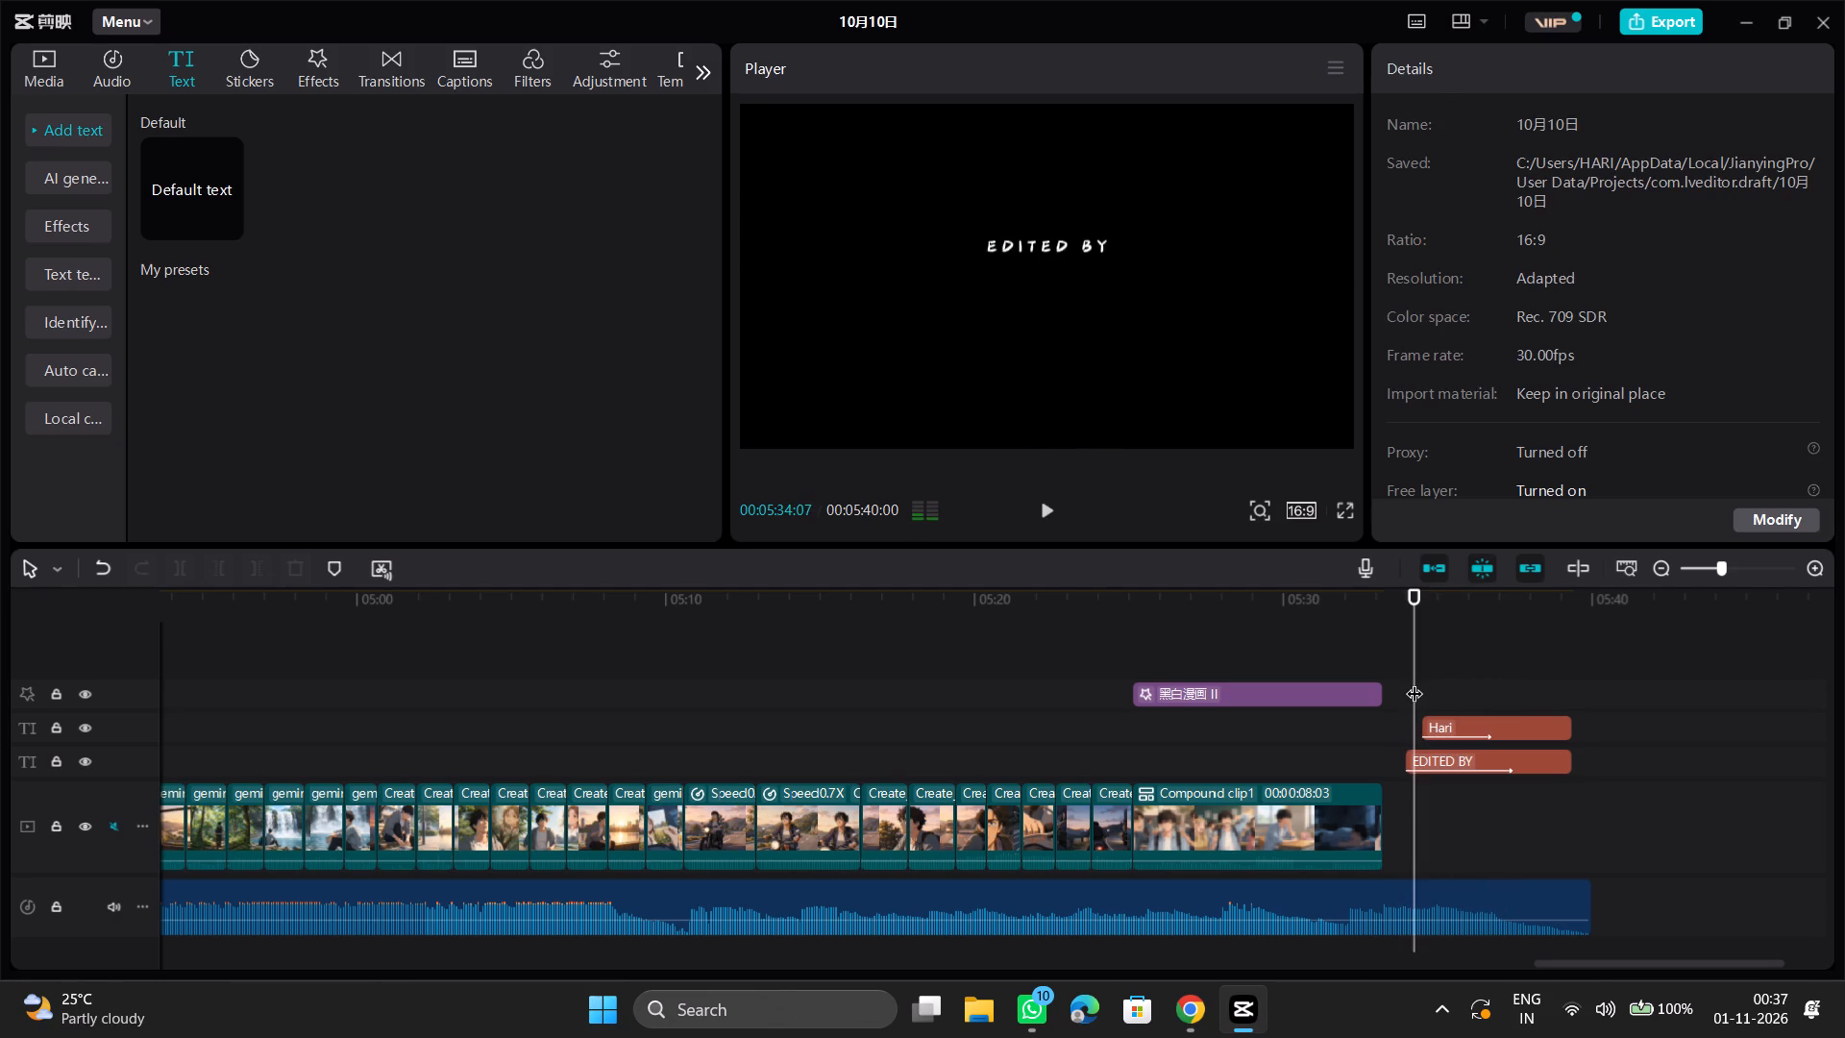
{"action": "key", "text": "space"}
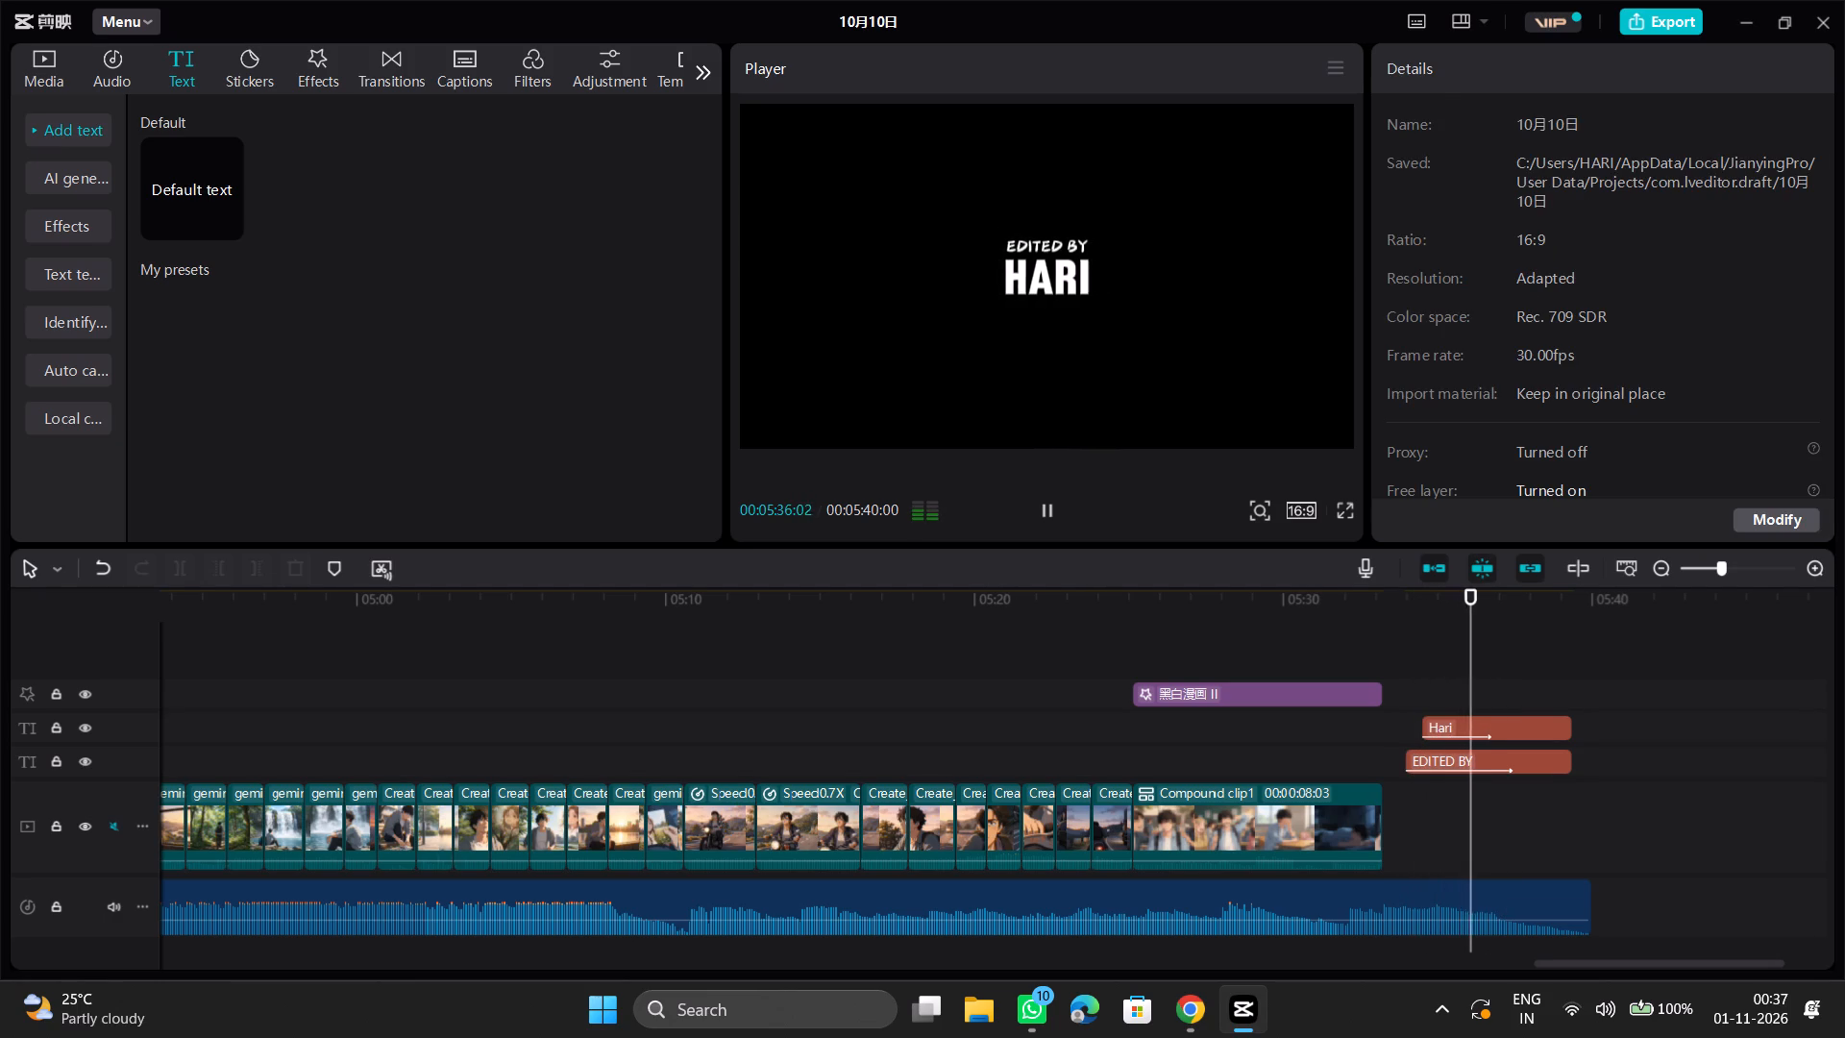
{"action": "key", "text": "space"}
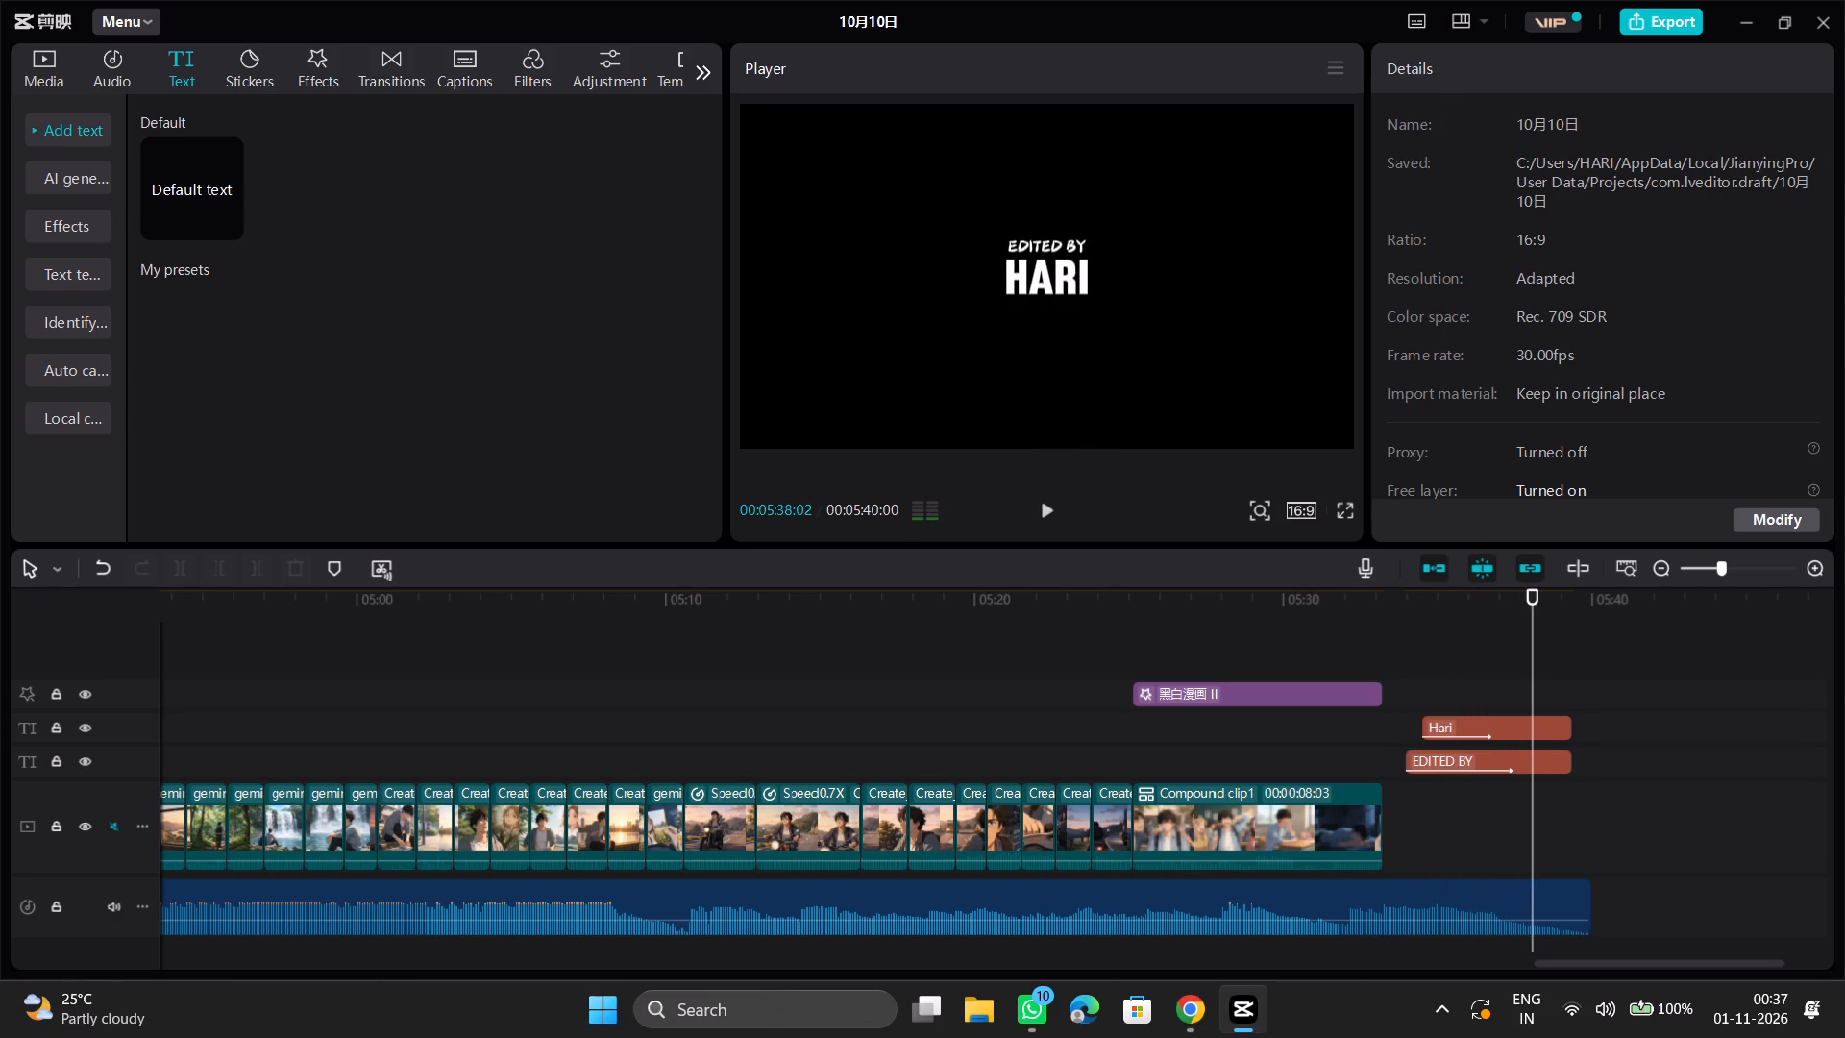
Lengthen the entrance animation of the "Hari" text to 4.9 s and play back the credit.
{"action": "left_click", "coordinate": [1491, 737]}
{"action": "left_click", "coordinate": [1481, 69]}
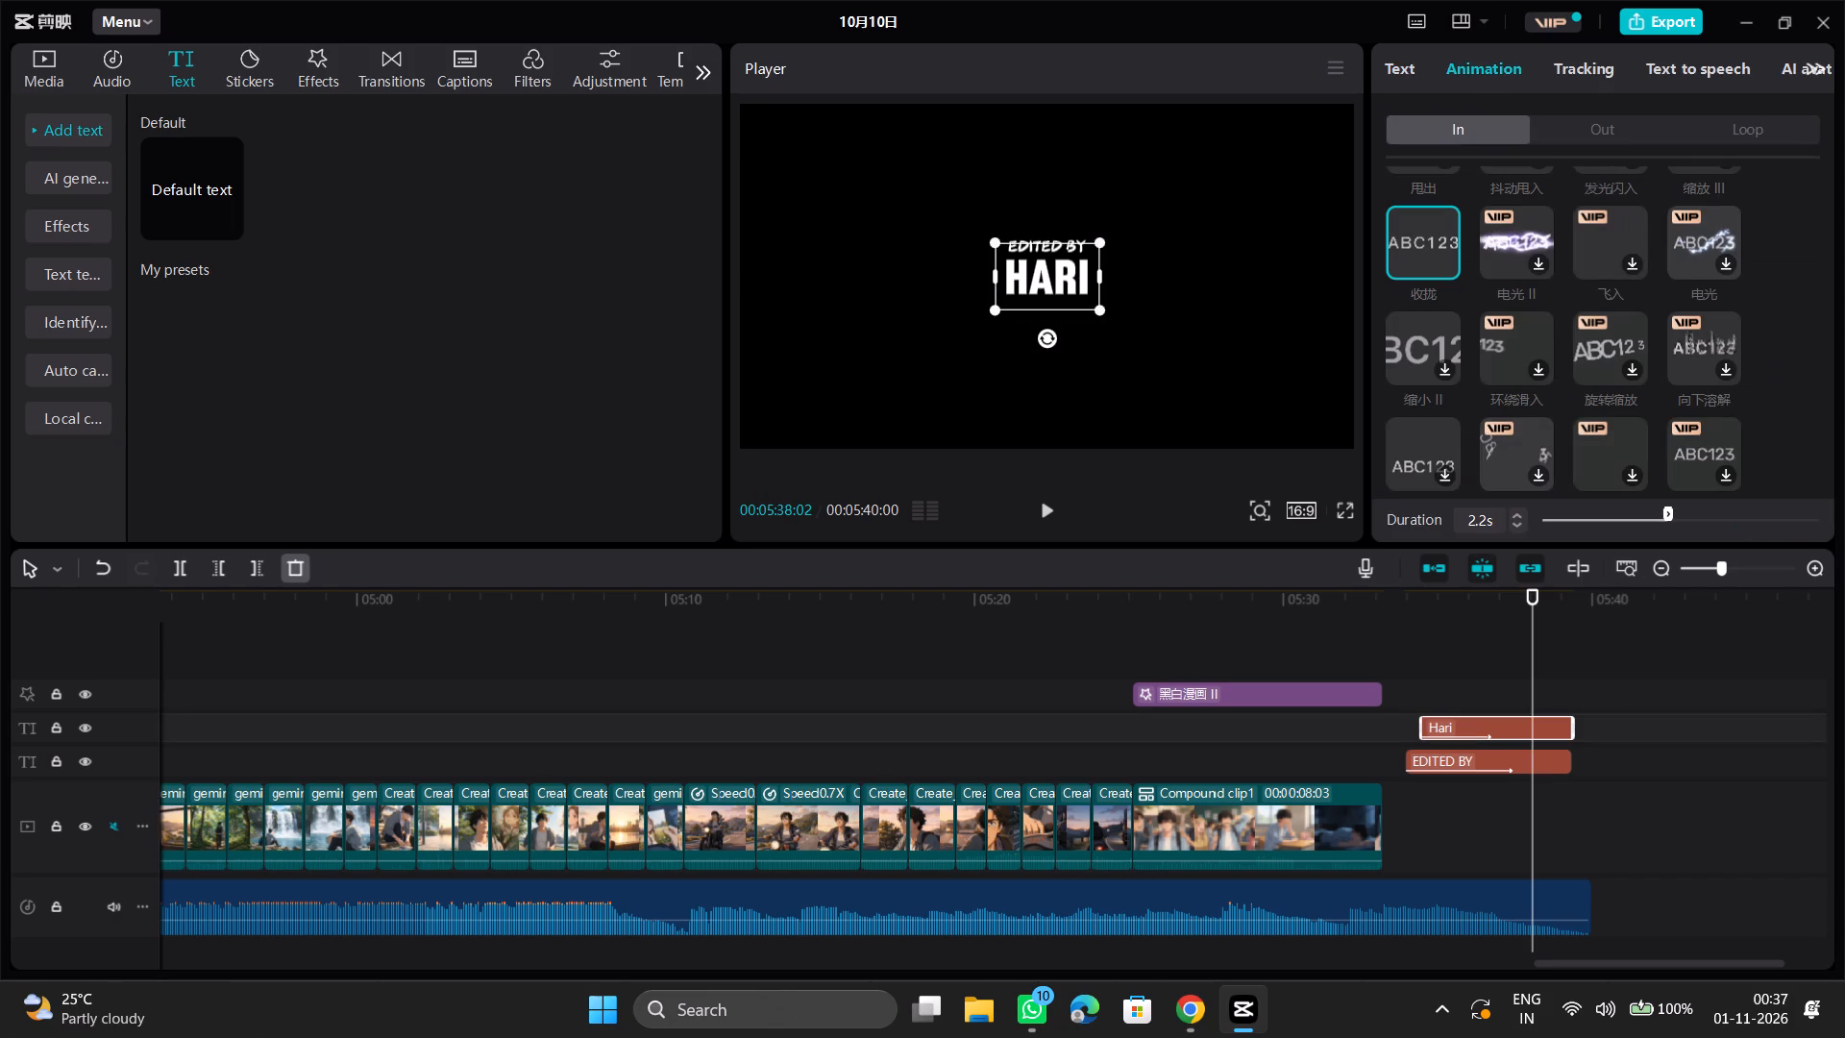
{"action": "left_click_drag", "start_coordinate": [1672, 511], "coordinate": [1776, 532]}
{"action": "left_click_drag", "start_coordinate": [1776, 532], "coordinate": [1834, 531]}
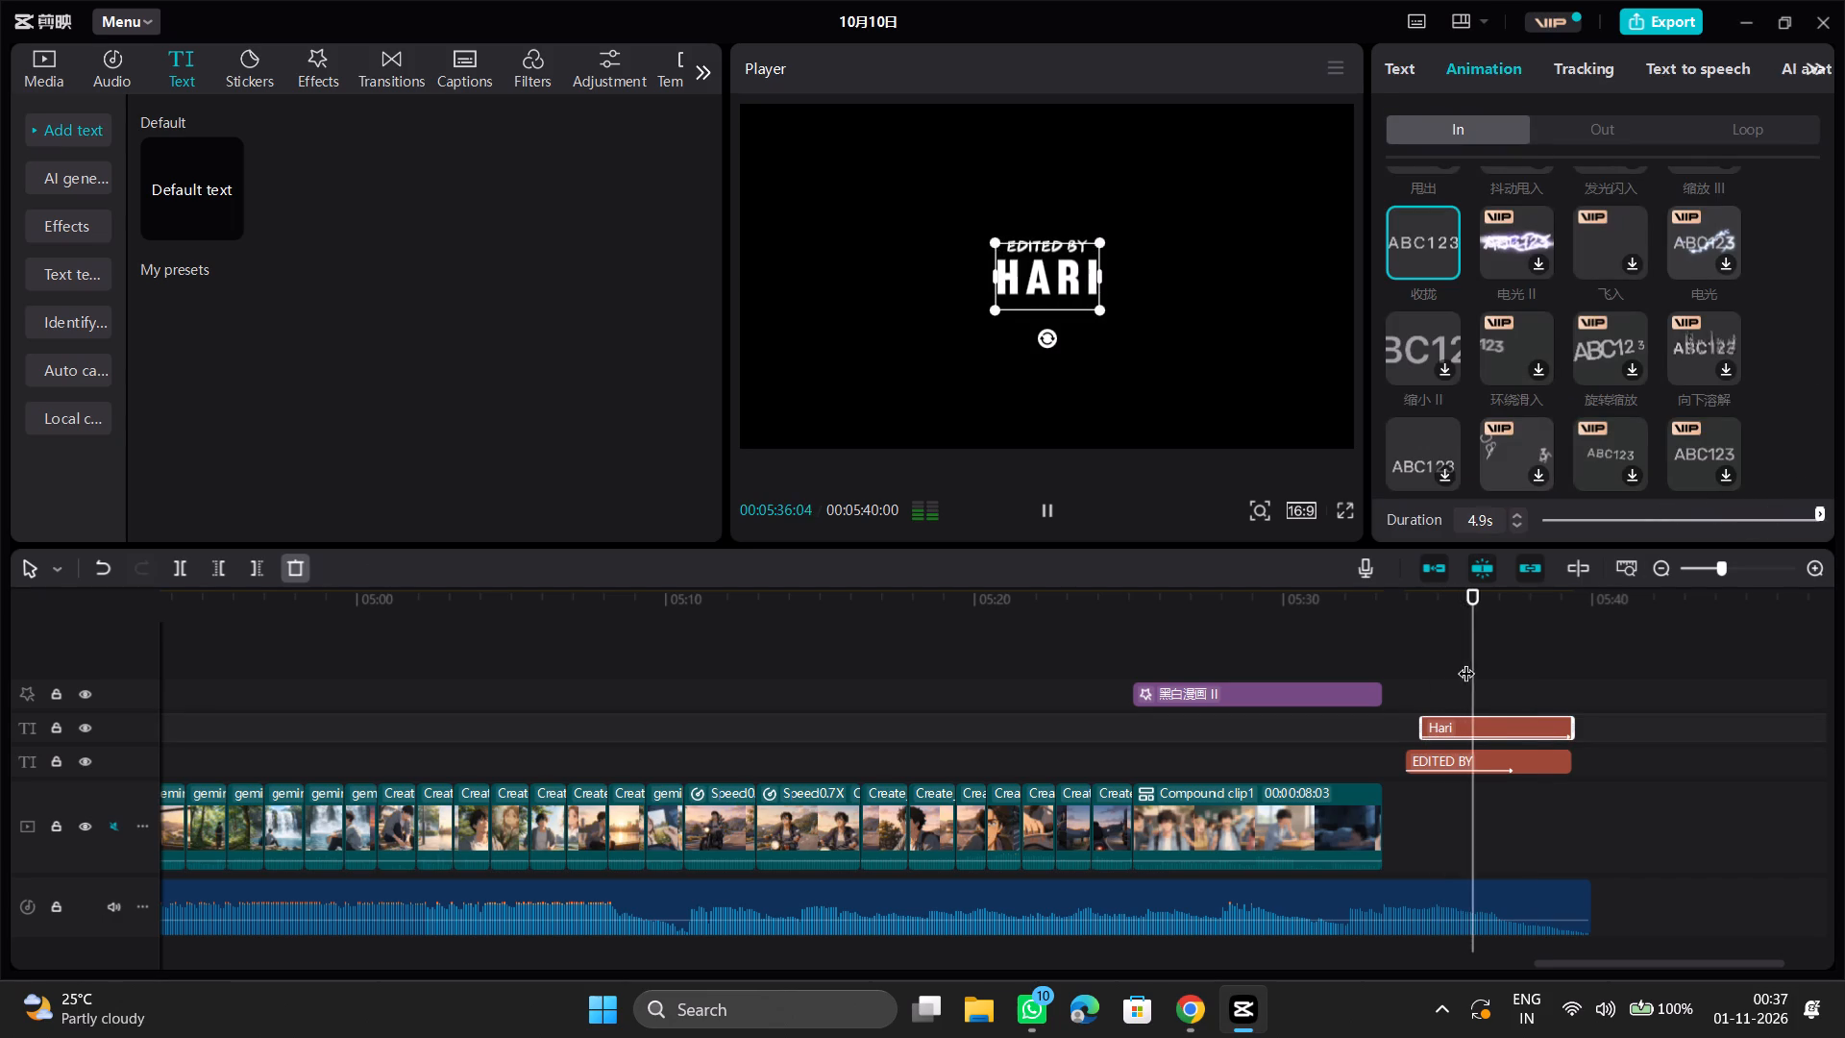
{"action": "left_click", "coordinate": [1407, 658]}
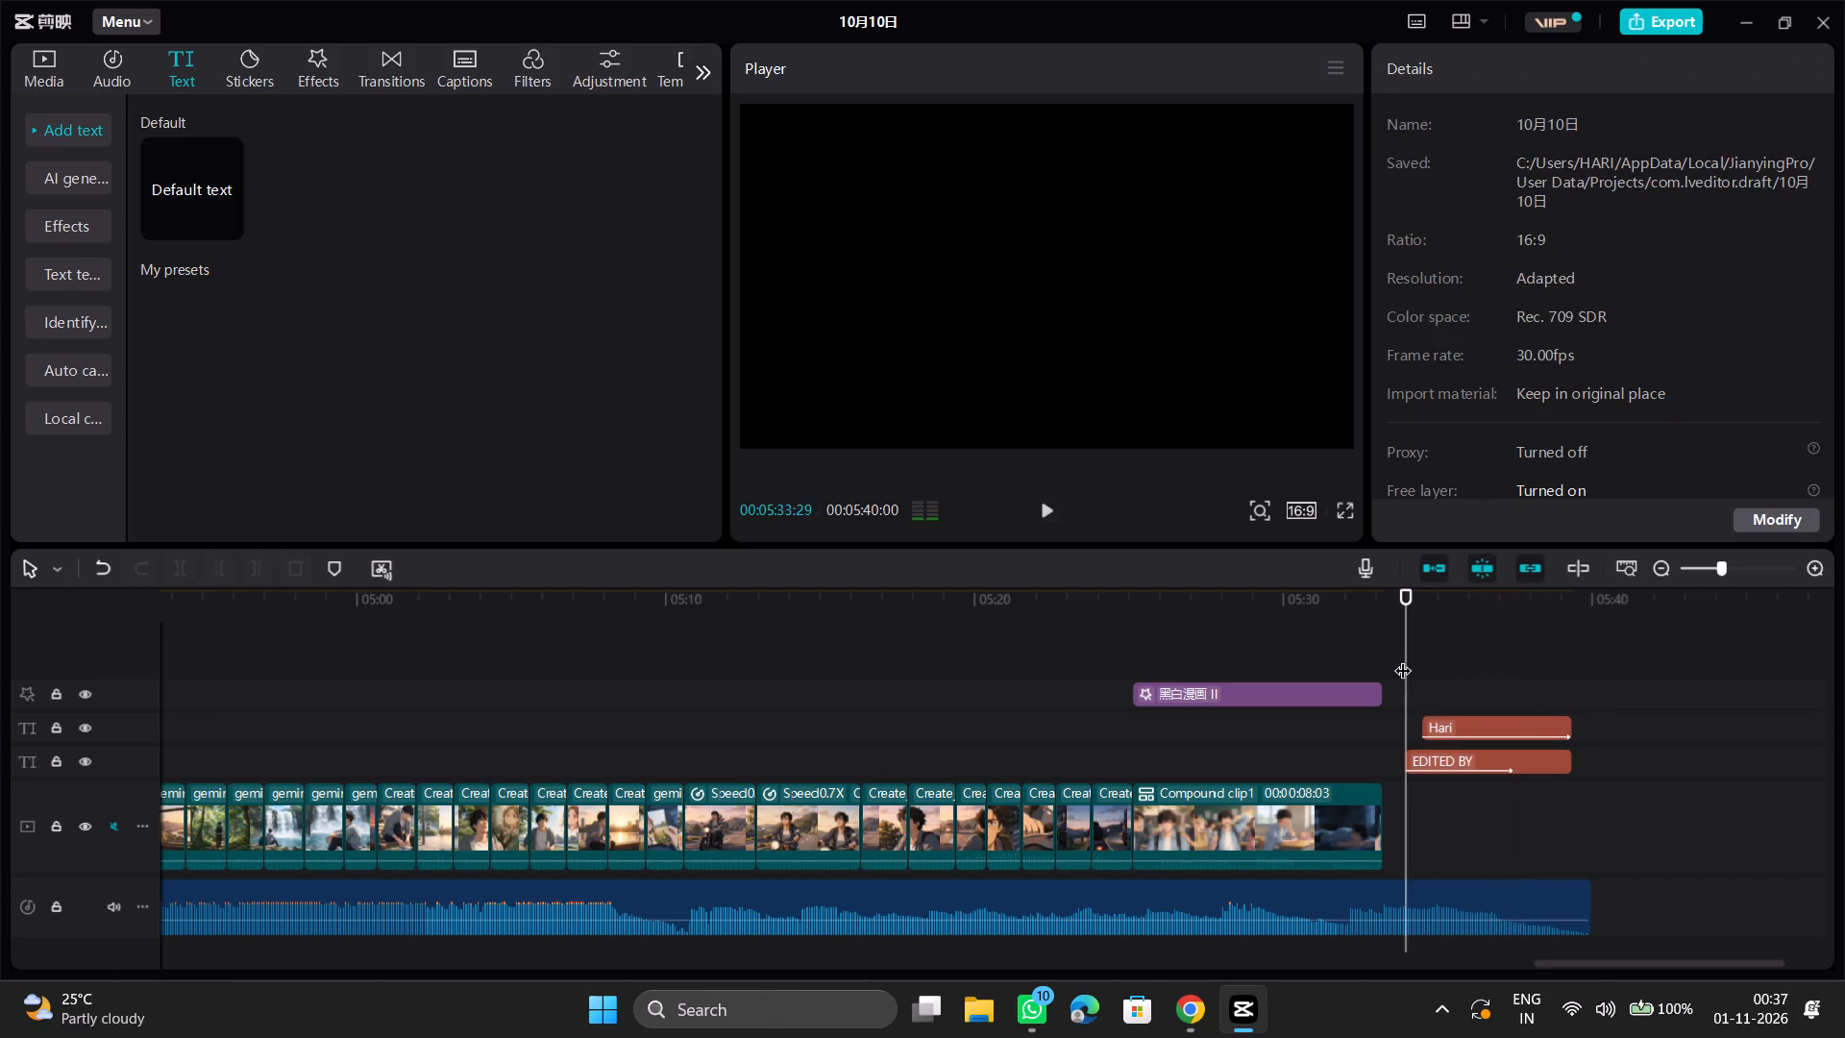
{"action": "key", "text": "space"}
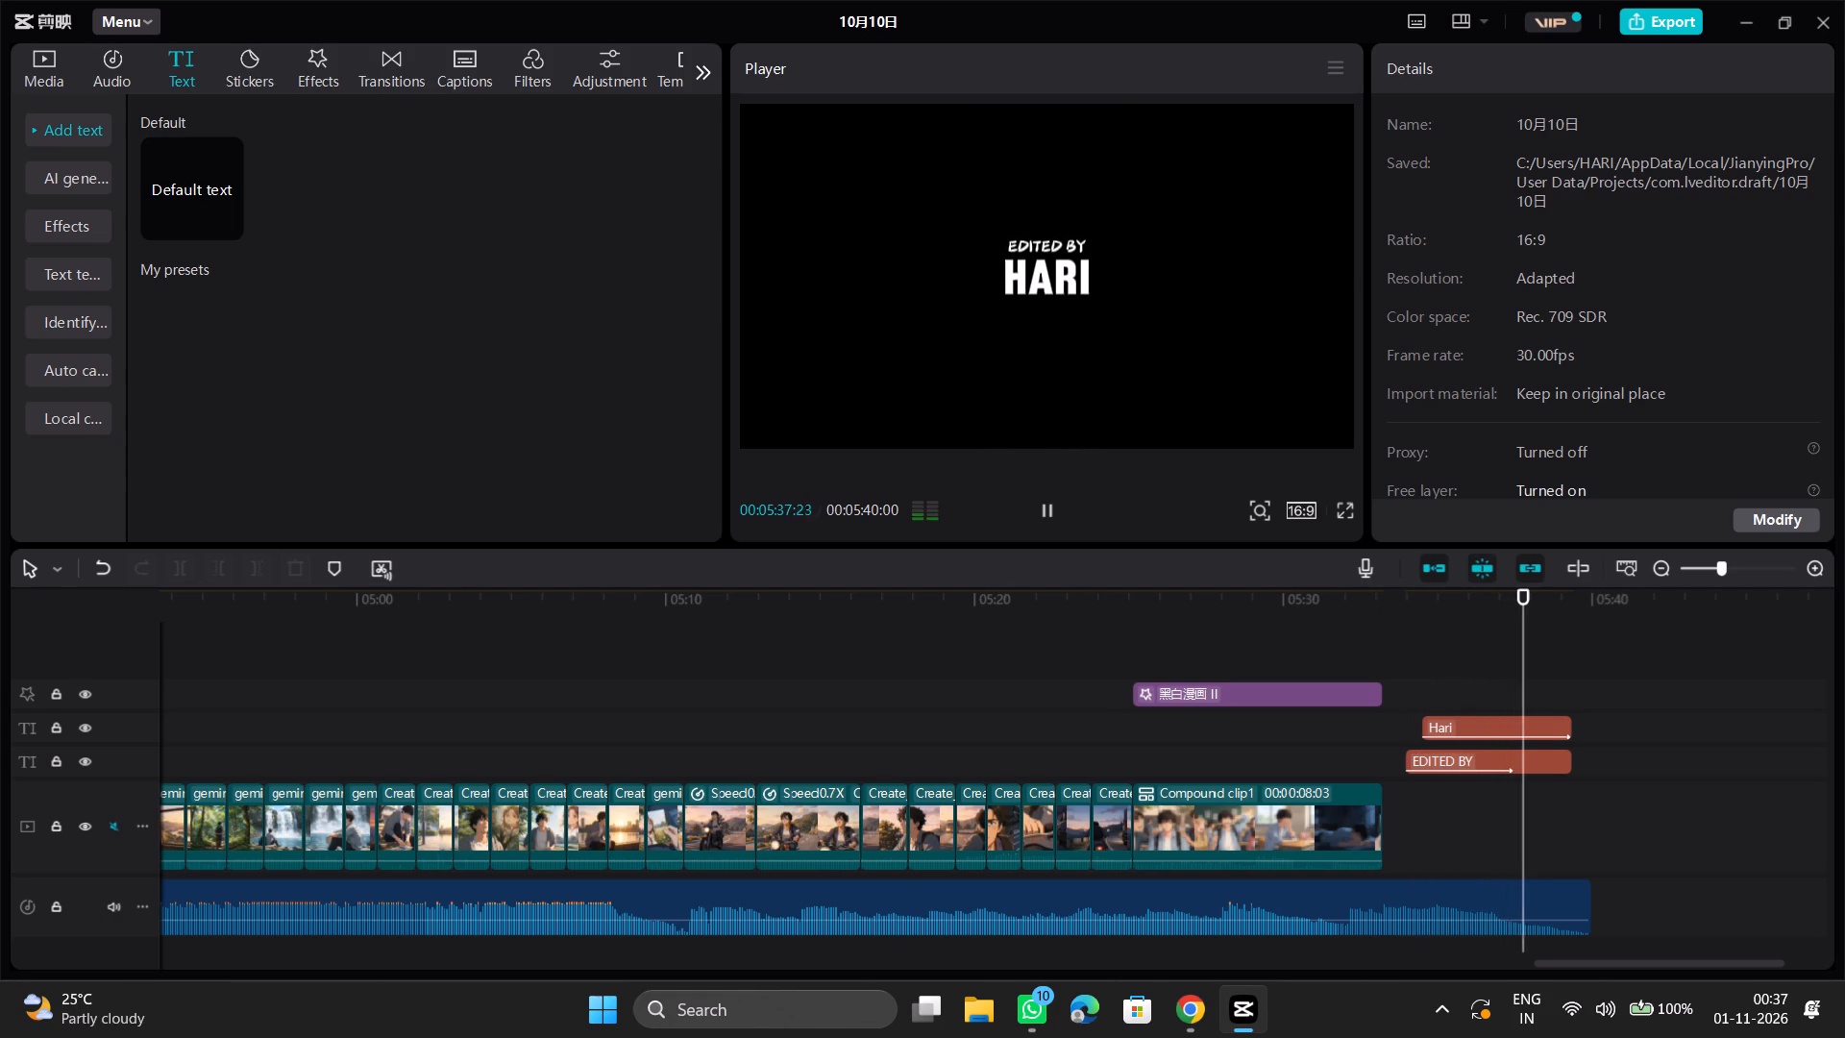
{"action": "key", "text": "space"}
Apply the 渐隐 exit animation to both credit texts together and preview the end of the credit.
{"action": "left_click_drag", "start_coordinate": [1579, 706], "coordinate": [1557, 772]}
{"action": "left_click", "coordinate": [1517, 62]}
{"action": "left_click", "coordinate": [1582, 134]}
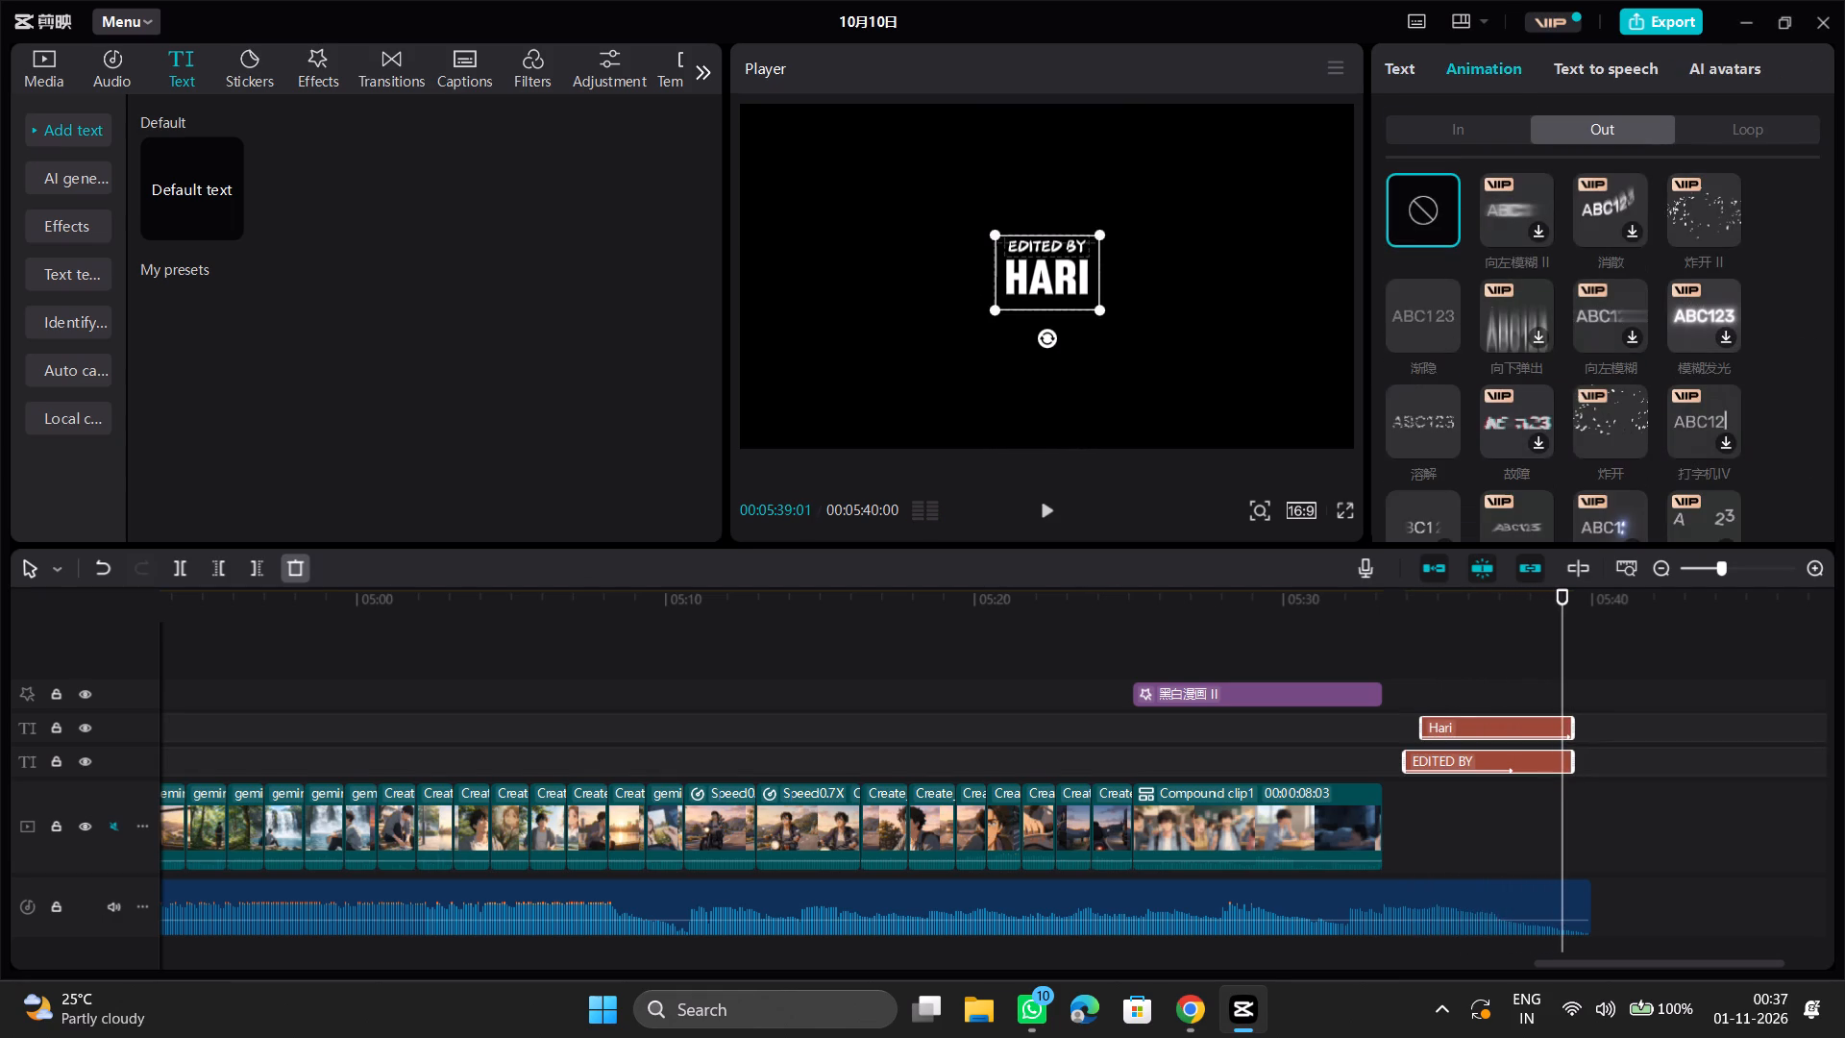
{"action": "left_click", "coordinate": [1438, 311]}
{"action": "left_click", "coordinate": [1532, 673]}
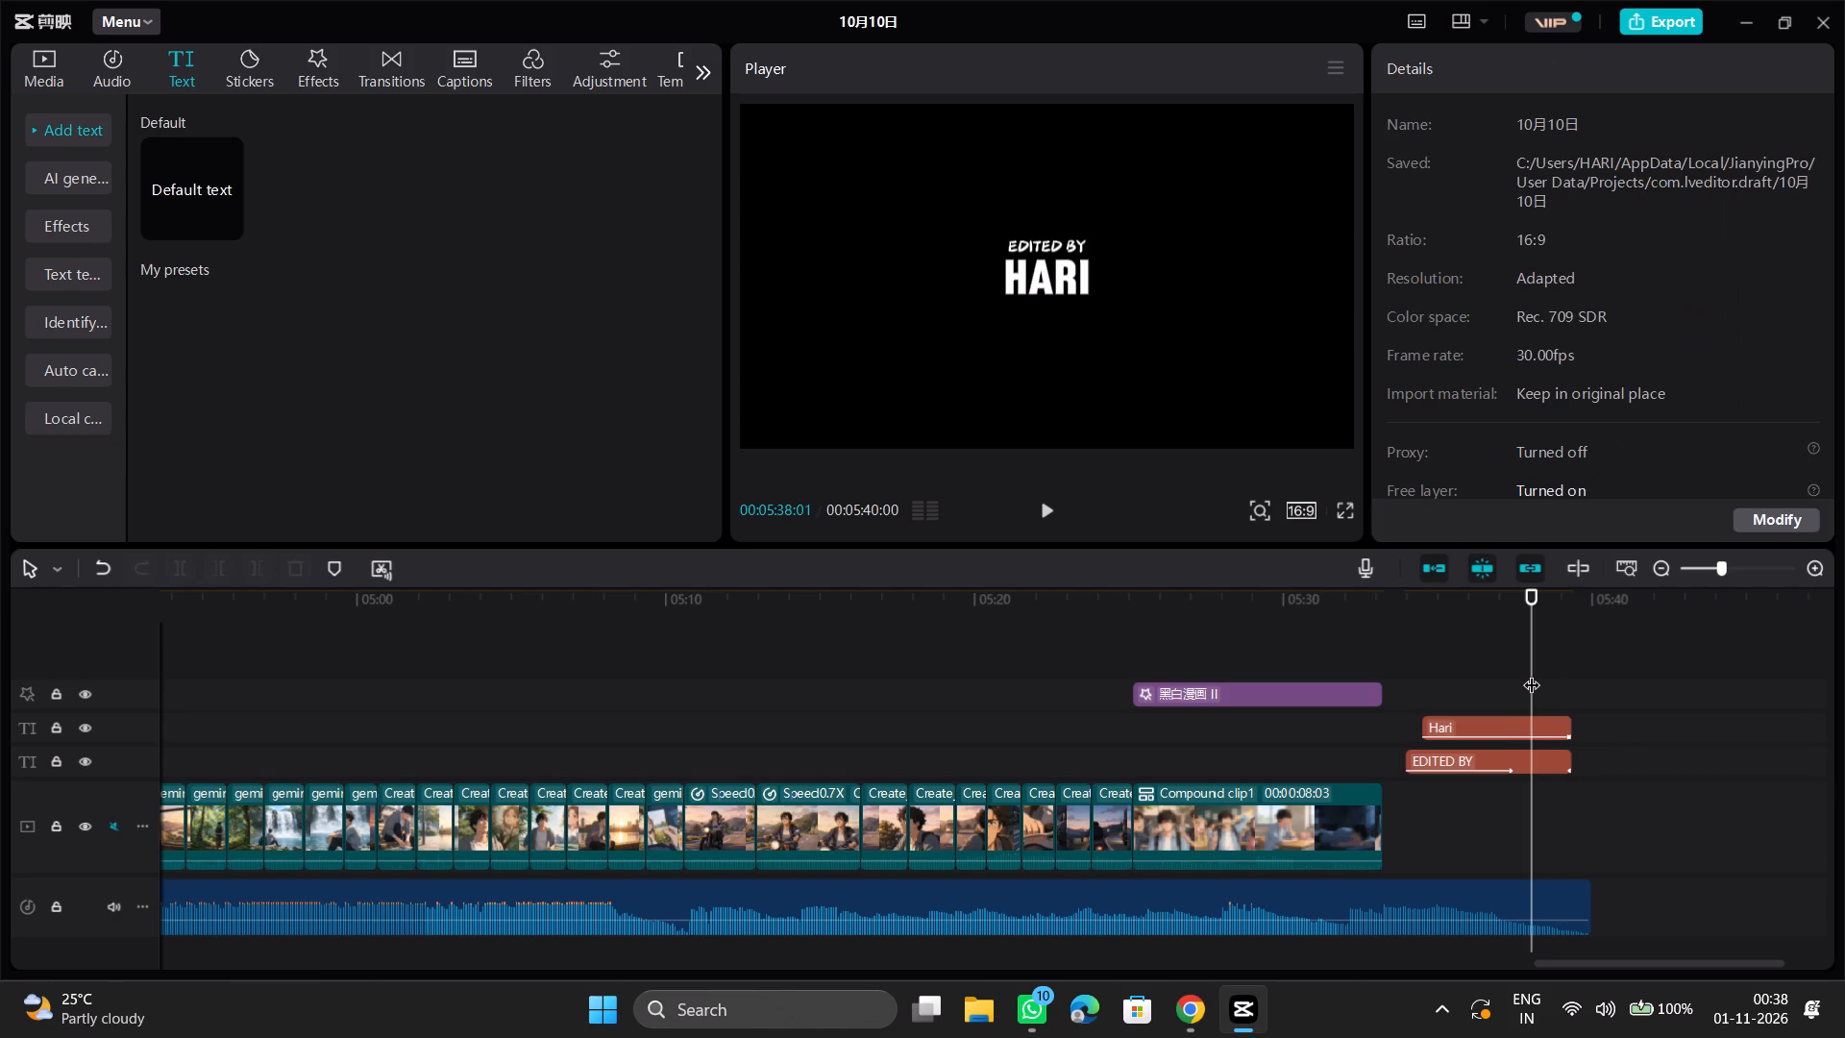
{"action": "key", "text": "space"}
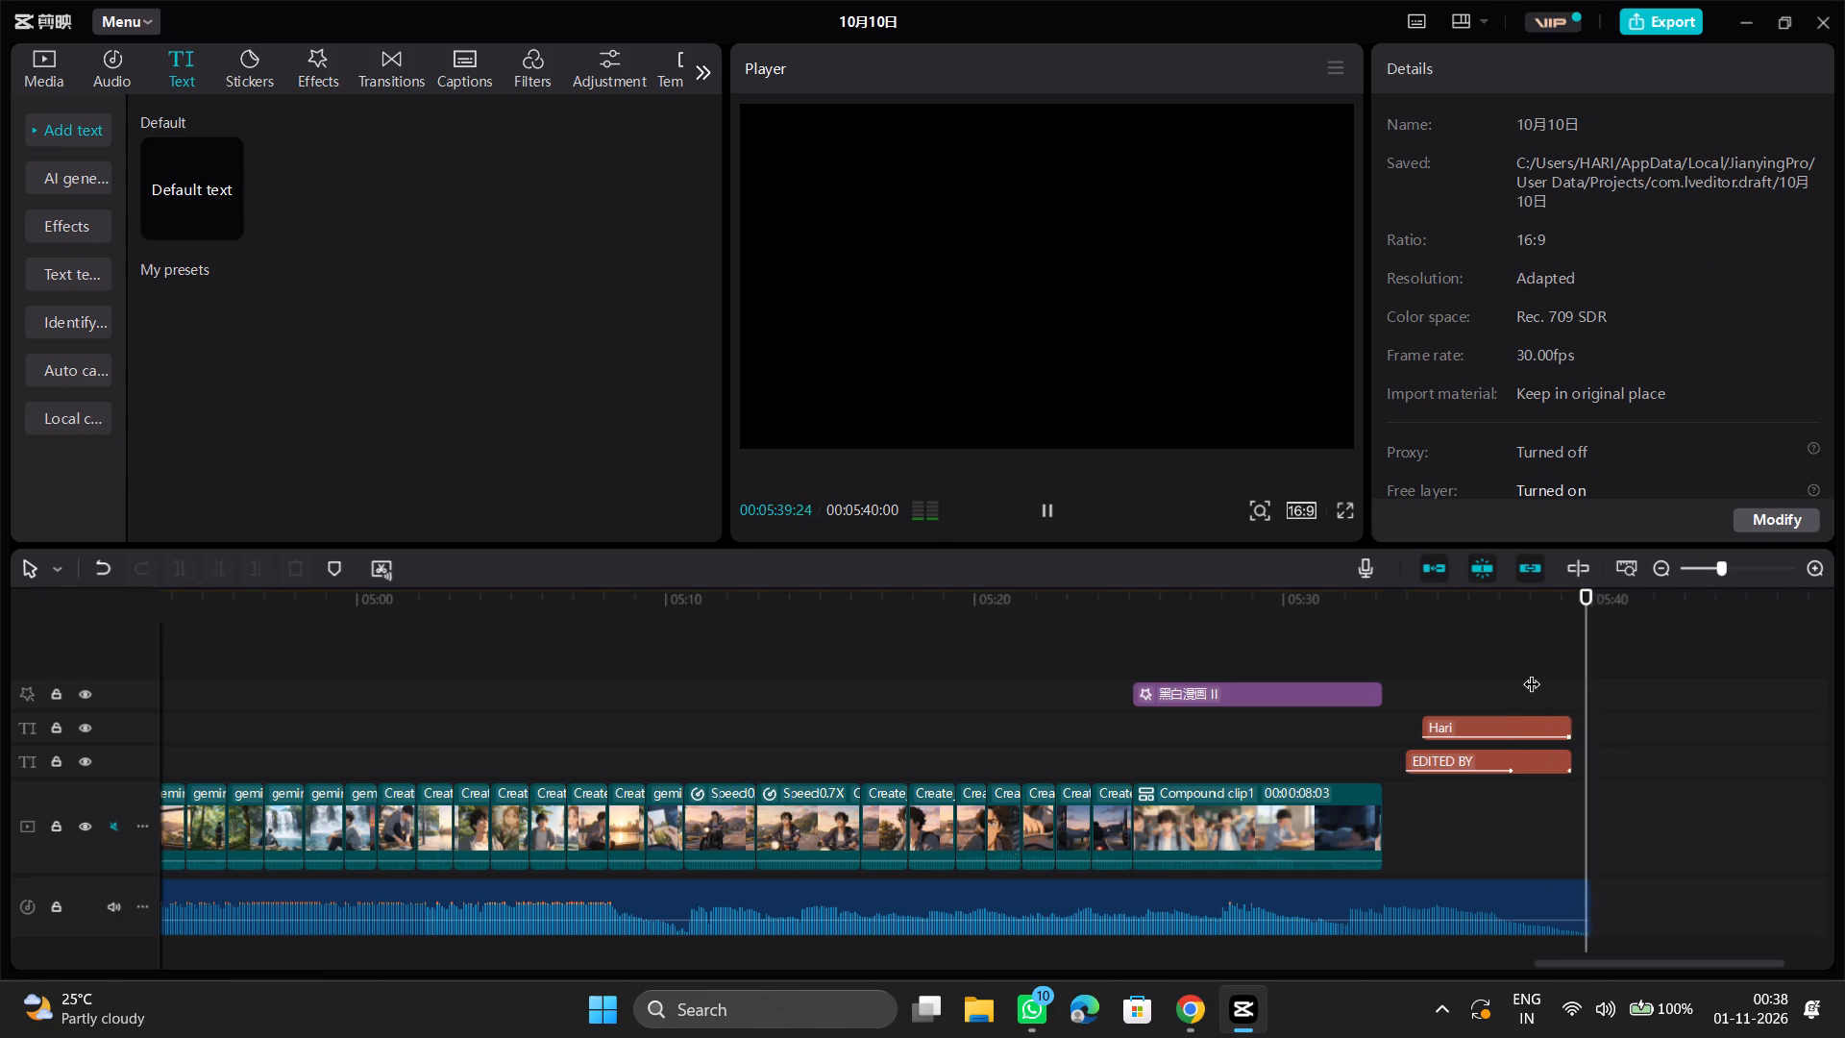
{"action": "key", "text": "space"}
Extend the "EDITED BY" and "Hari" texts to the end of the audio at about 05:40 and check the ending.
{"action": "left_click", "coordinate": [1549, 761]}
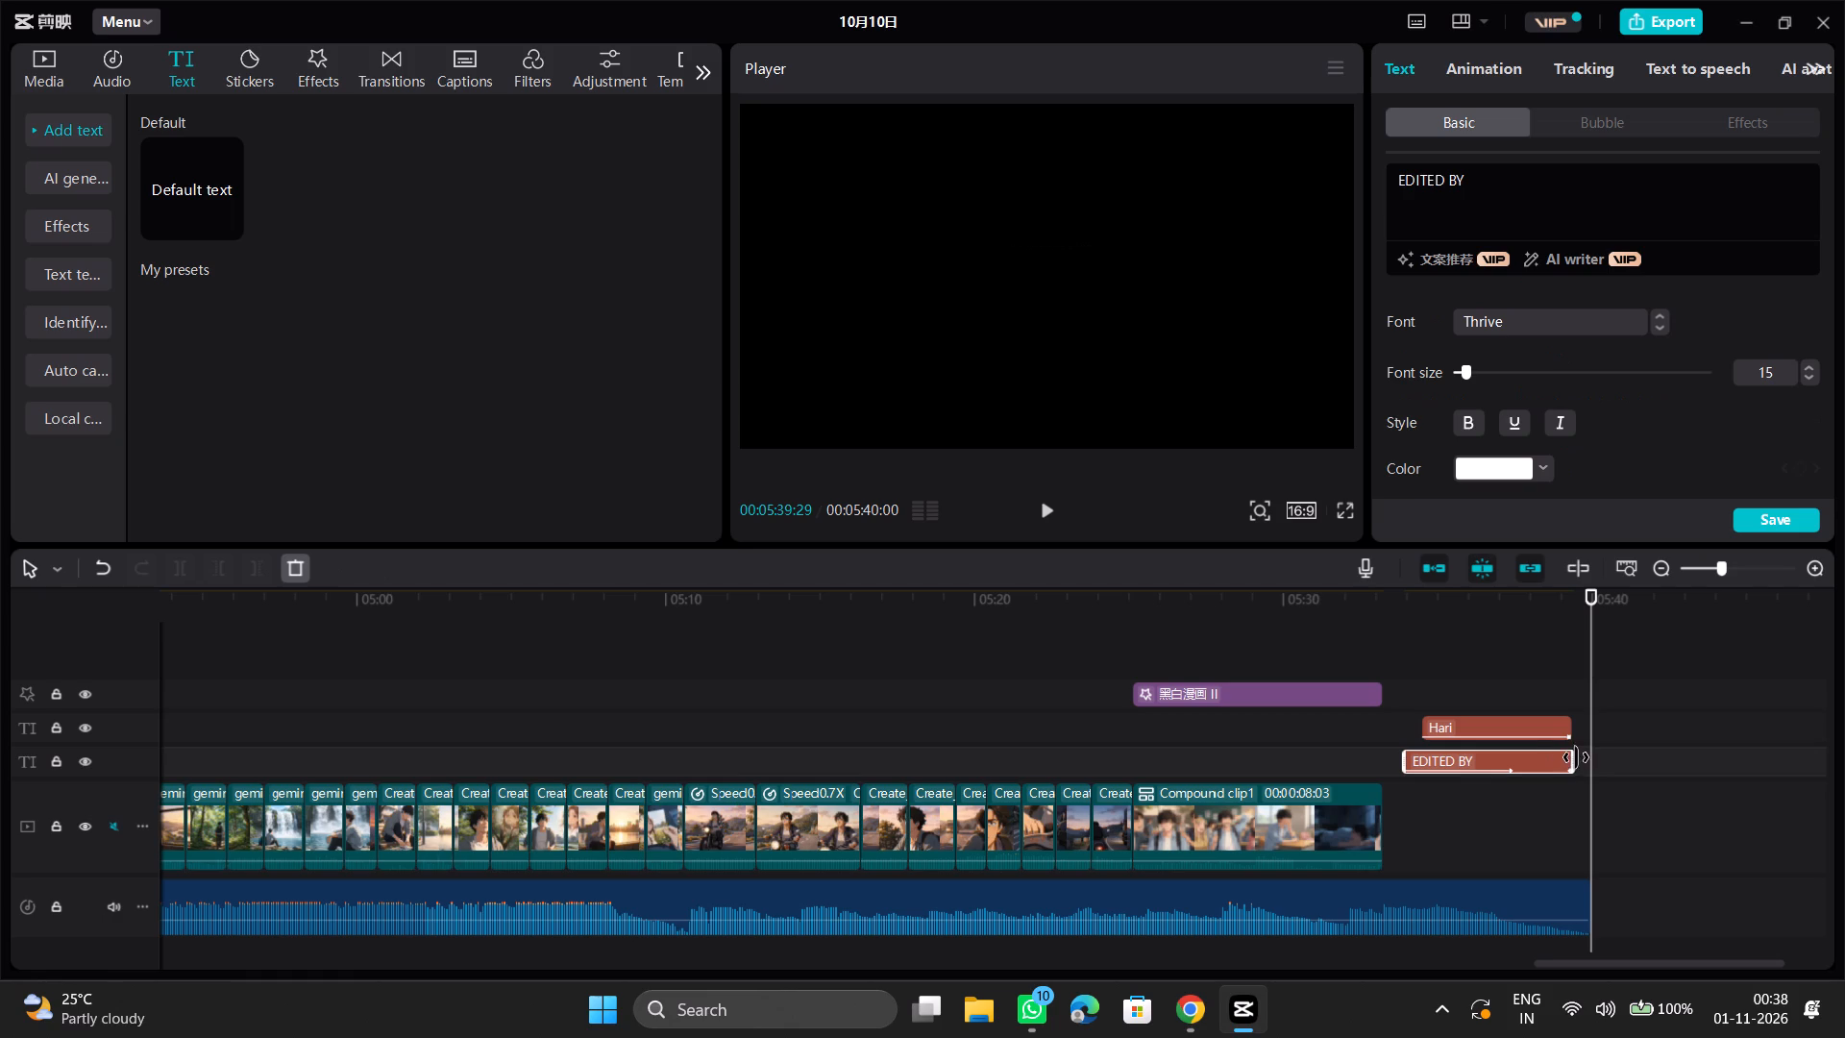
{"action": "left_click_drag", "start_coordinate": [1576, 757], "coordinate": [1590, 759]}
{"action": "left_click", "coordinate": [1568, 723]}
{"action": "left_click_drag", "start_coordinate": [1574, 733], "coordinate": [1586, 733]}
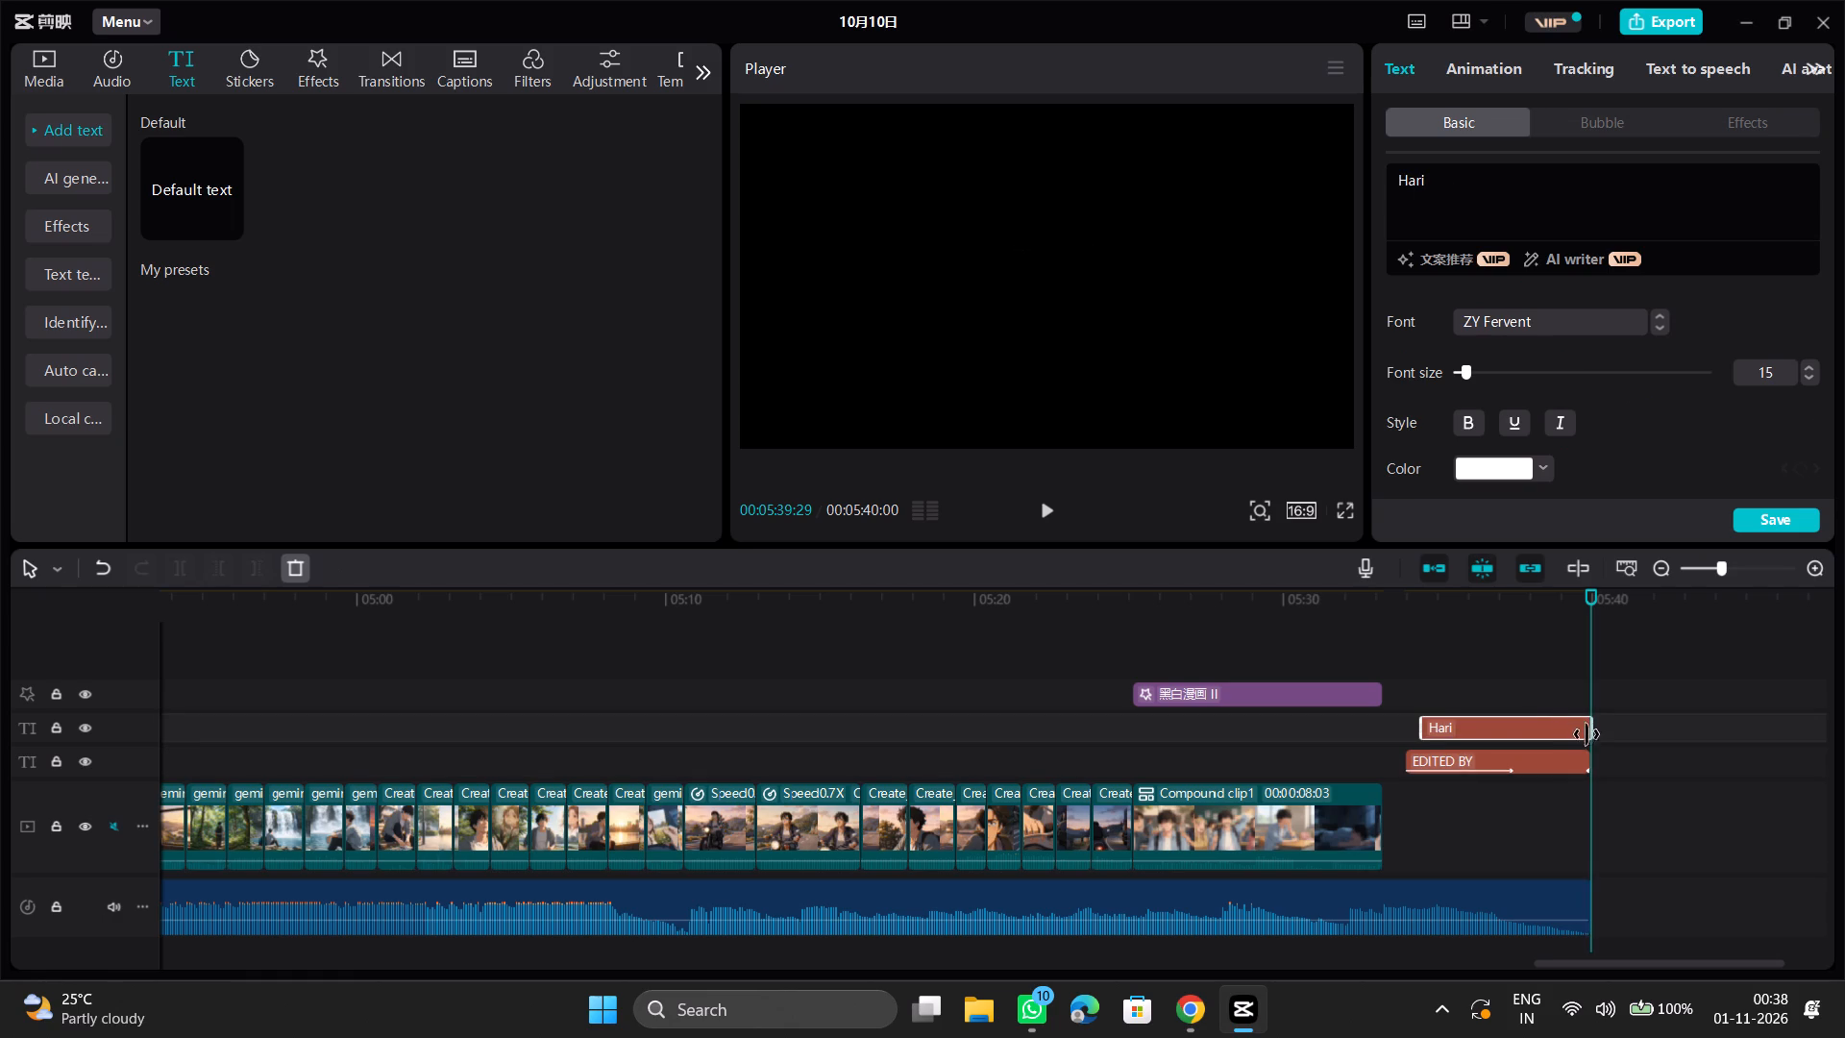
{"action": "left_click", "coordinate": [1572, 694]}
{"action": "key", "text": "space"}
{"action": "key", "text": "space"}
Lengthen the 渐隐 exit animation on both credit texts to about 0.7 s and play back the ending from the black-and-white scenes.
{"action": "left_click_drag", "start_coordinate": [1617, 712], "coordinate": [1584, 770]}
{"action": "left_click", "coordinate": [1507, 64]}
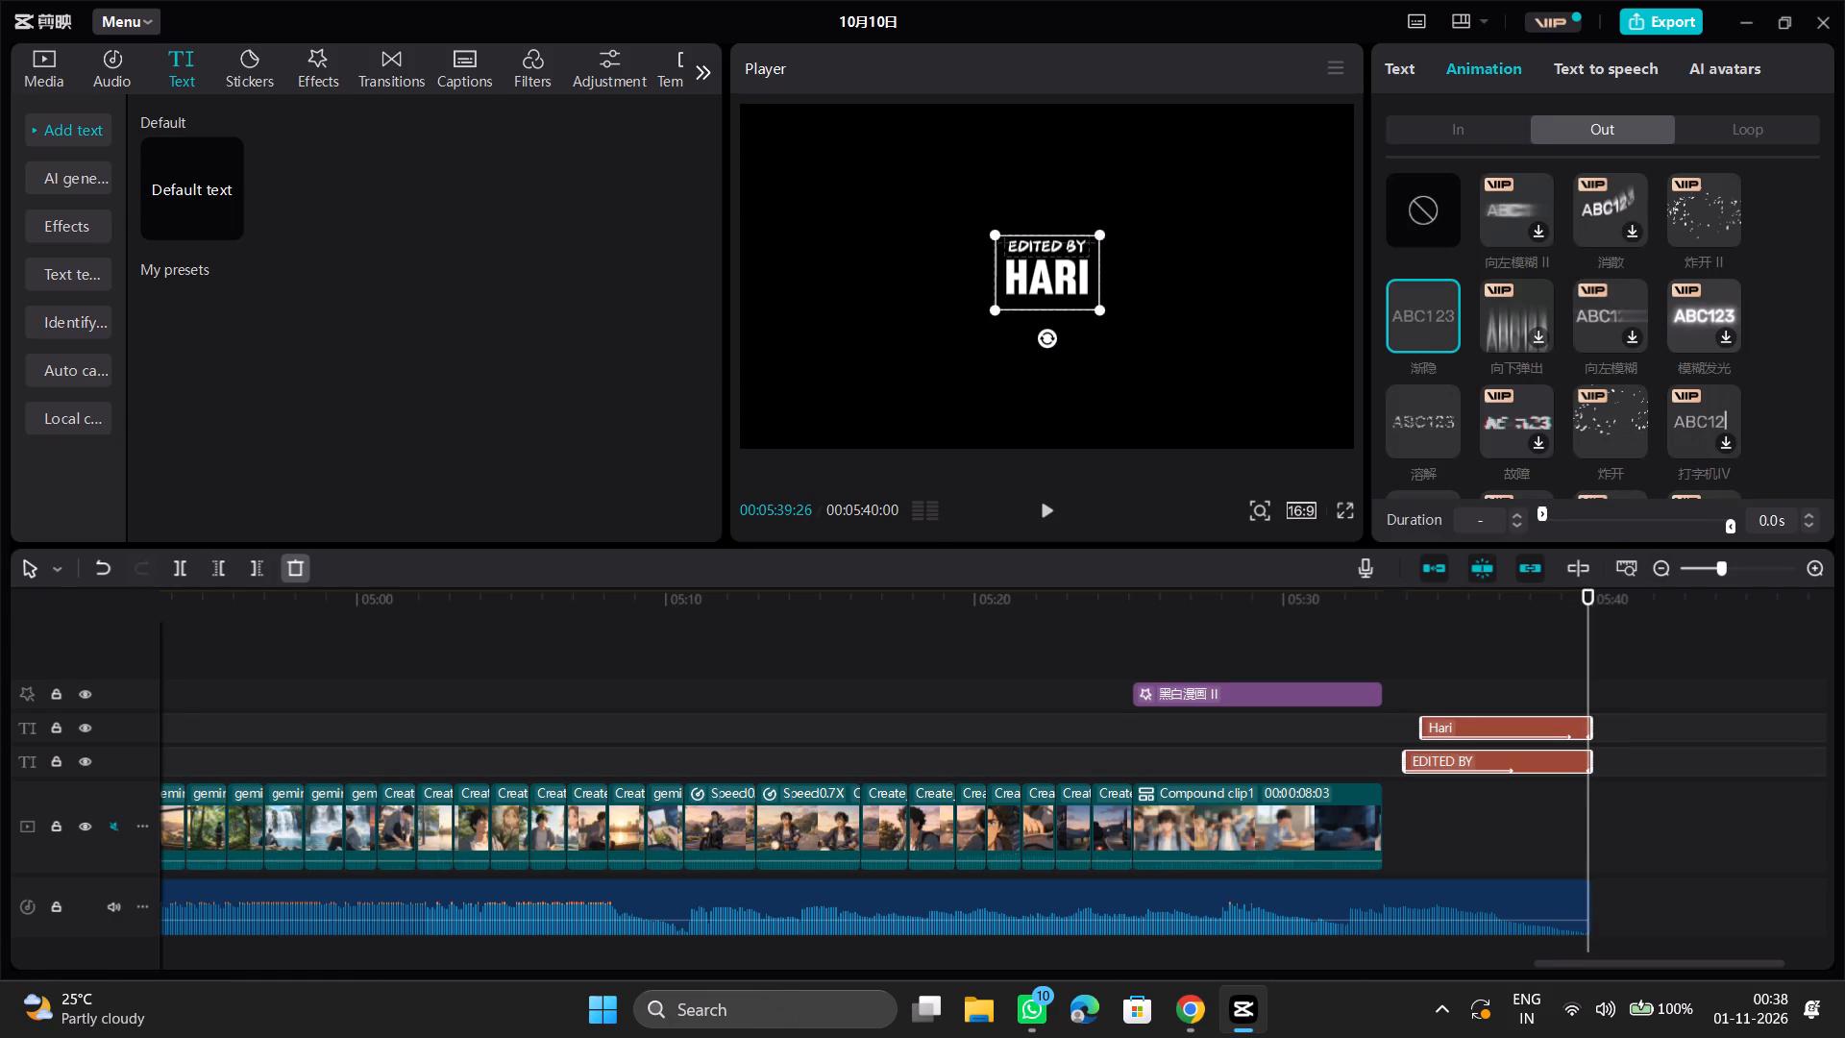
{"action": "left_click_drag", "start_coordinate": [1726, 530], "coordinate": [1708, 526]}
{"action": "left_click_drag", "start_coordinate": [1708, 526], "coordinate": [1707, 526]}
{"action": "left_click", "coordinate": [1500, 694]}
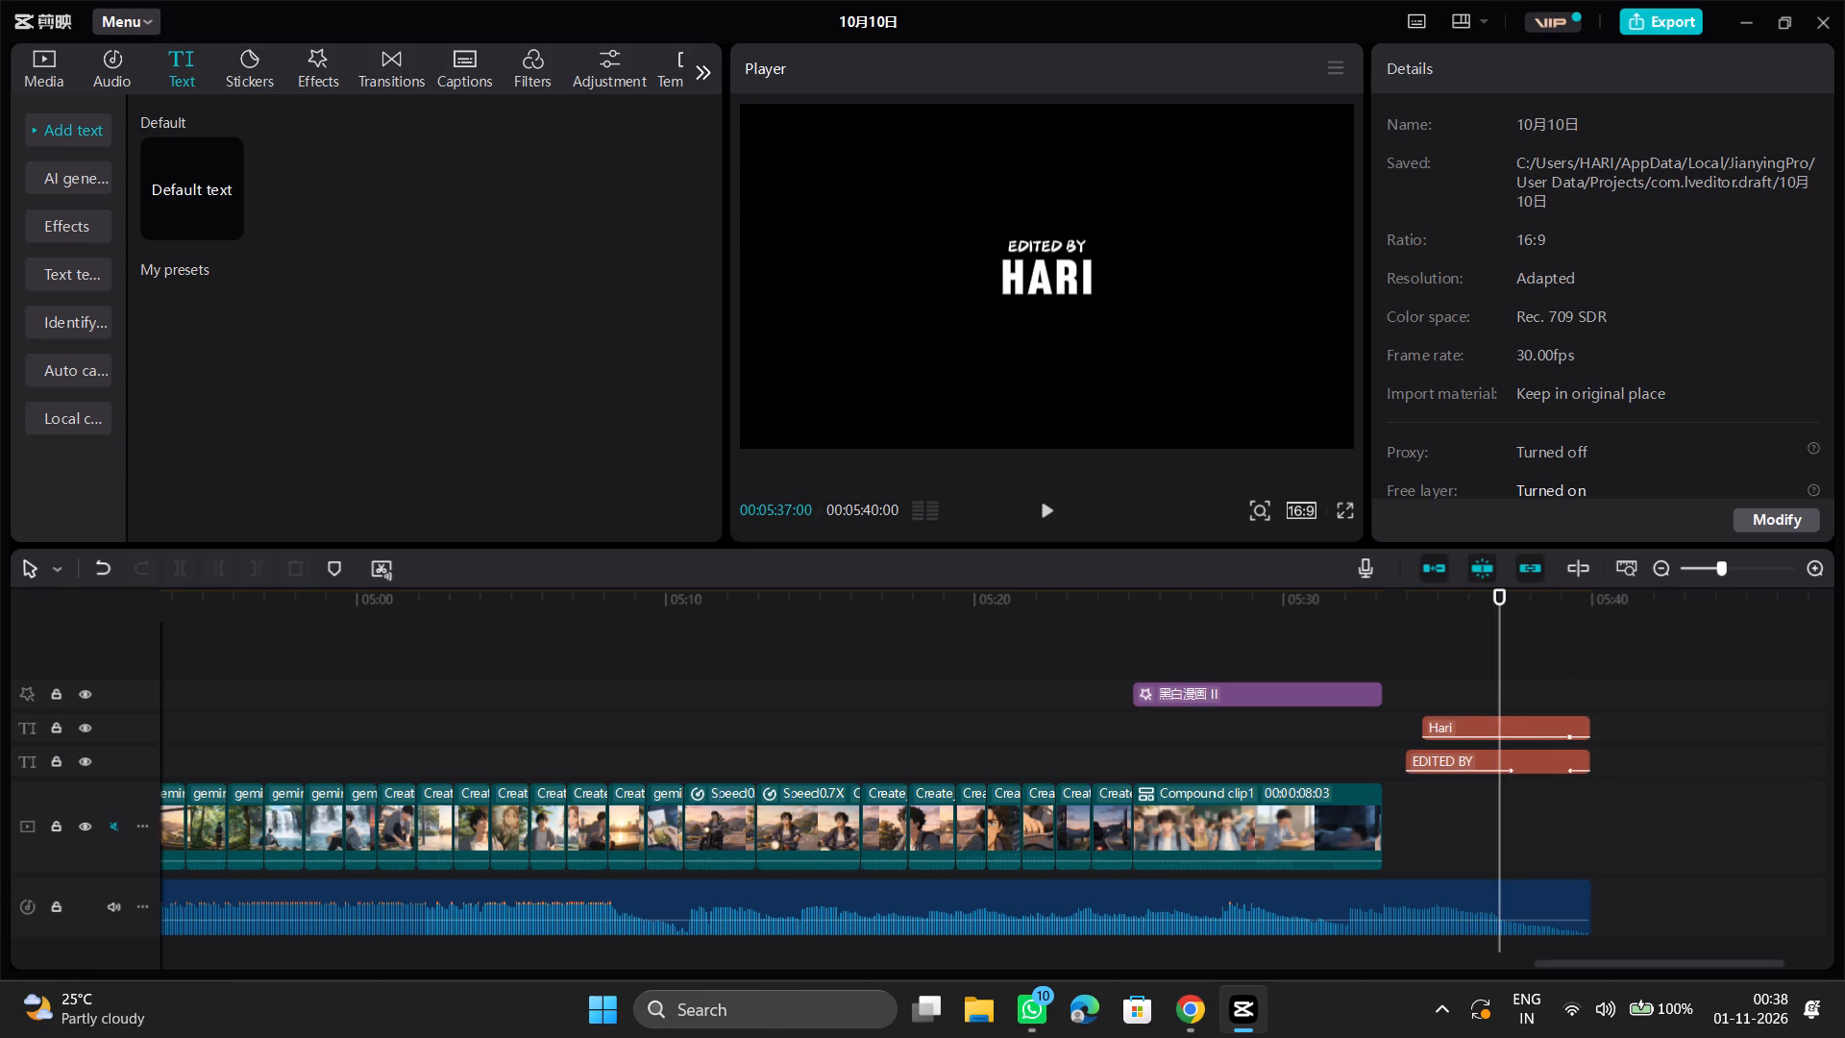
{"action": "key", "text": "space"}
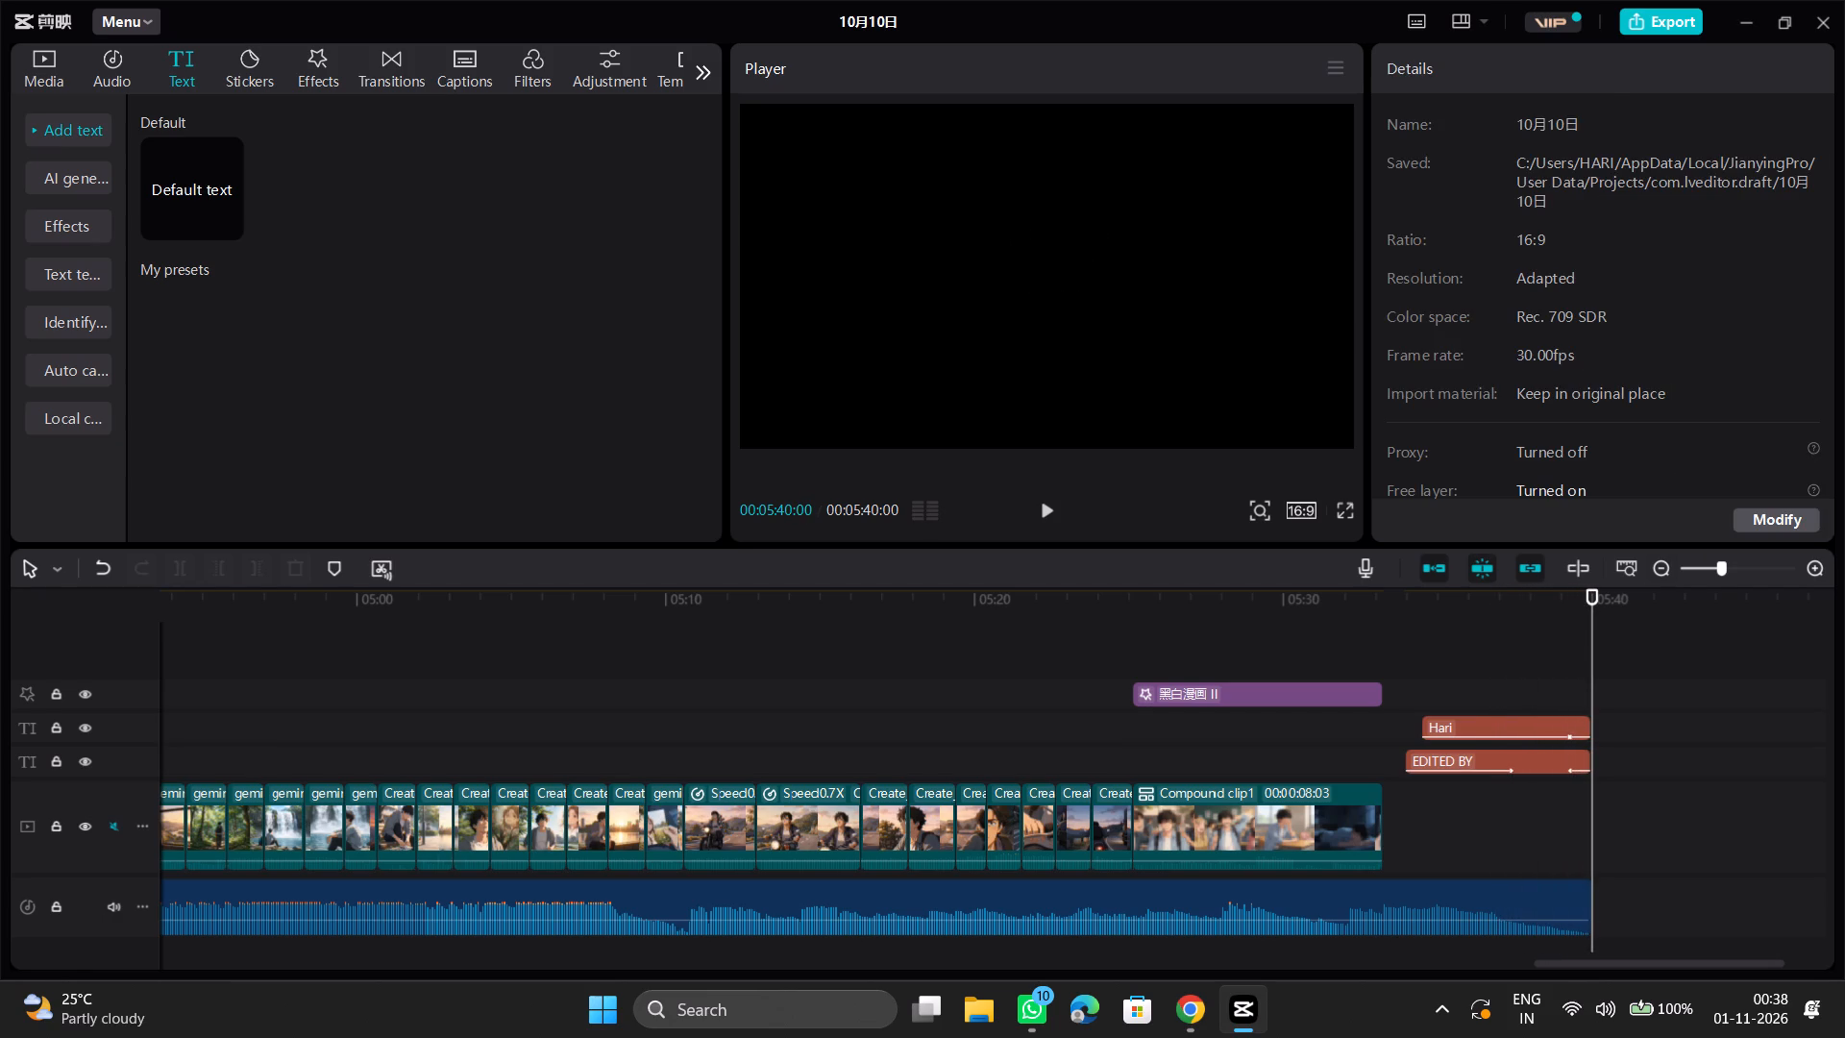
{"action": "left_click", "coordinate": [1182, 637]}
{"action": "left_click", "coordinate": [1133, 627]}
{"action": "key", "text": "space"}
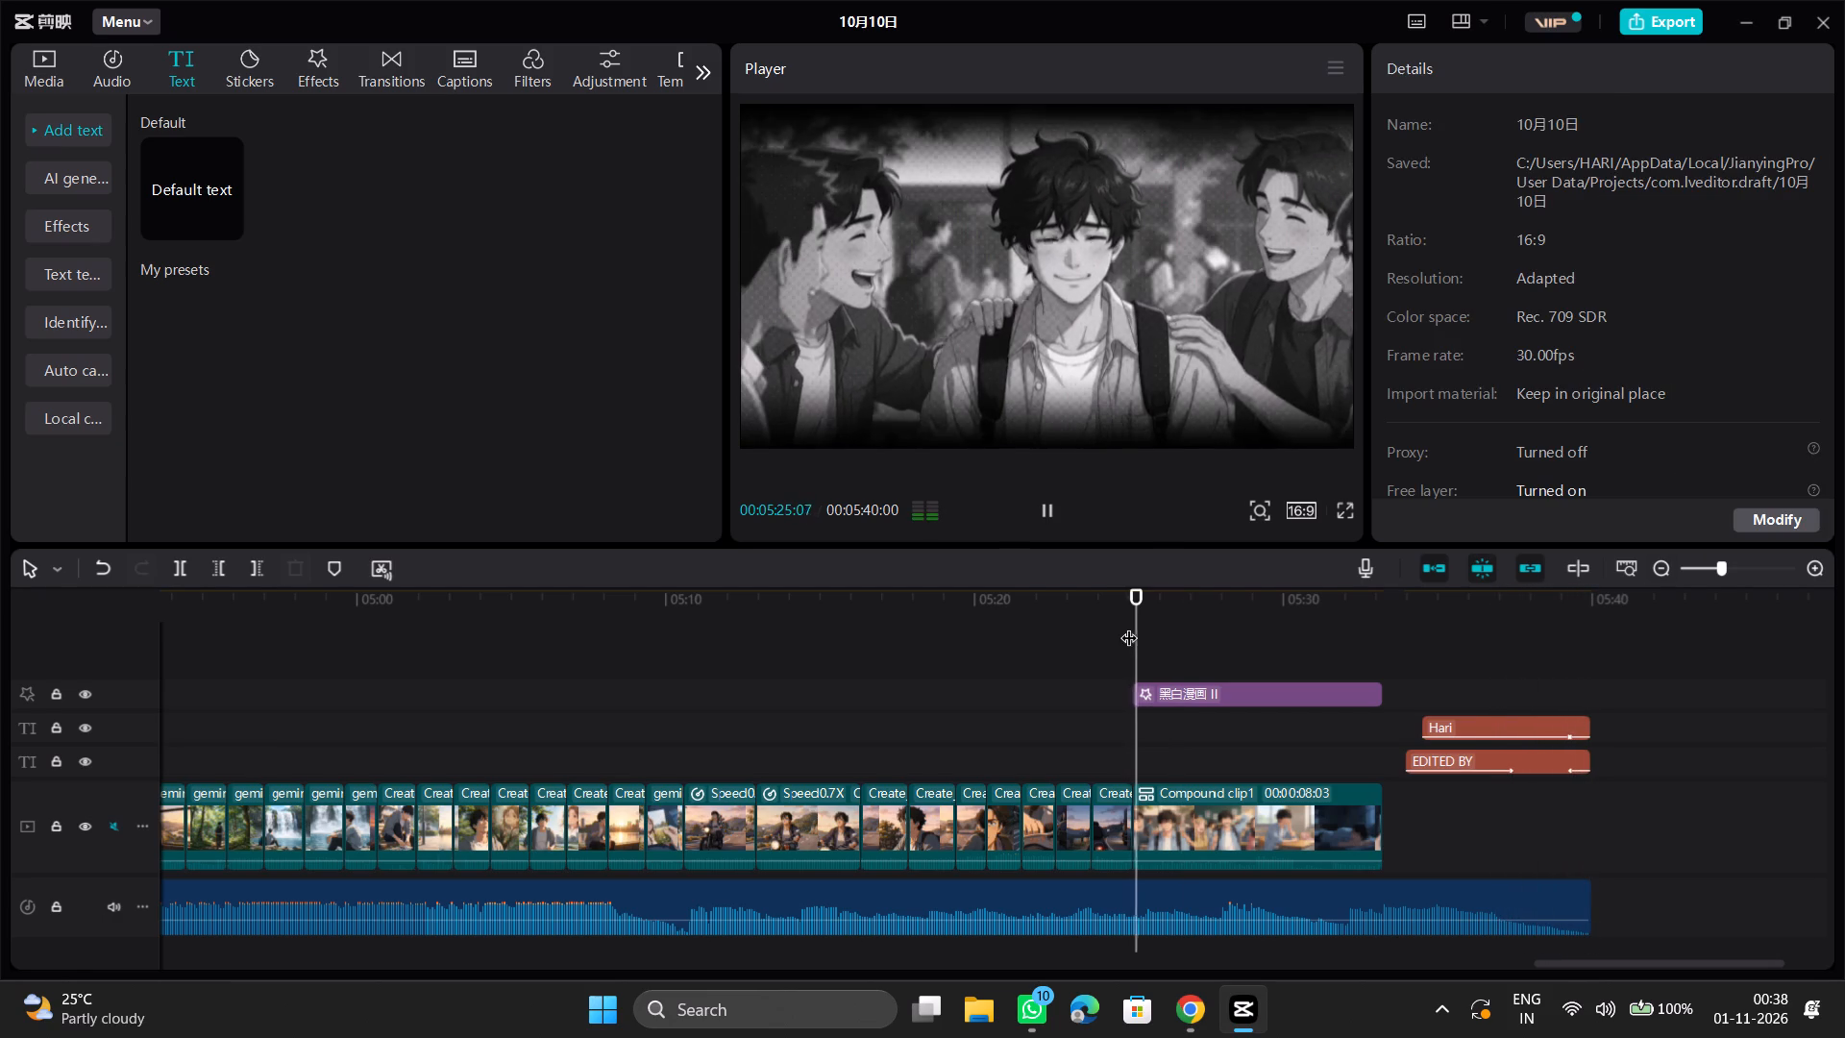
{"action": "left_click", "coordinate": [1067, 643]}
{"action": "key", "text": "space"}
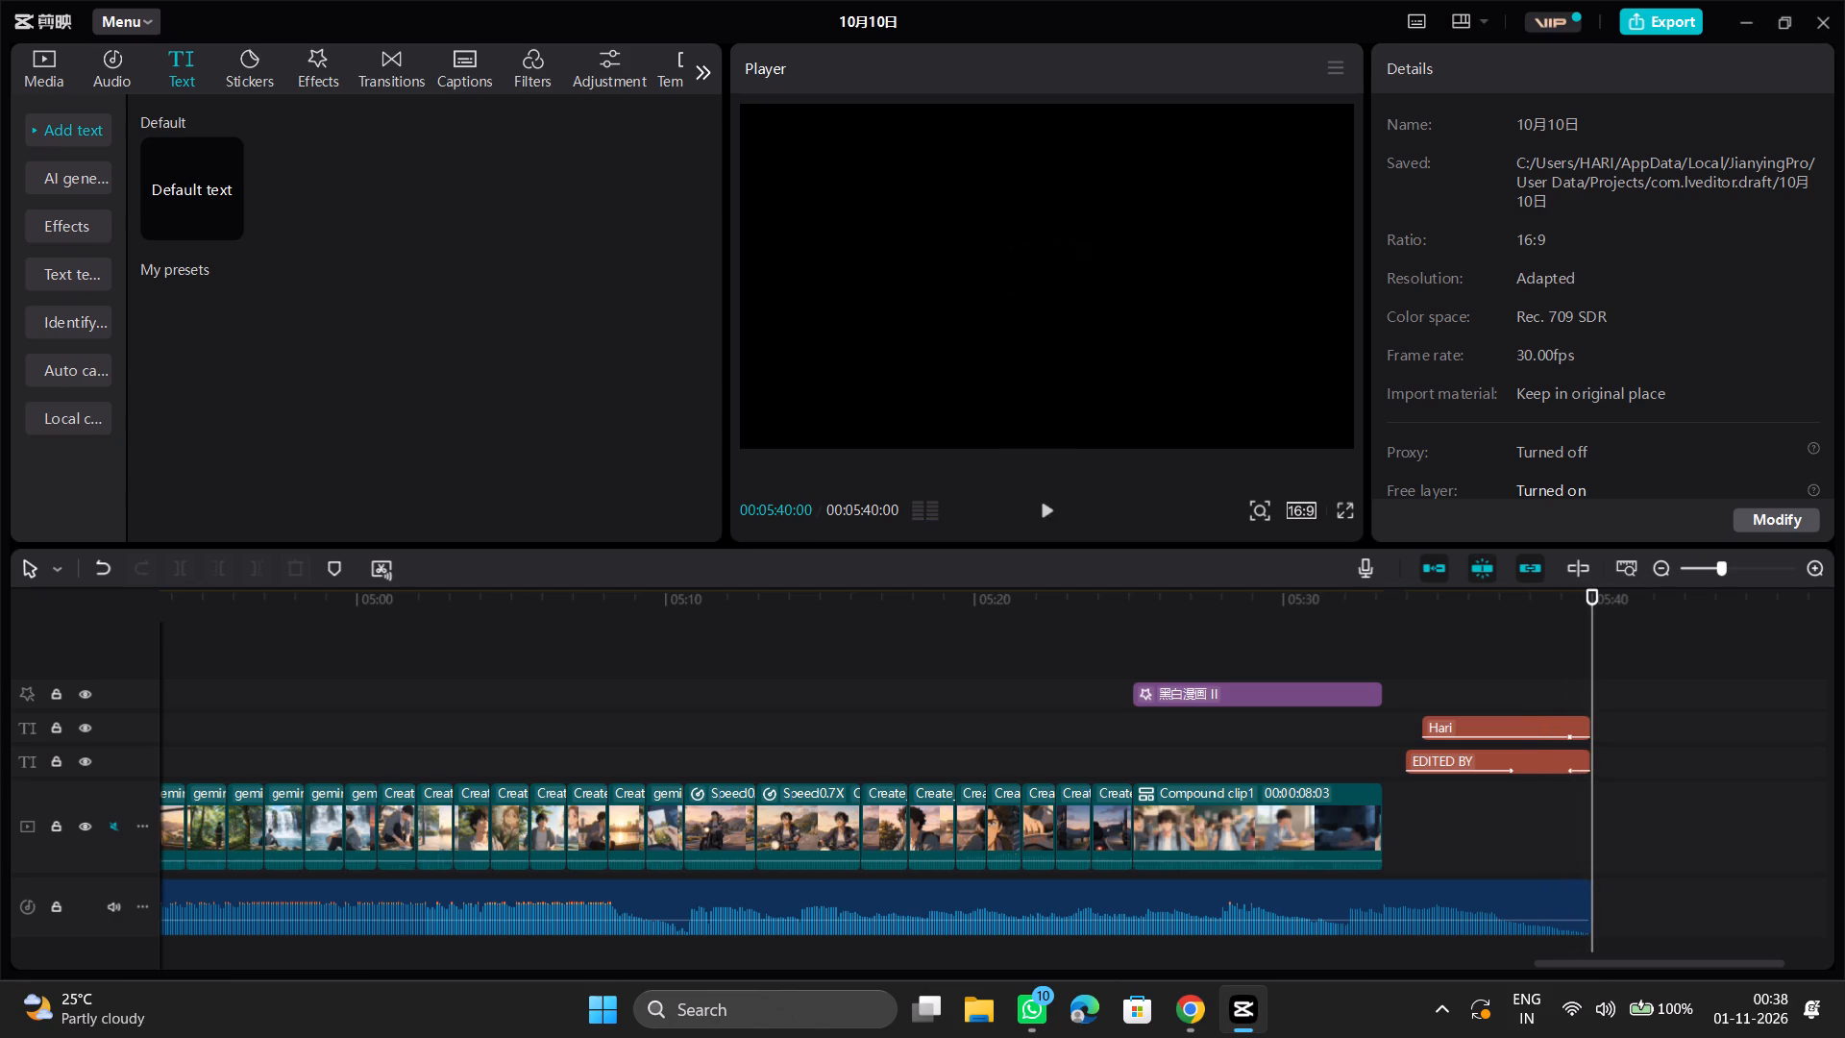
{"action": "key", "text": "space"}
Recolour the "Hari" credit text to pink ED558E and play back the credit.
{"action": "left_click", "coordinate": [1503, 679]}
{"action": "left_click", "coordinate": [1498, 729]}
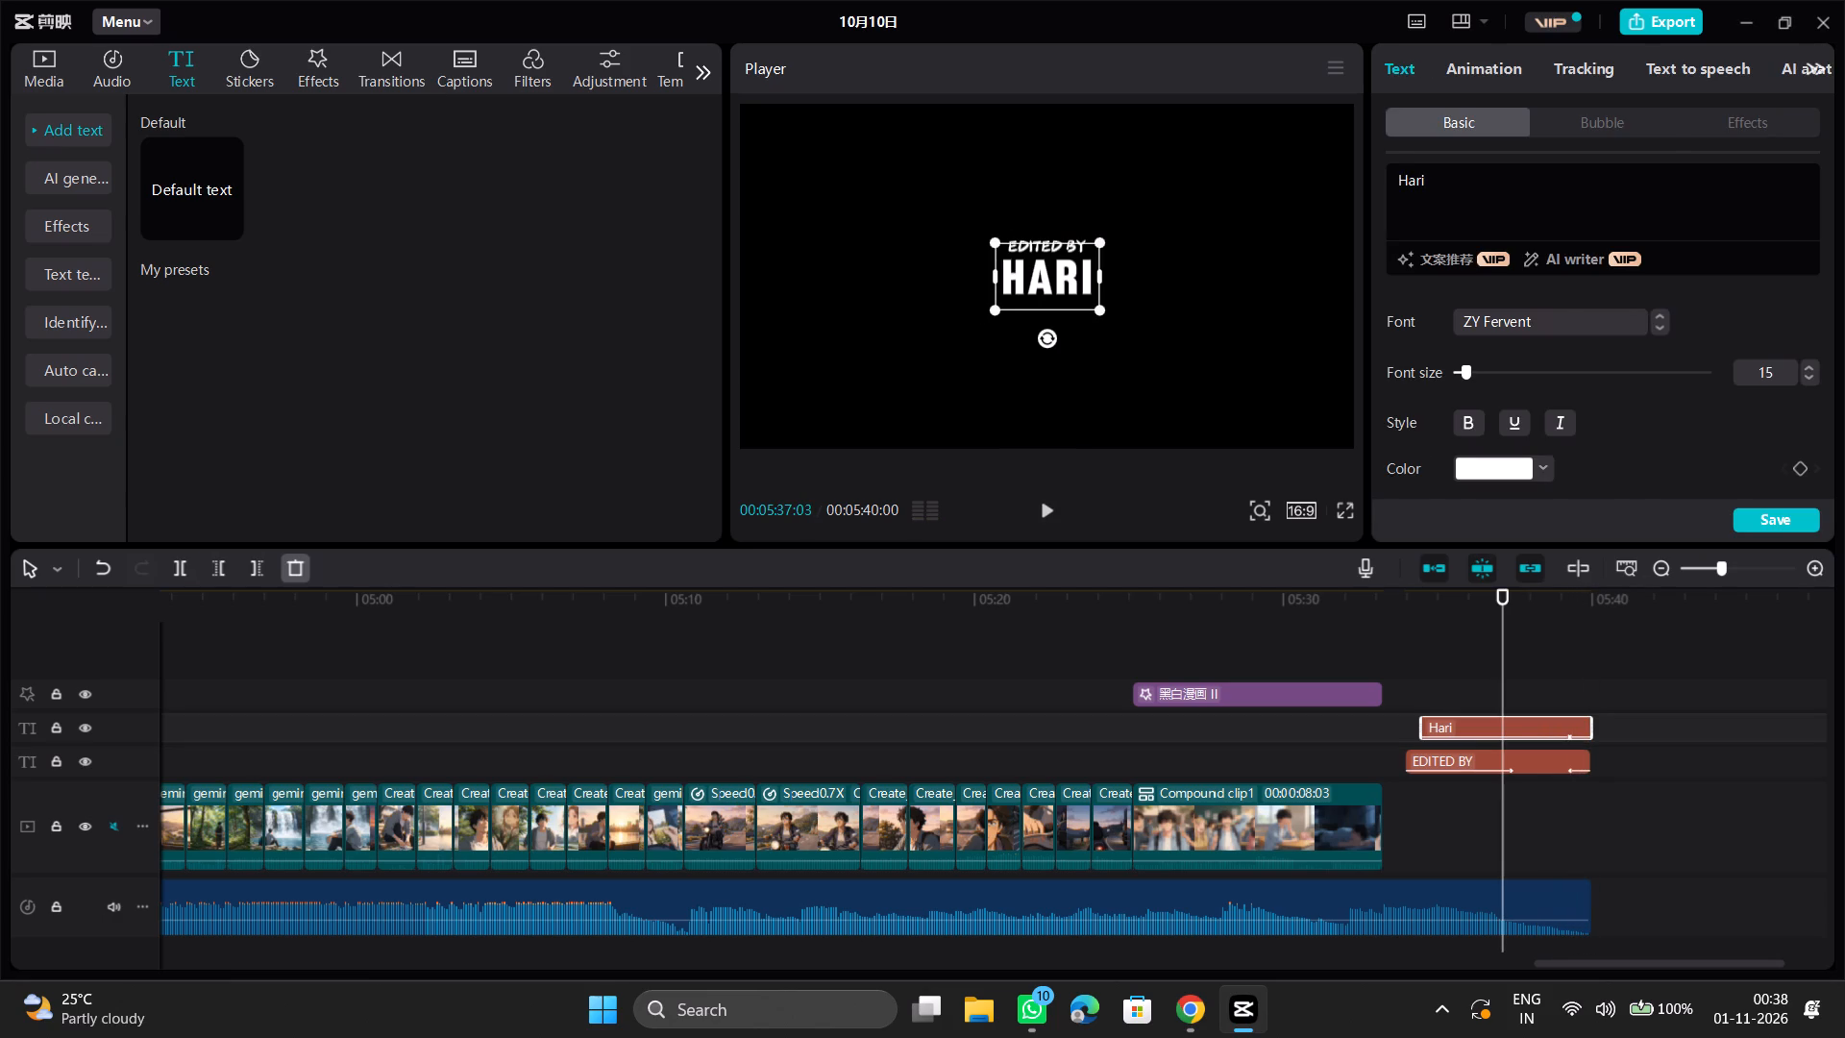
{"action": "left_click", "coordinate": [1504, 78]}
{"action": "left_click", "coordinate": [1568, 80]}
{"action": "left_click", "coordinate": [1385, 80]}
{"action": "left_click", "coordinate": [1497, 469]}
{"action": "left_click", "coordinate": [1487, 421]}
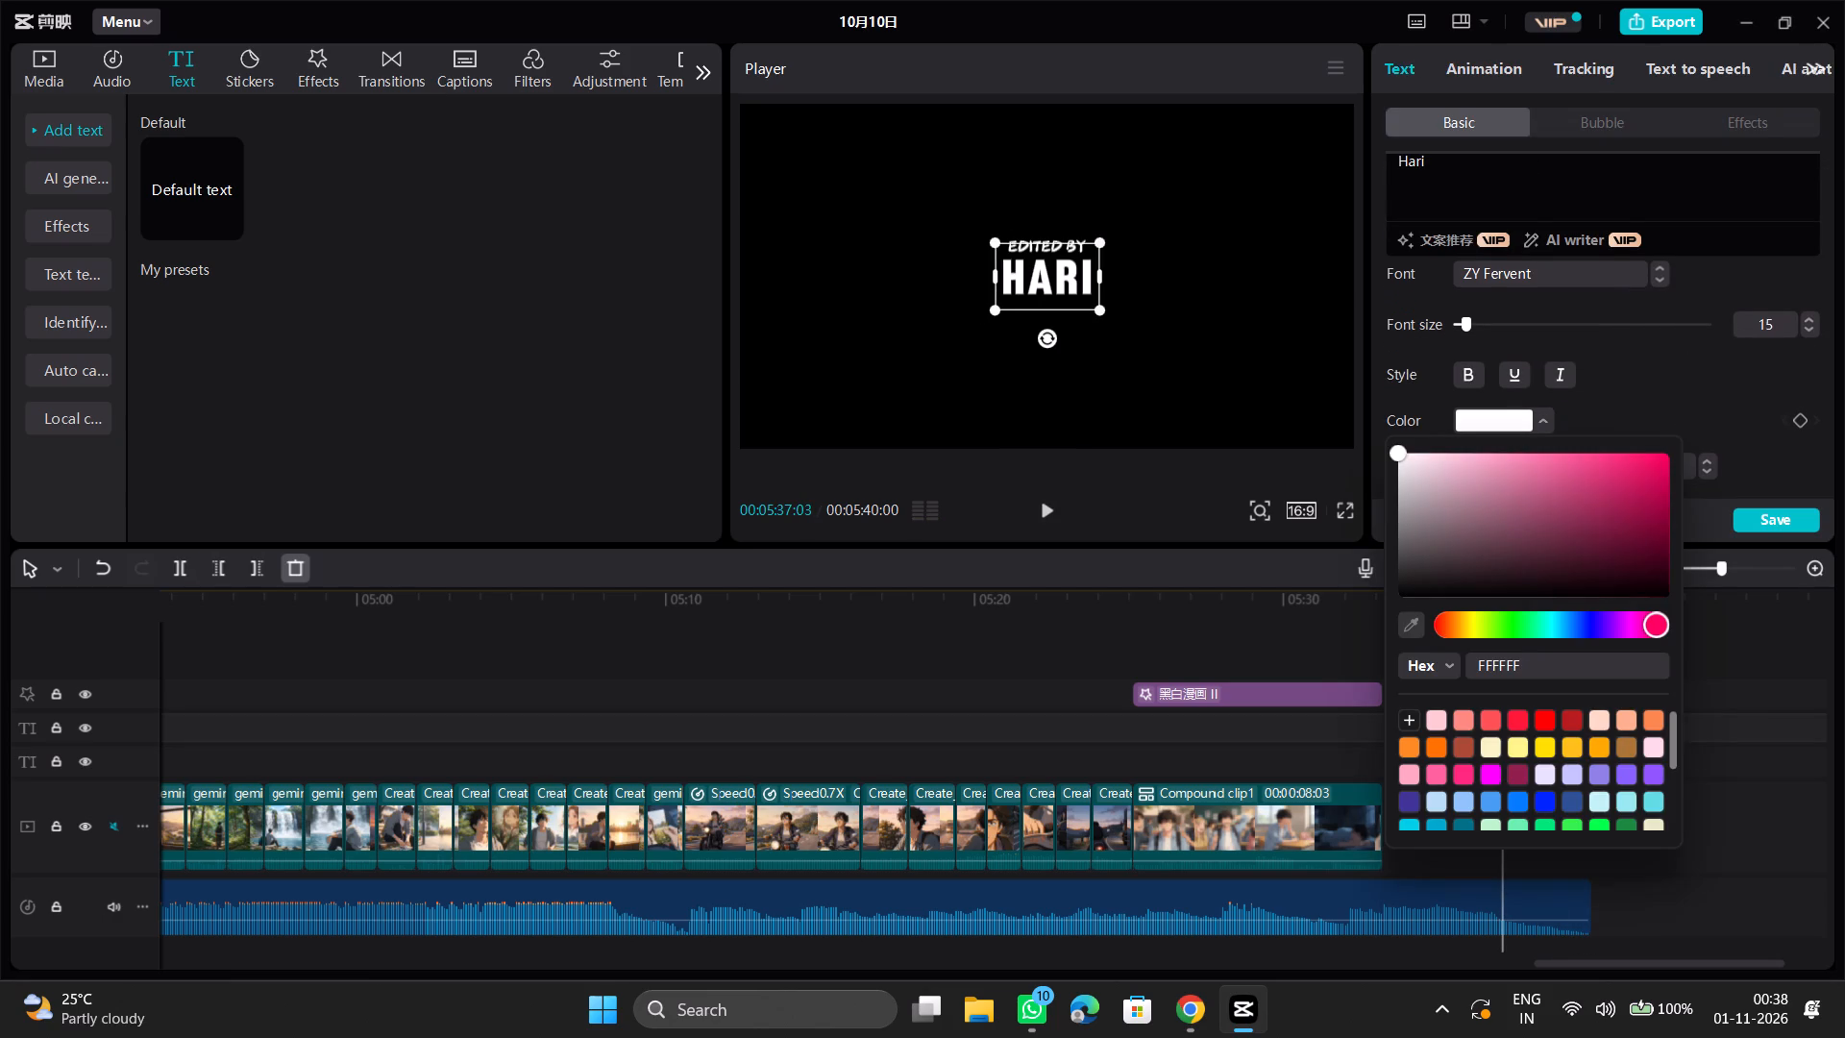
{"action": "left_click", "coordinate": [1536, 490]}
{"action": "left_click_drag", "start_coordinate": [1537, 492], "coordinate": [1551, 479]}
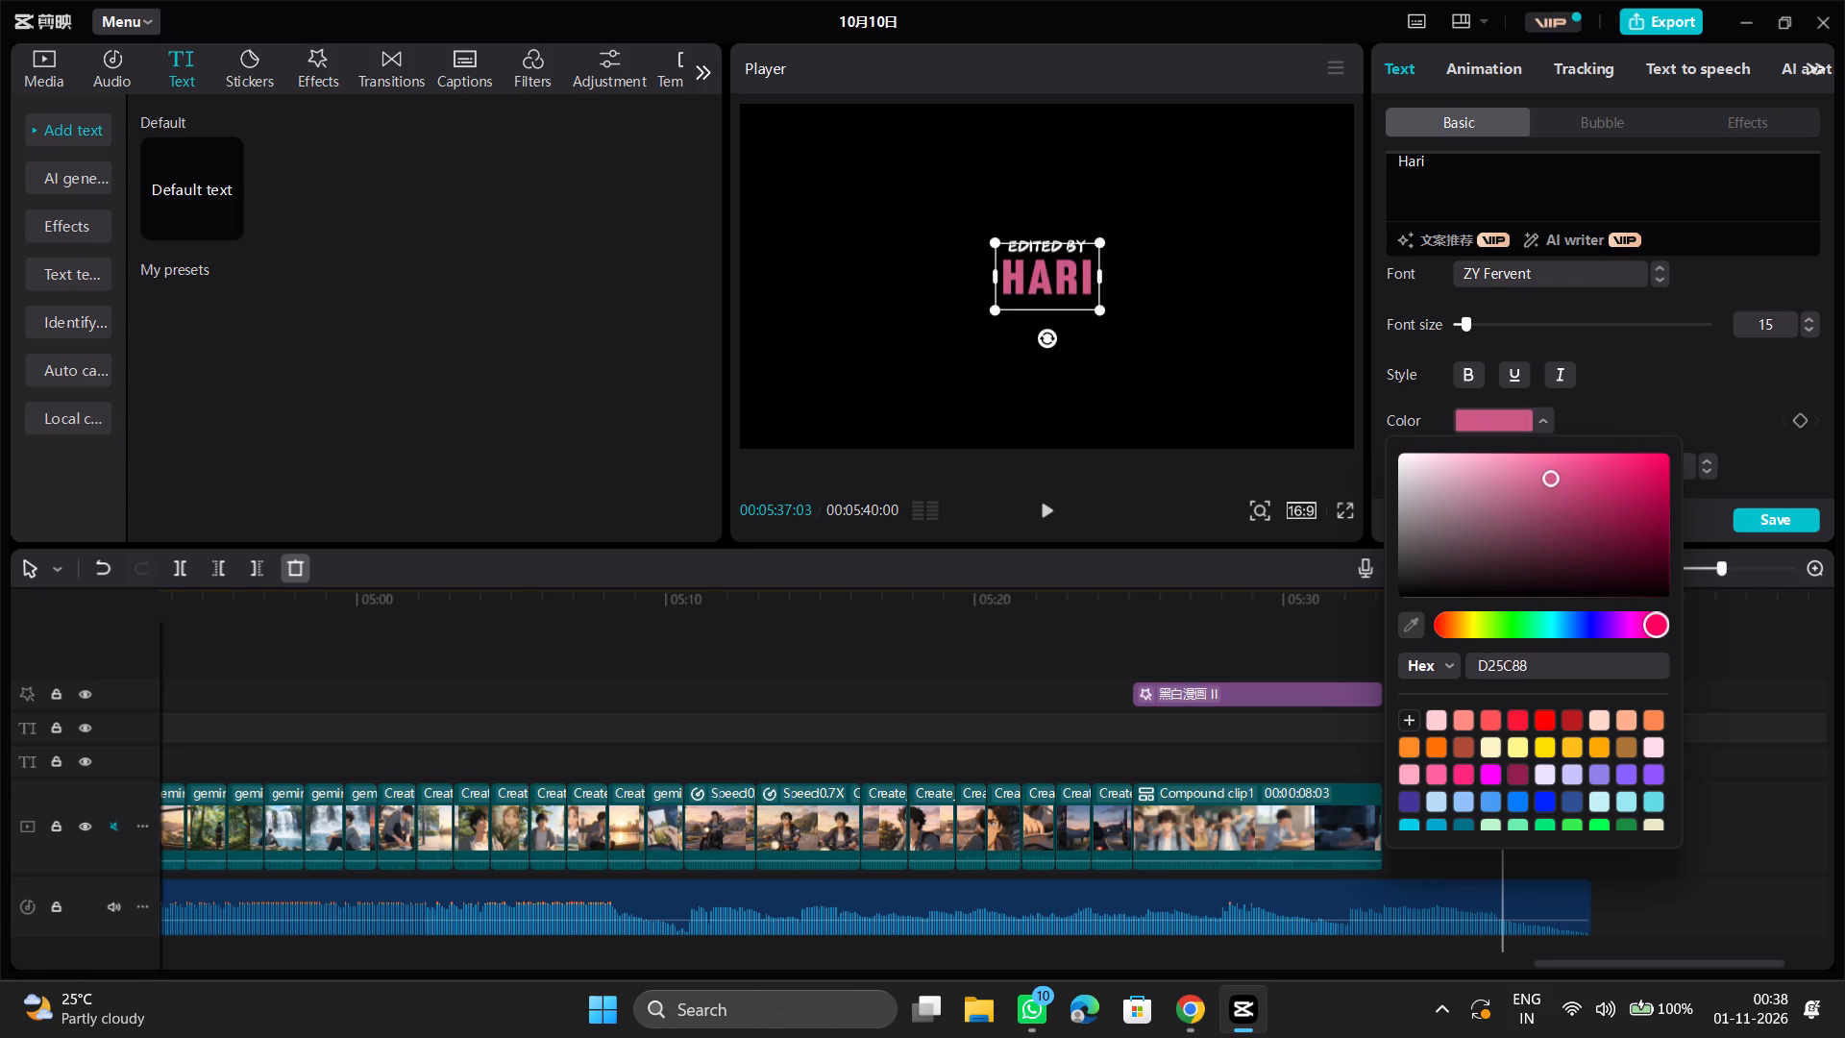
{"action": "left_click_drag", "start_coordinate": [1551, 479], "coordinate": [1572, 463]}
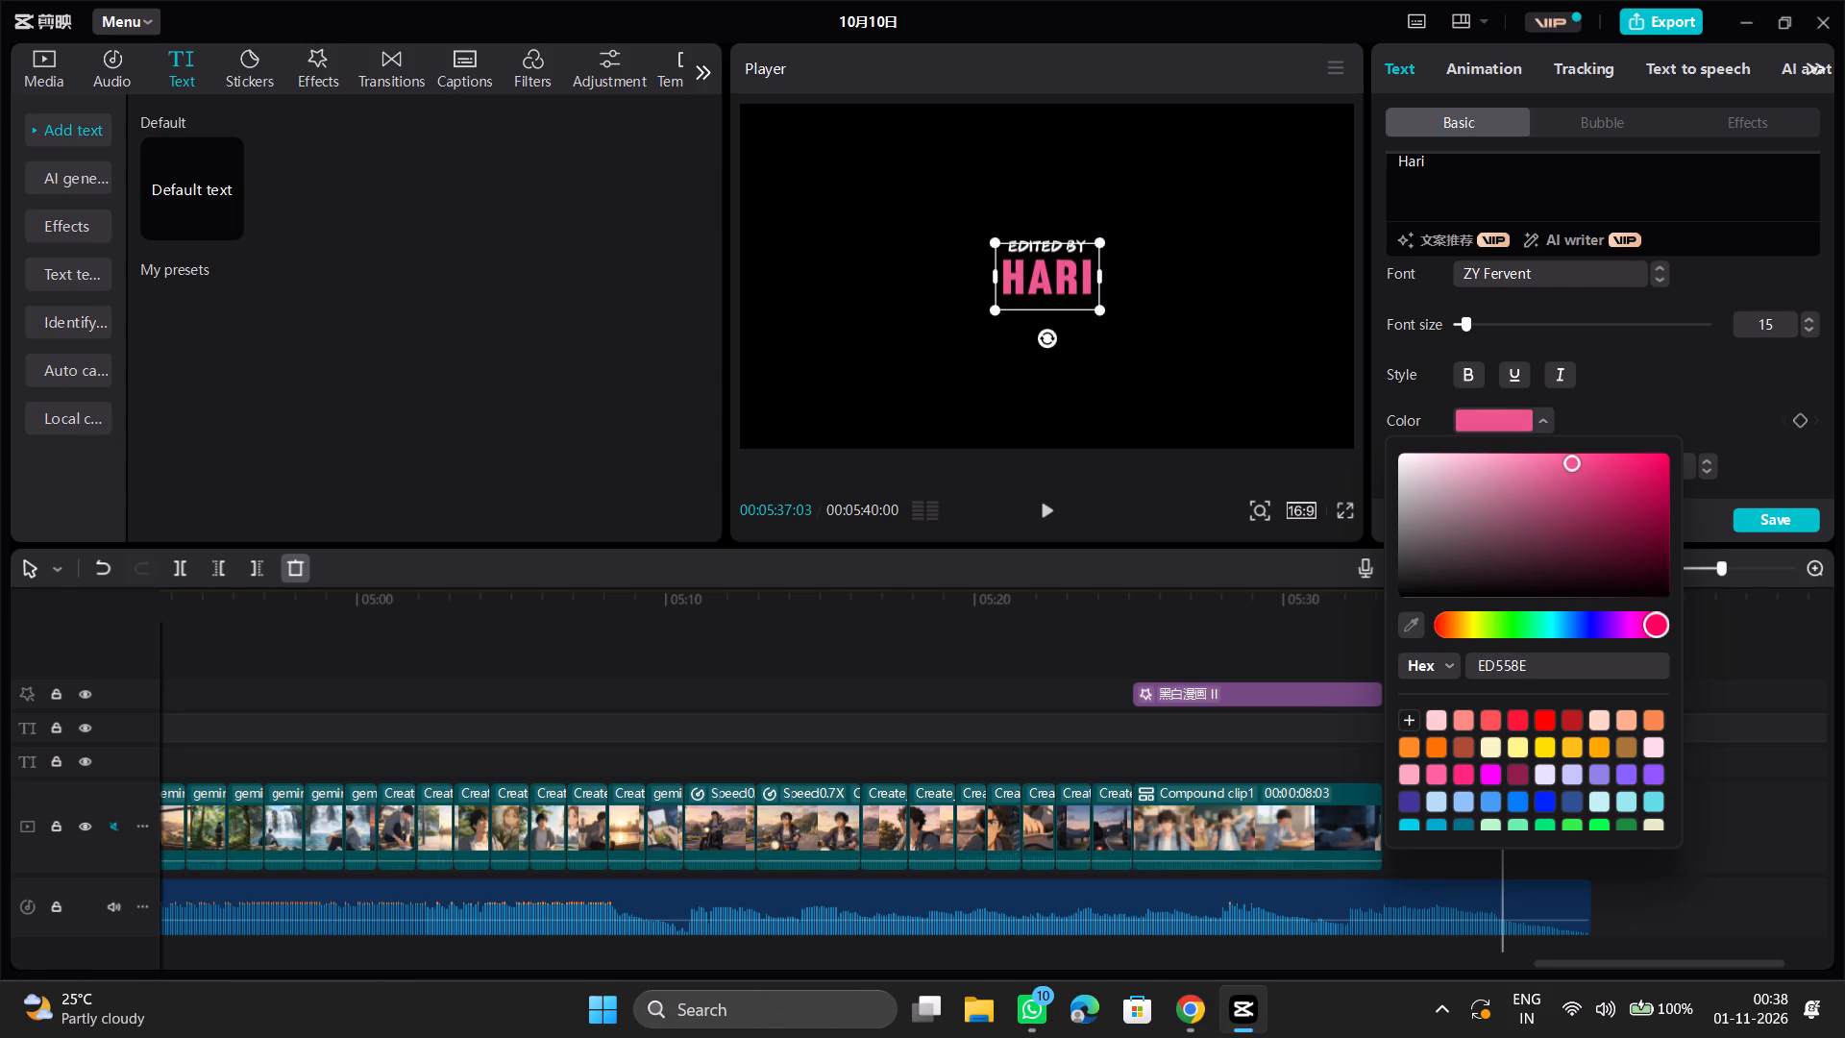
{"action": "left_click", "coordinate": [1347, 641]}
{"action": "left_click", "coordinate": [1387, 651]}
{"action": "key", "text": "space"}
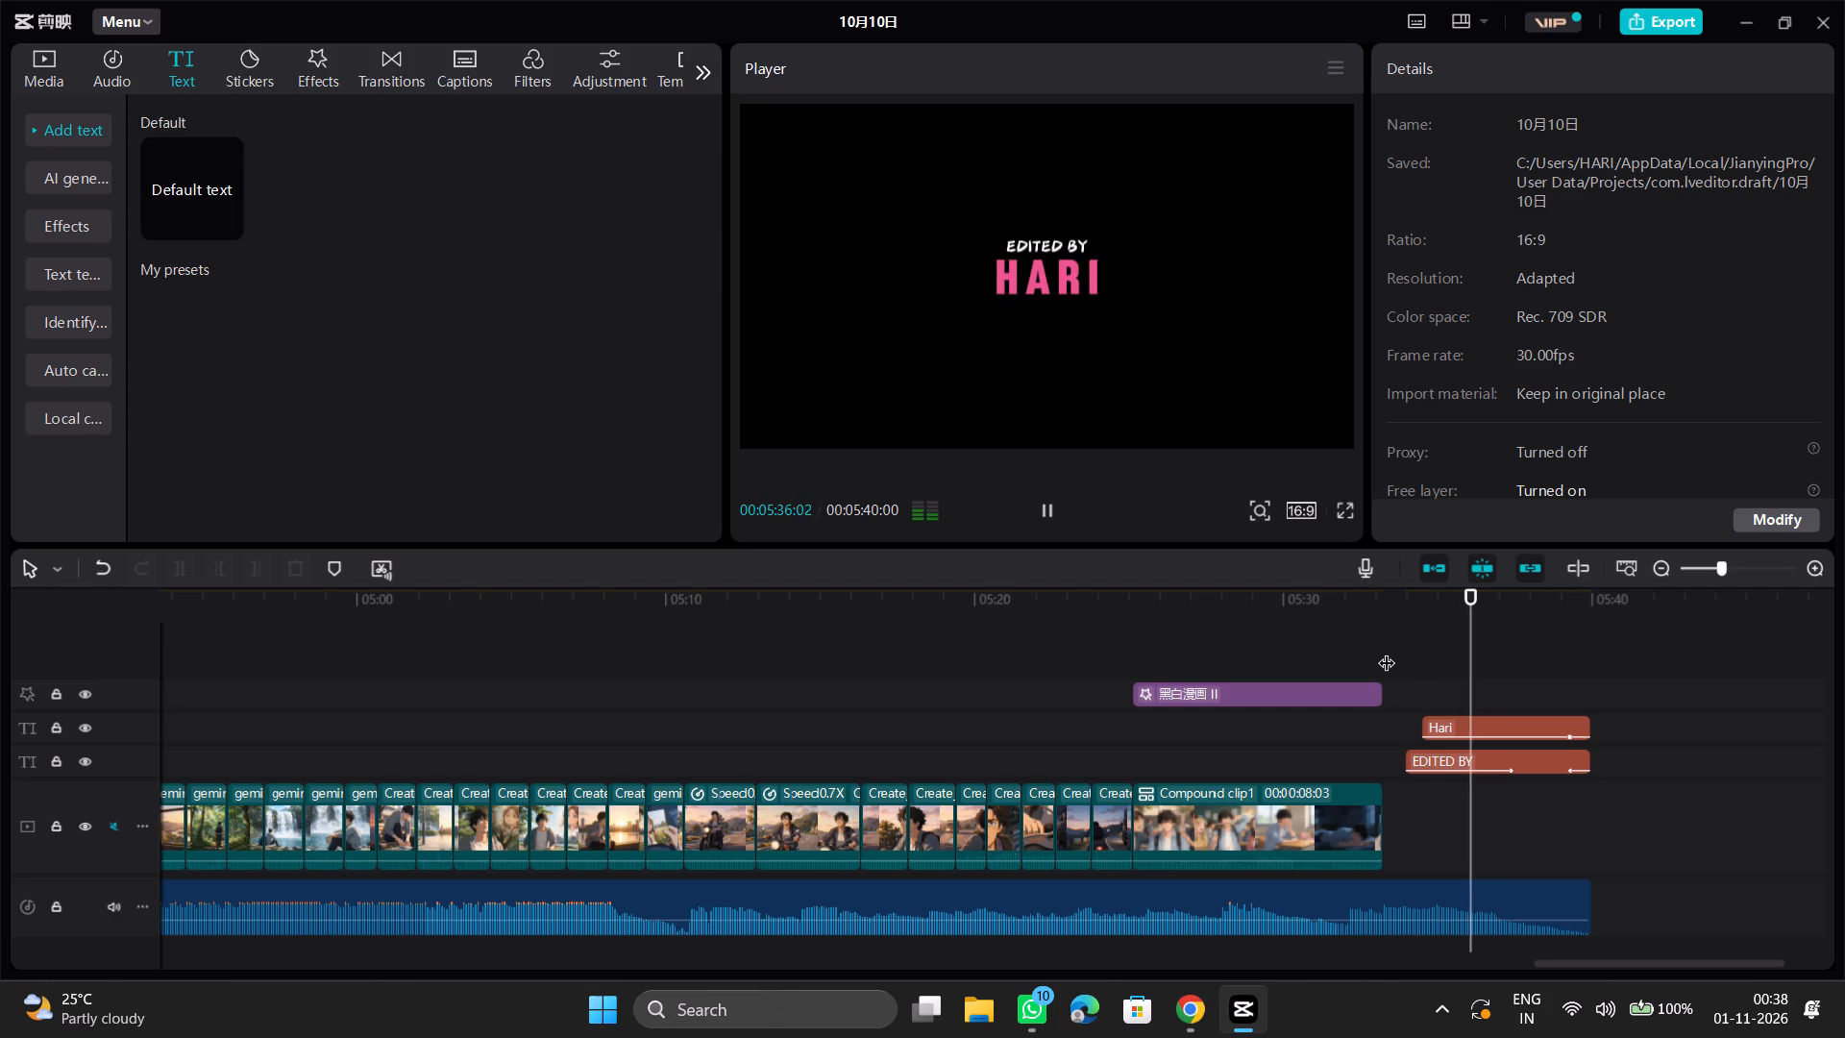
{"action": "key", "text": "space"}
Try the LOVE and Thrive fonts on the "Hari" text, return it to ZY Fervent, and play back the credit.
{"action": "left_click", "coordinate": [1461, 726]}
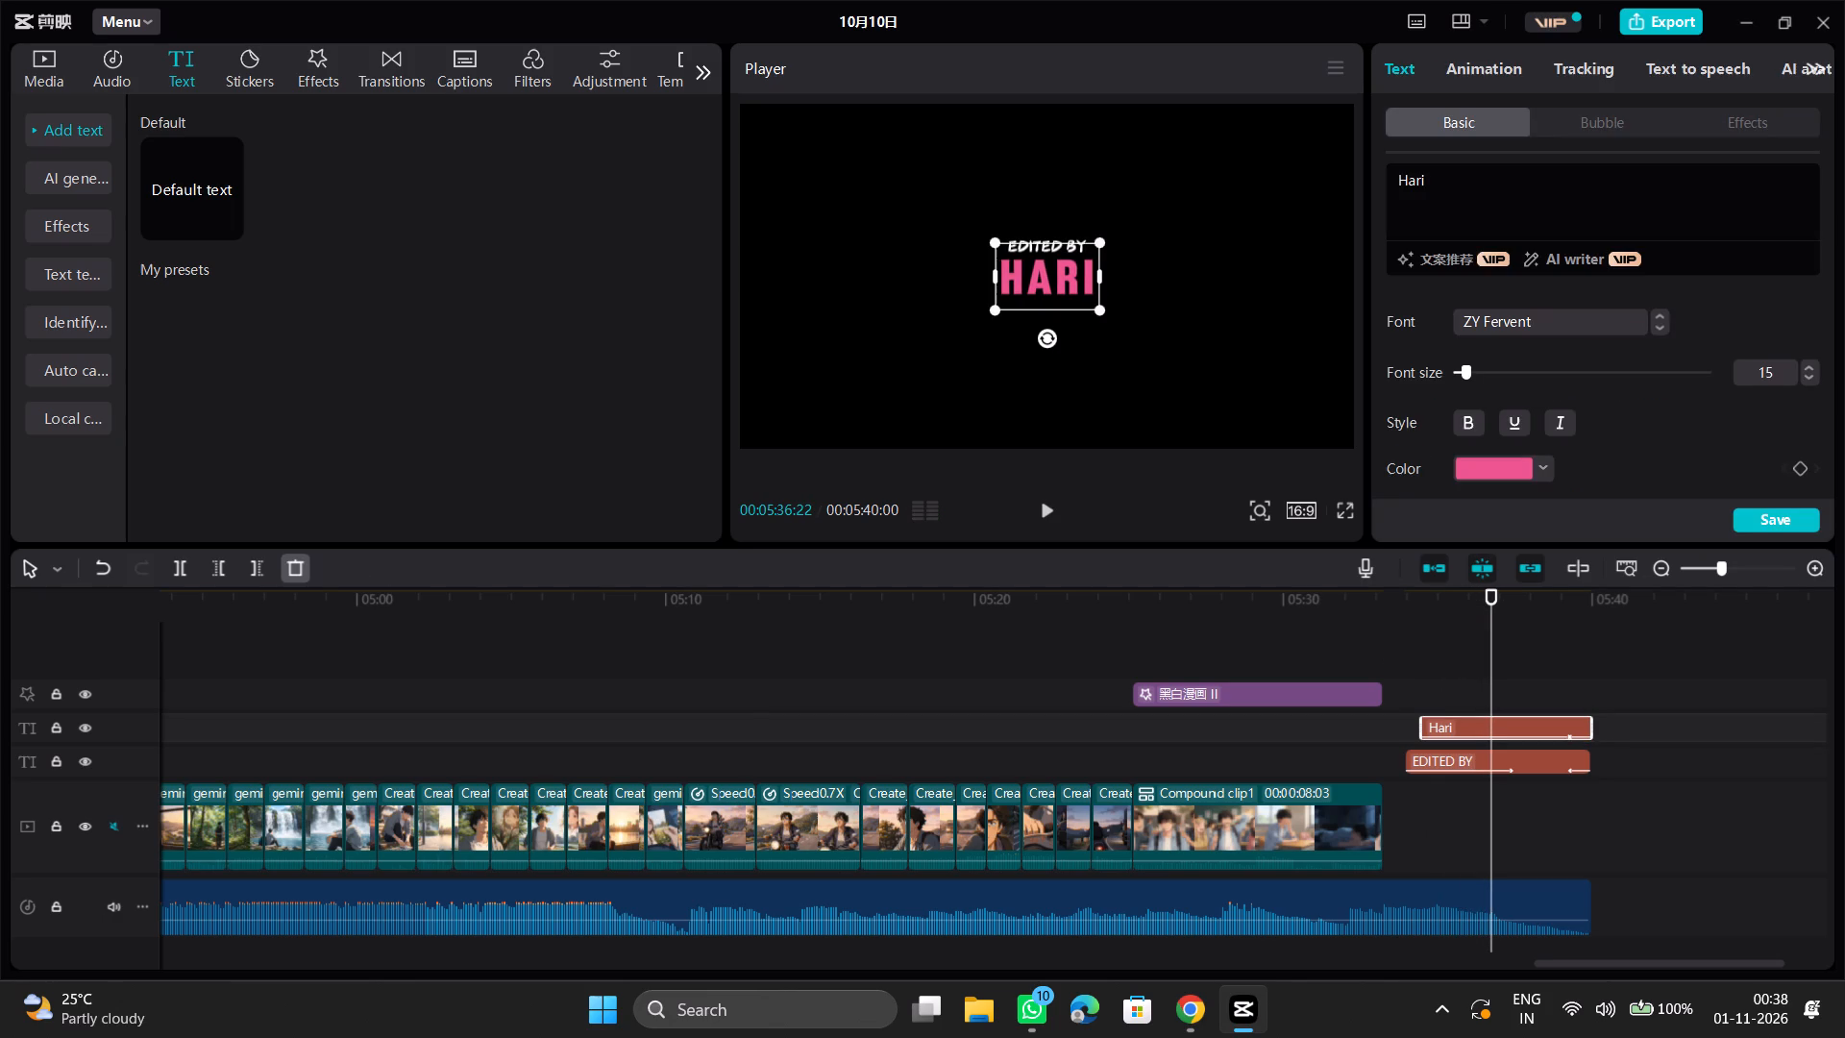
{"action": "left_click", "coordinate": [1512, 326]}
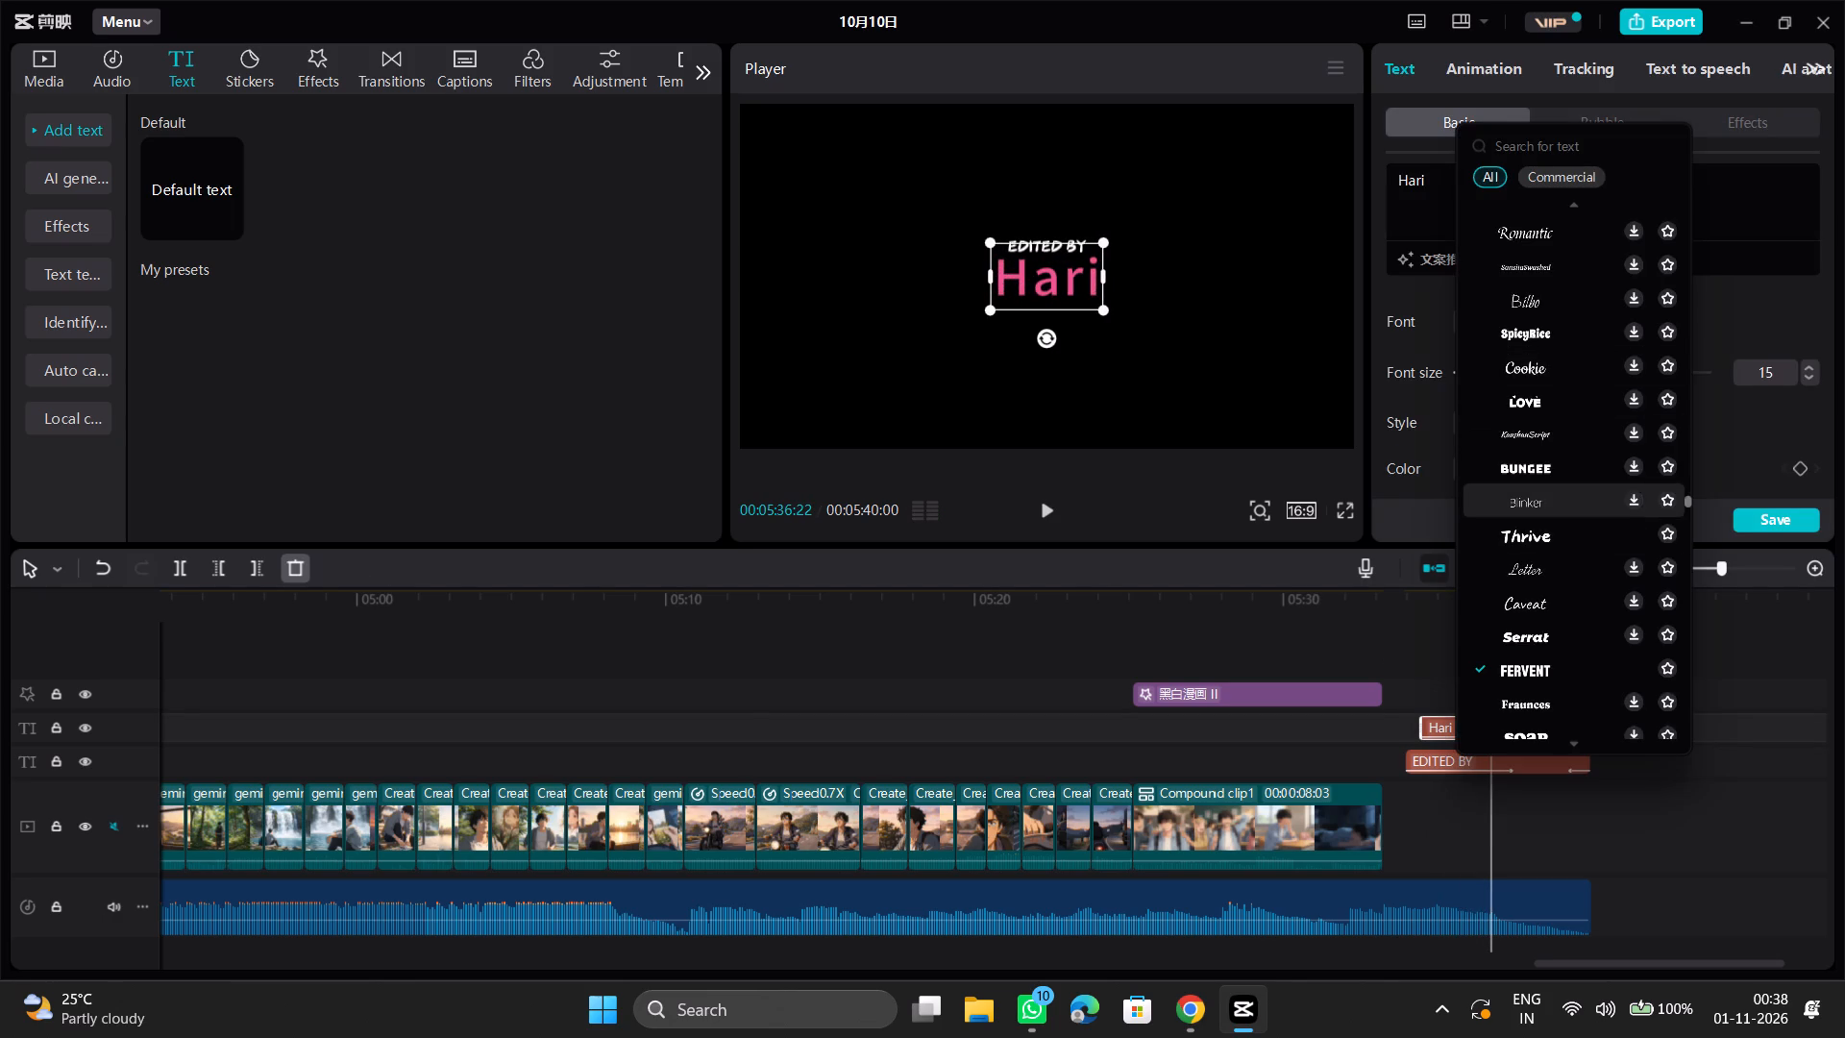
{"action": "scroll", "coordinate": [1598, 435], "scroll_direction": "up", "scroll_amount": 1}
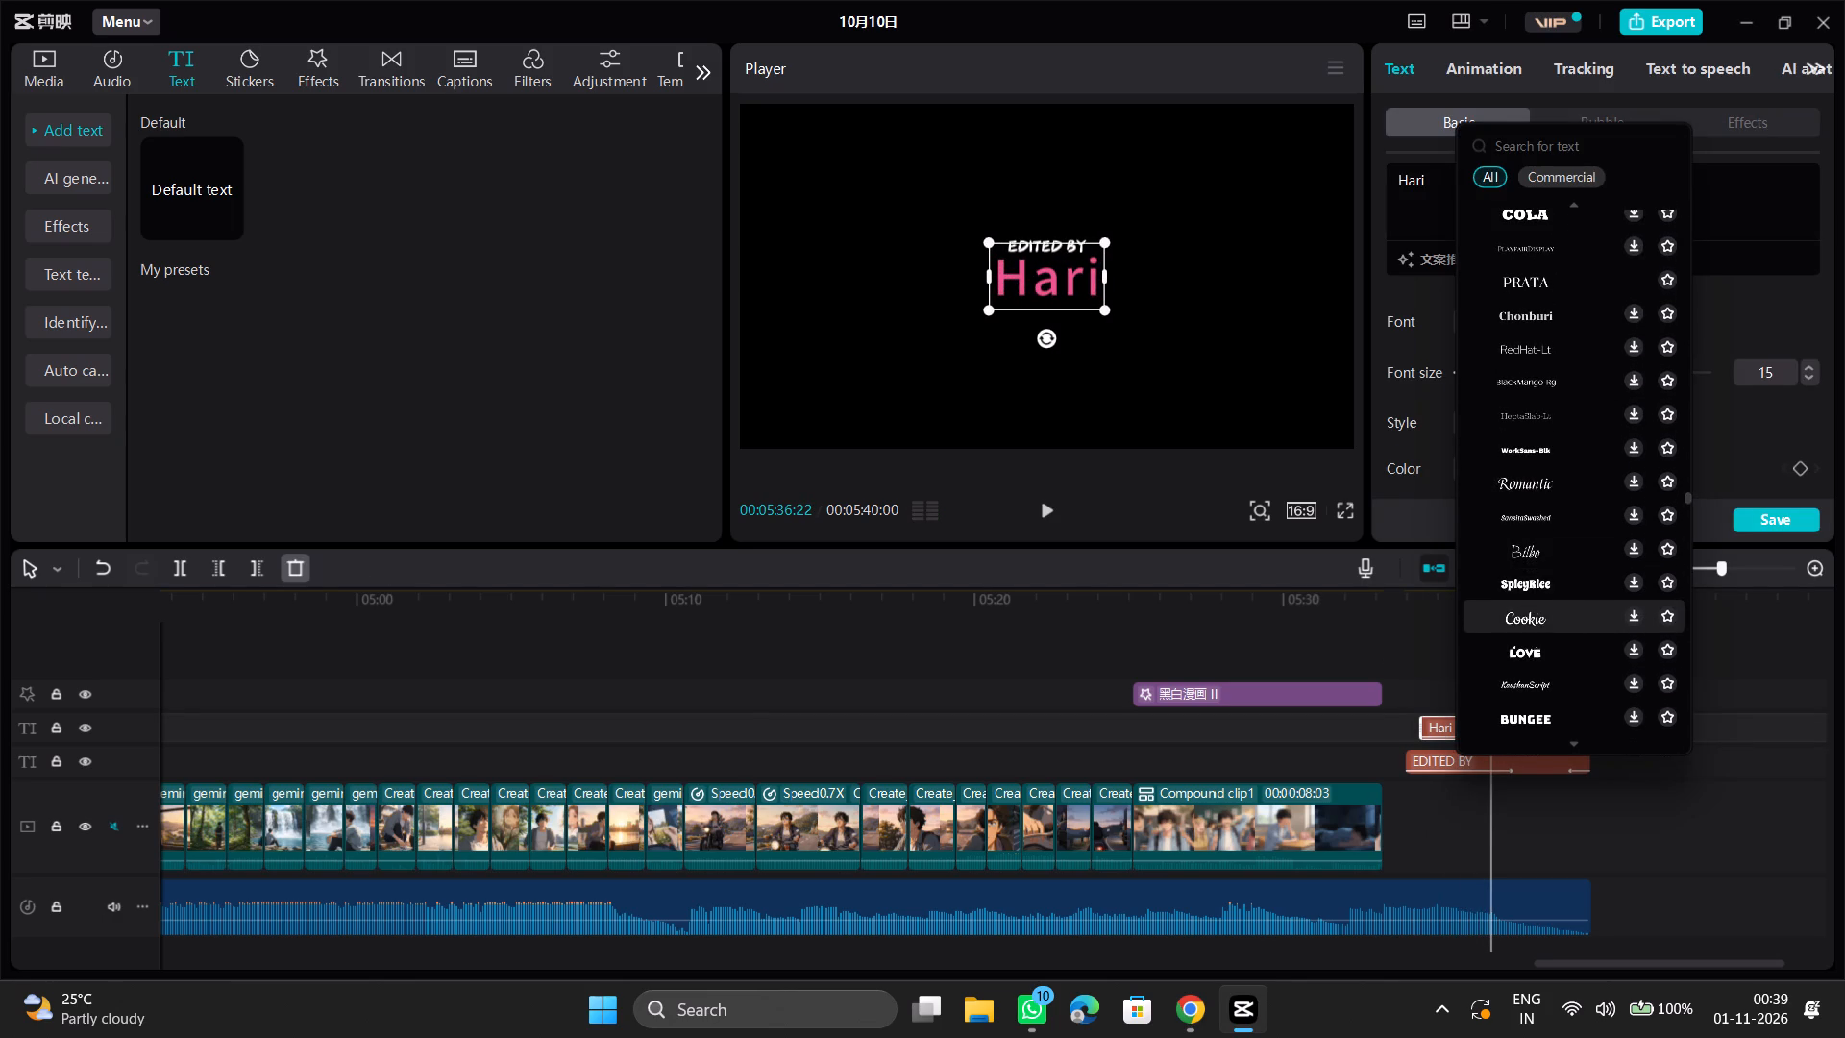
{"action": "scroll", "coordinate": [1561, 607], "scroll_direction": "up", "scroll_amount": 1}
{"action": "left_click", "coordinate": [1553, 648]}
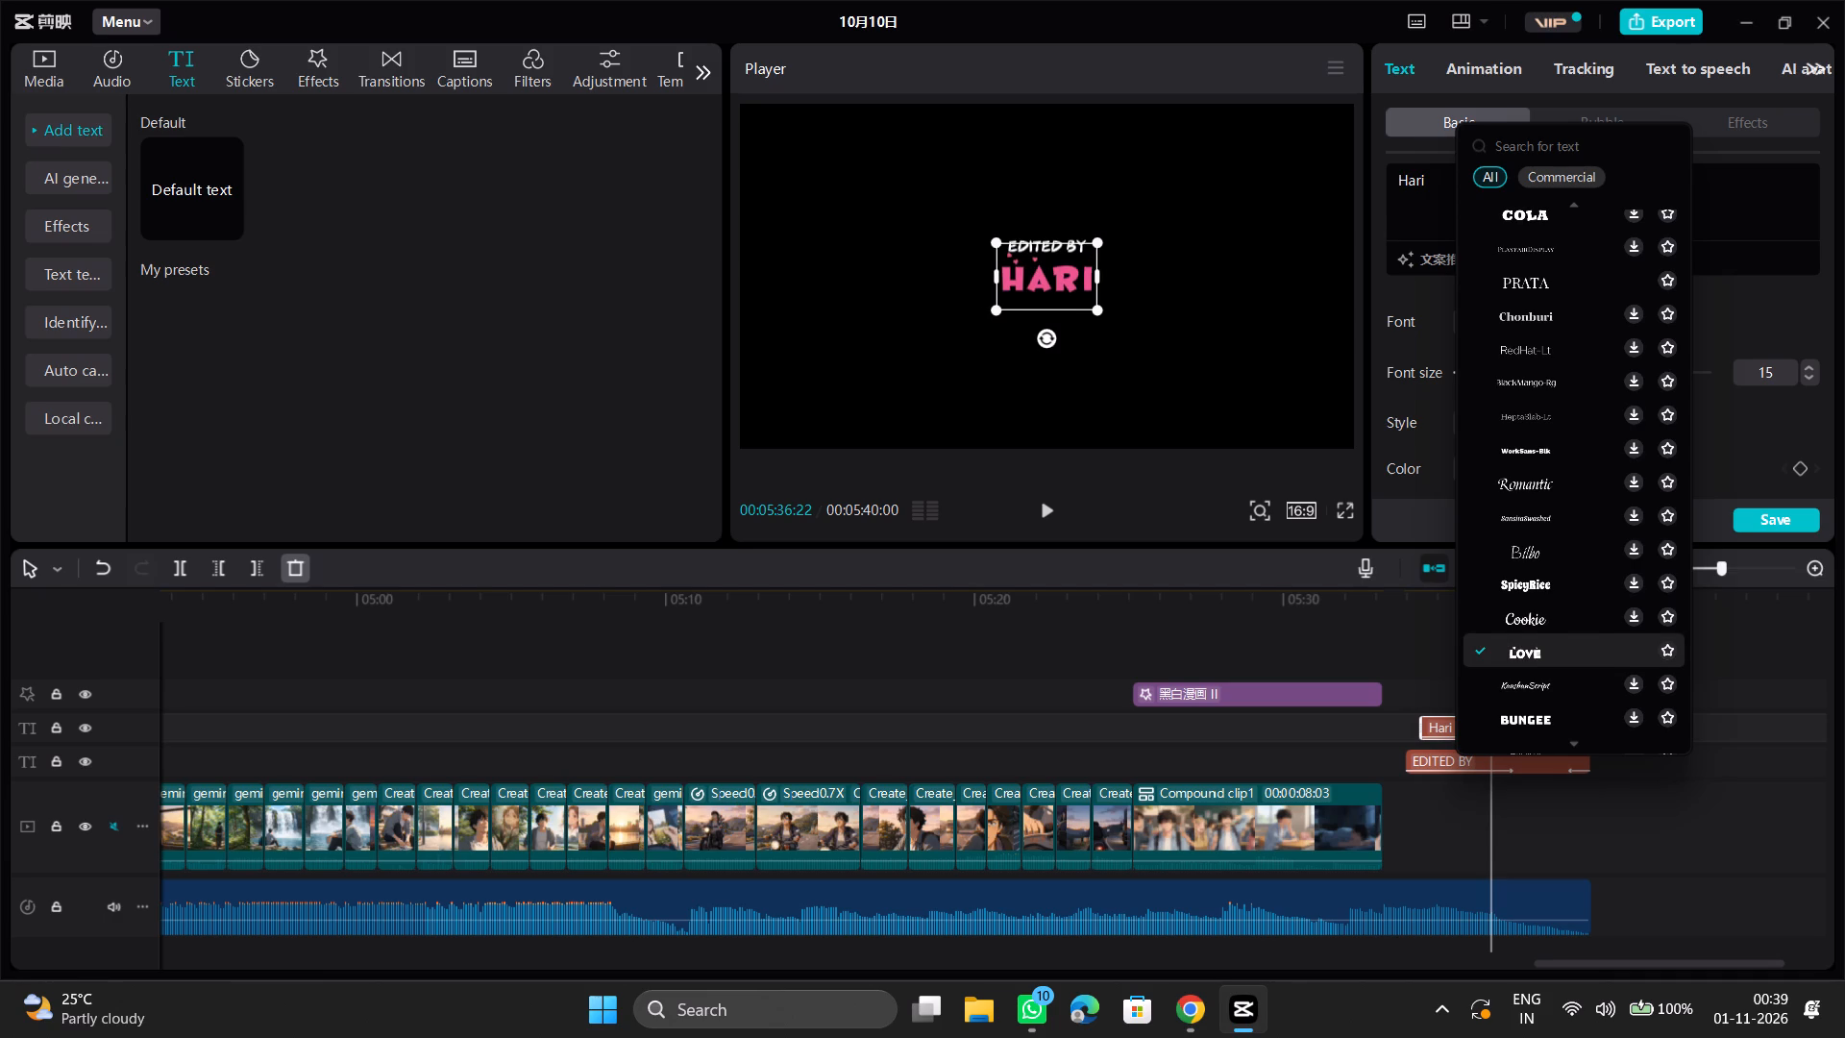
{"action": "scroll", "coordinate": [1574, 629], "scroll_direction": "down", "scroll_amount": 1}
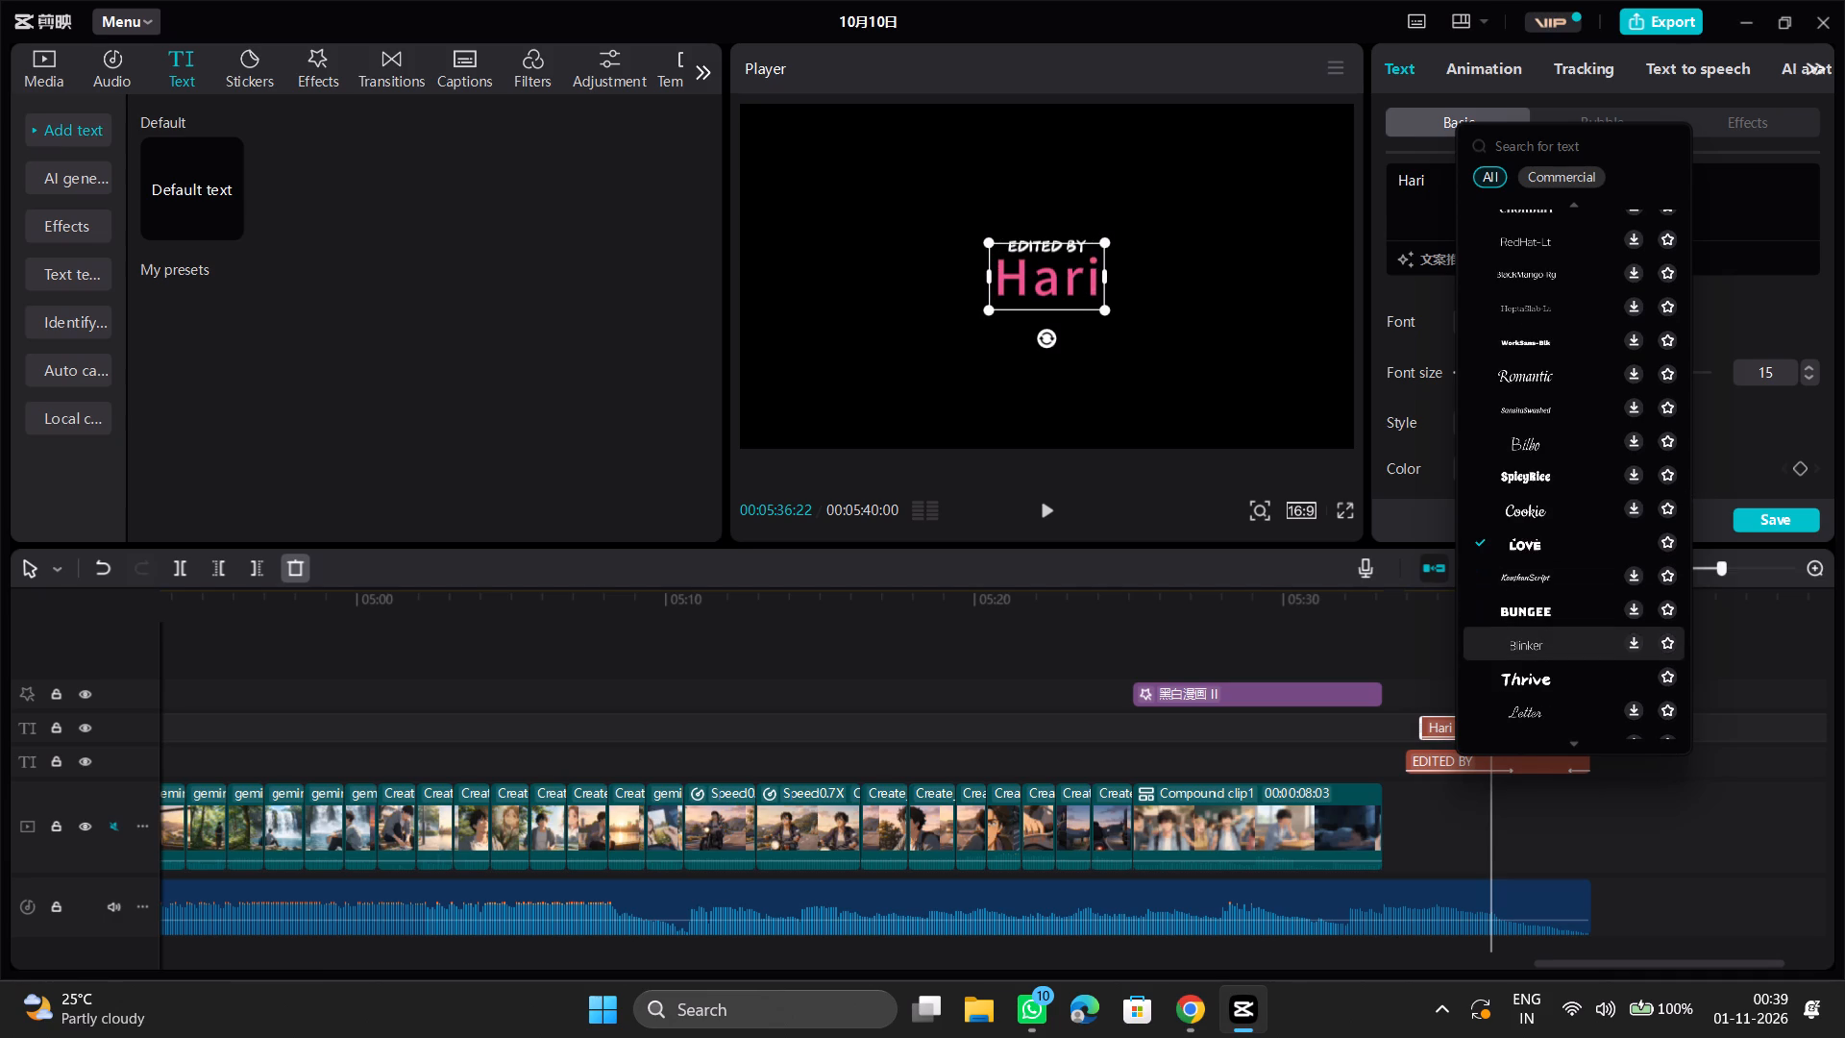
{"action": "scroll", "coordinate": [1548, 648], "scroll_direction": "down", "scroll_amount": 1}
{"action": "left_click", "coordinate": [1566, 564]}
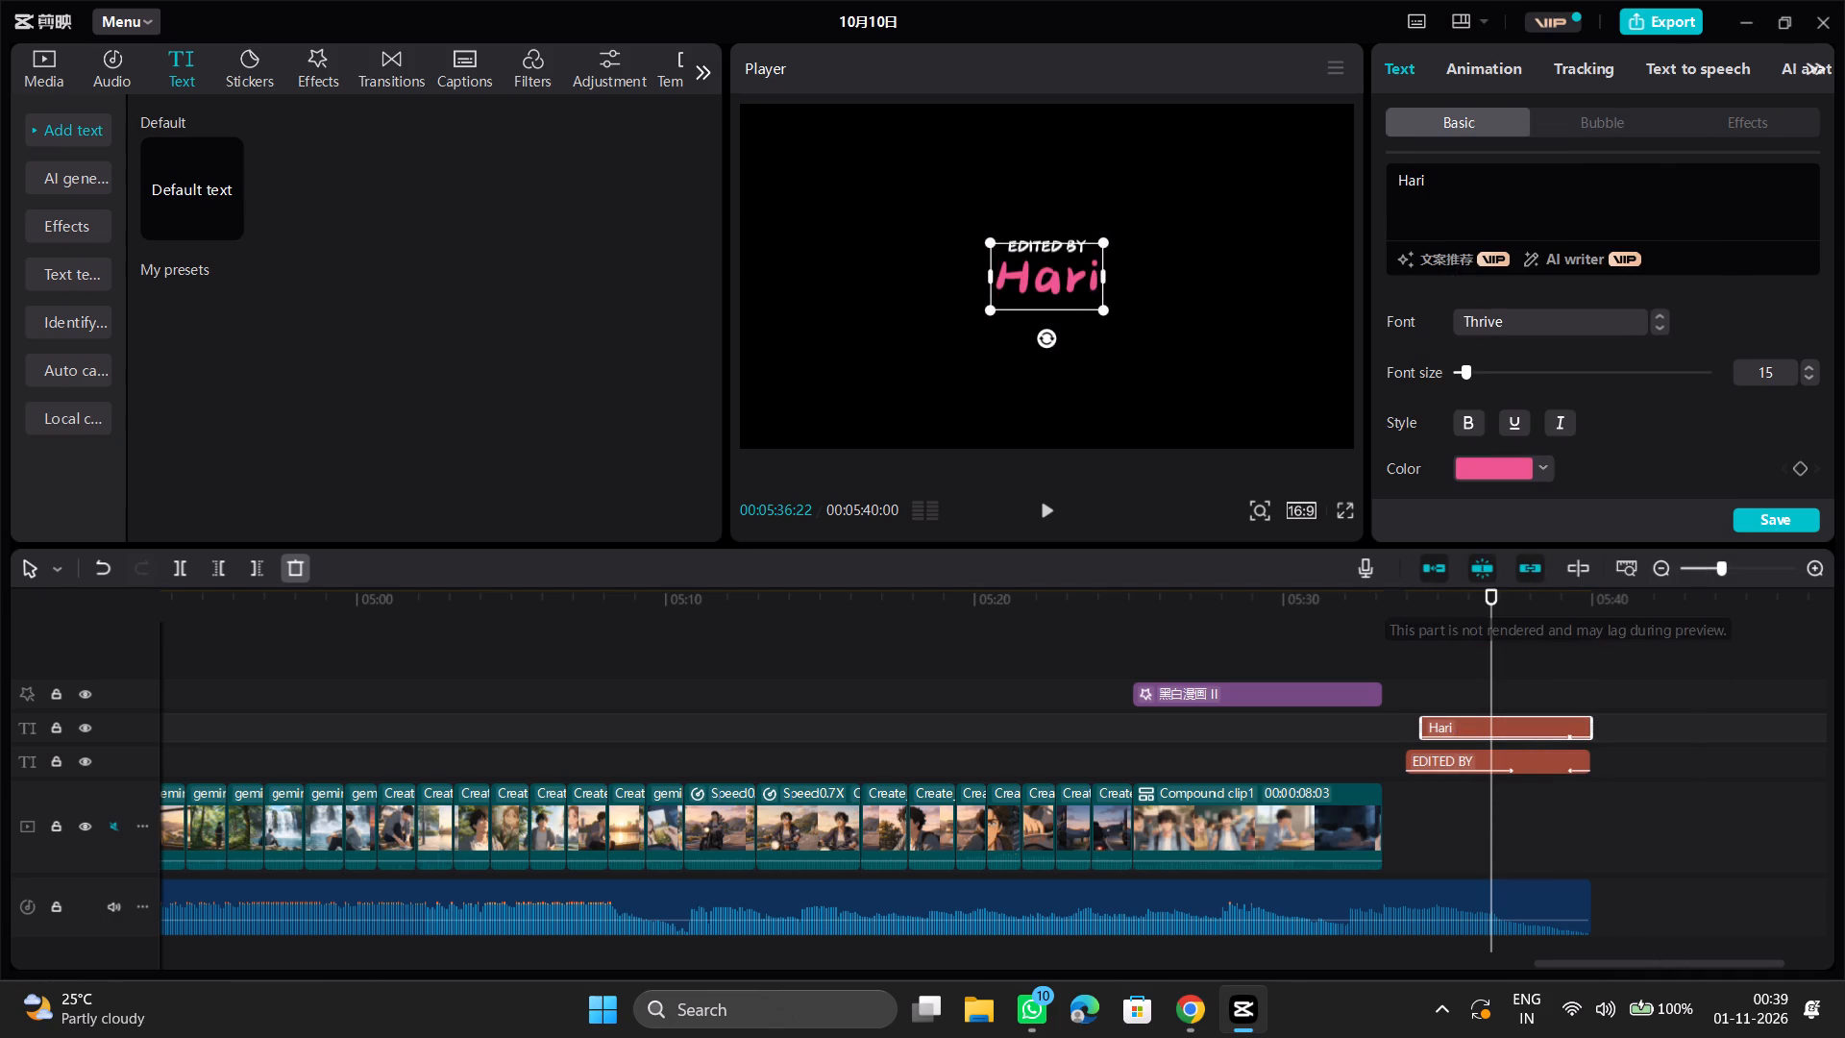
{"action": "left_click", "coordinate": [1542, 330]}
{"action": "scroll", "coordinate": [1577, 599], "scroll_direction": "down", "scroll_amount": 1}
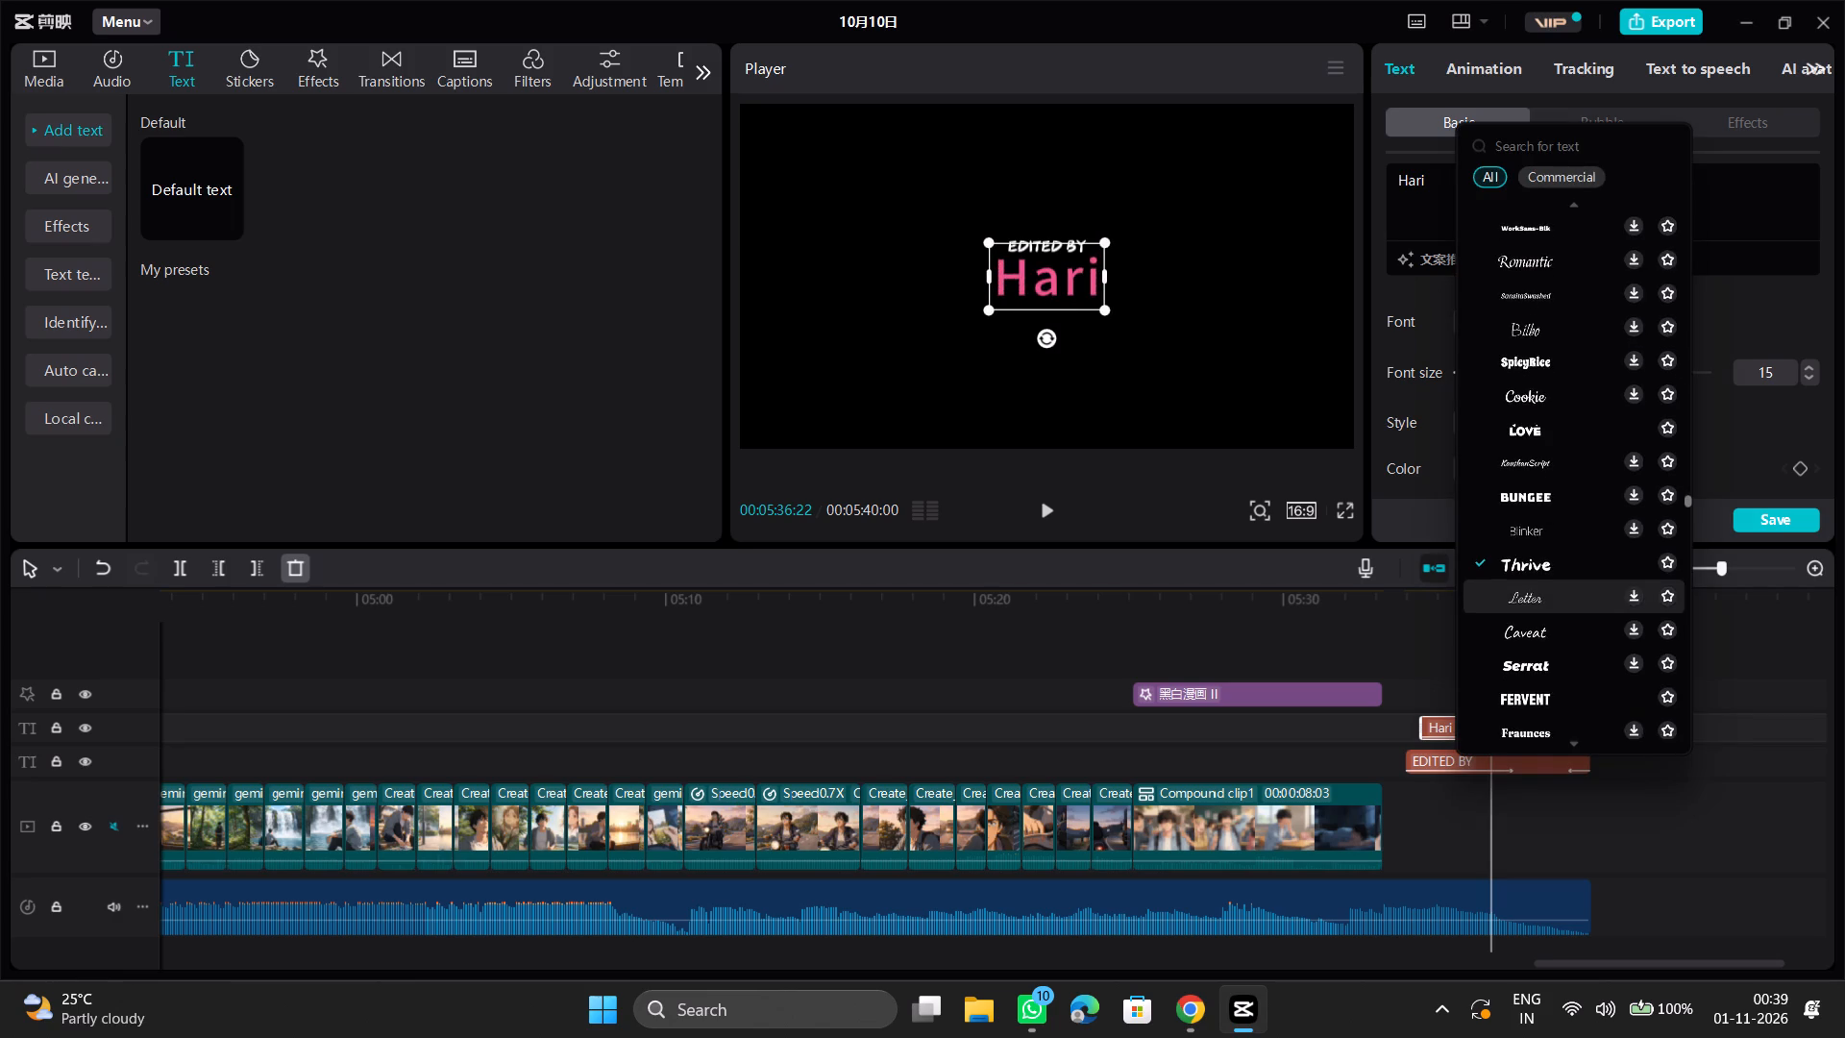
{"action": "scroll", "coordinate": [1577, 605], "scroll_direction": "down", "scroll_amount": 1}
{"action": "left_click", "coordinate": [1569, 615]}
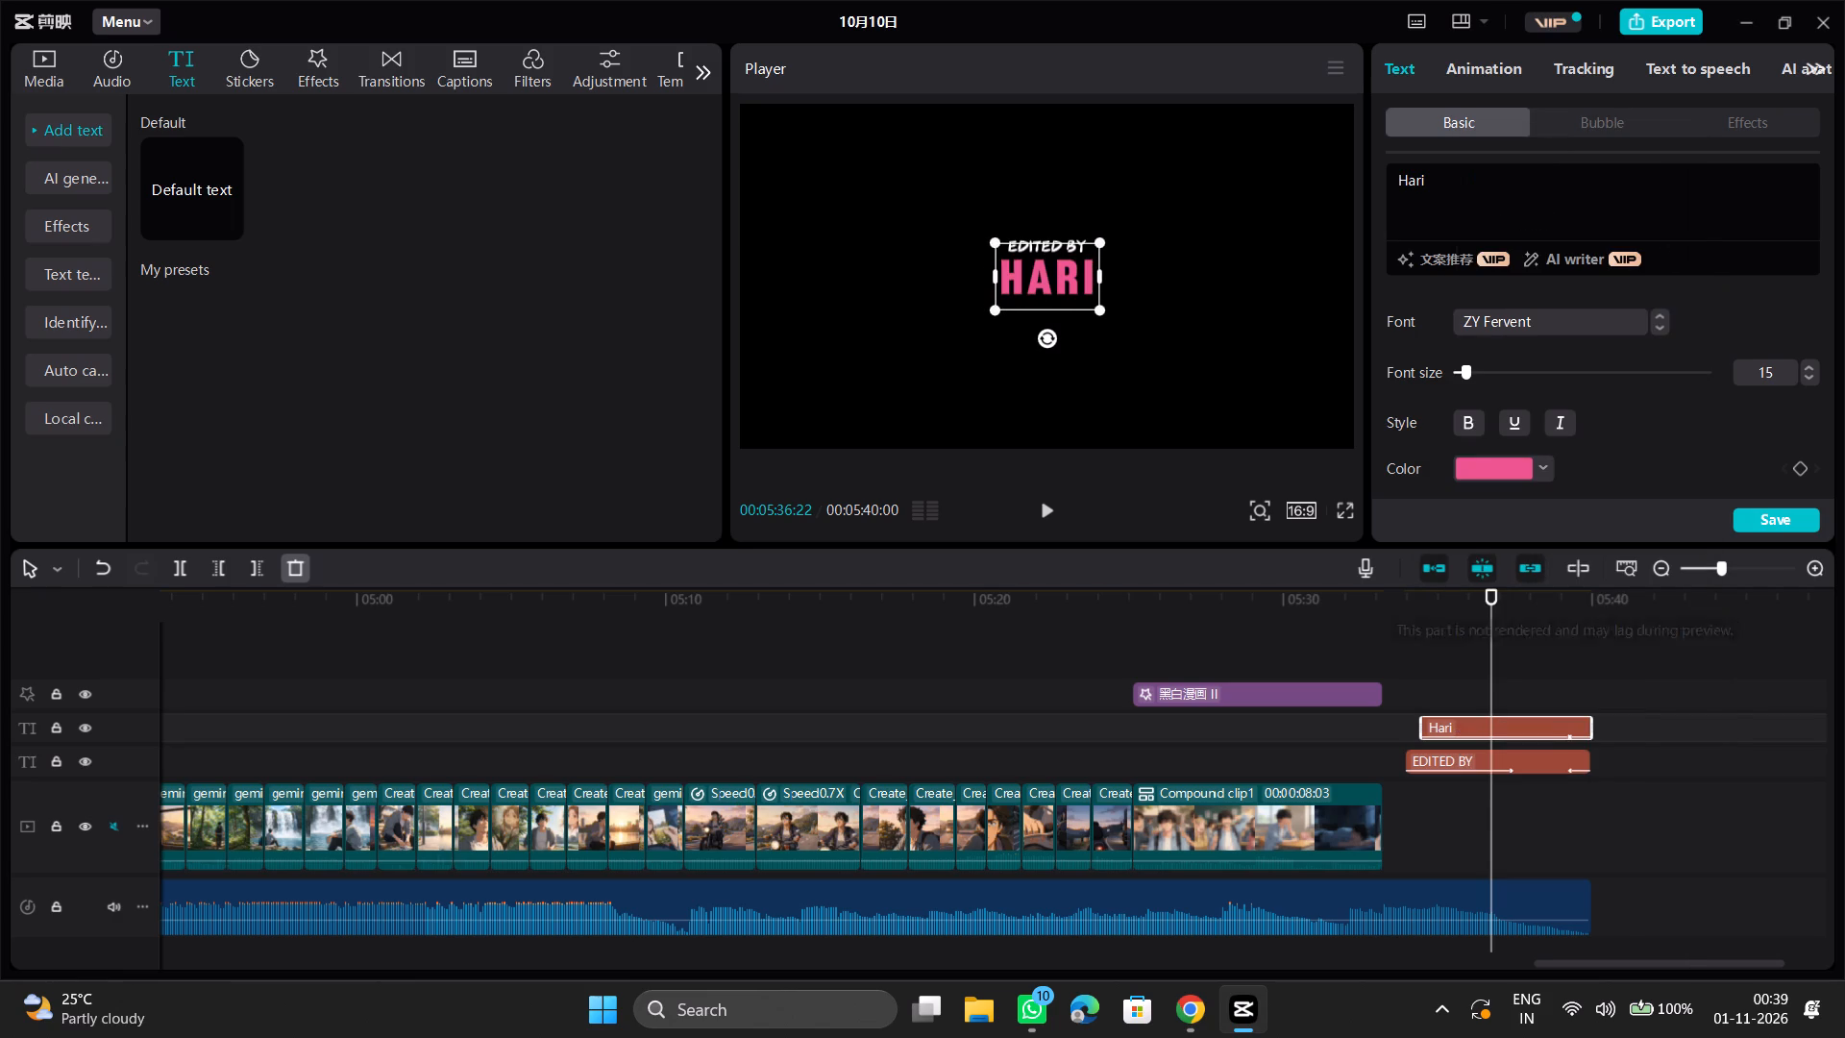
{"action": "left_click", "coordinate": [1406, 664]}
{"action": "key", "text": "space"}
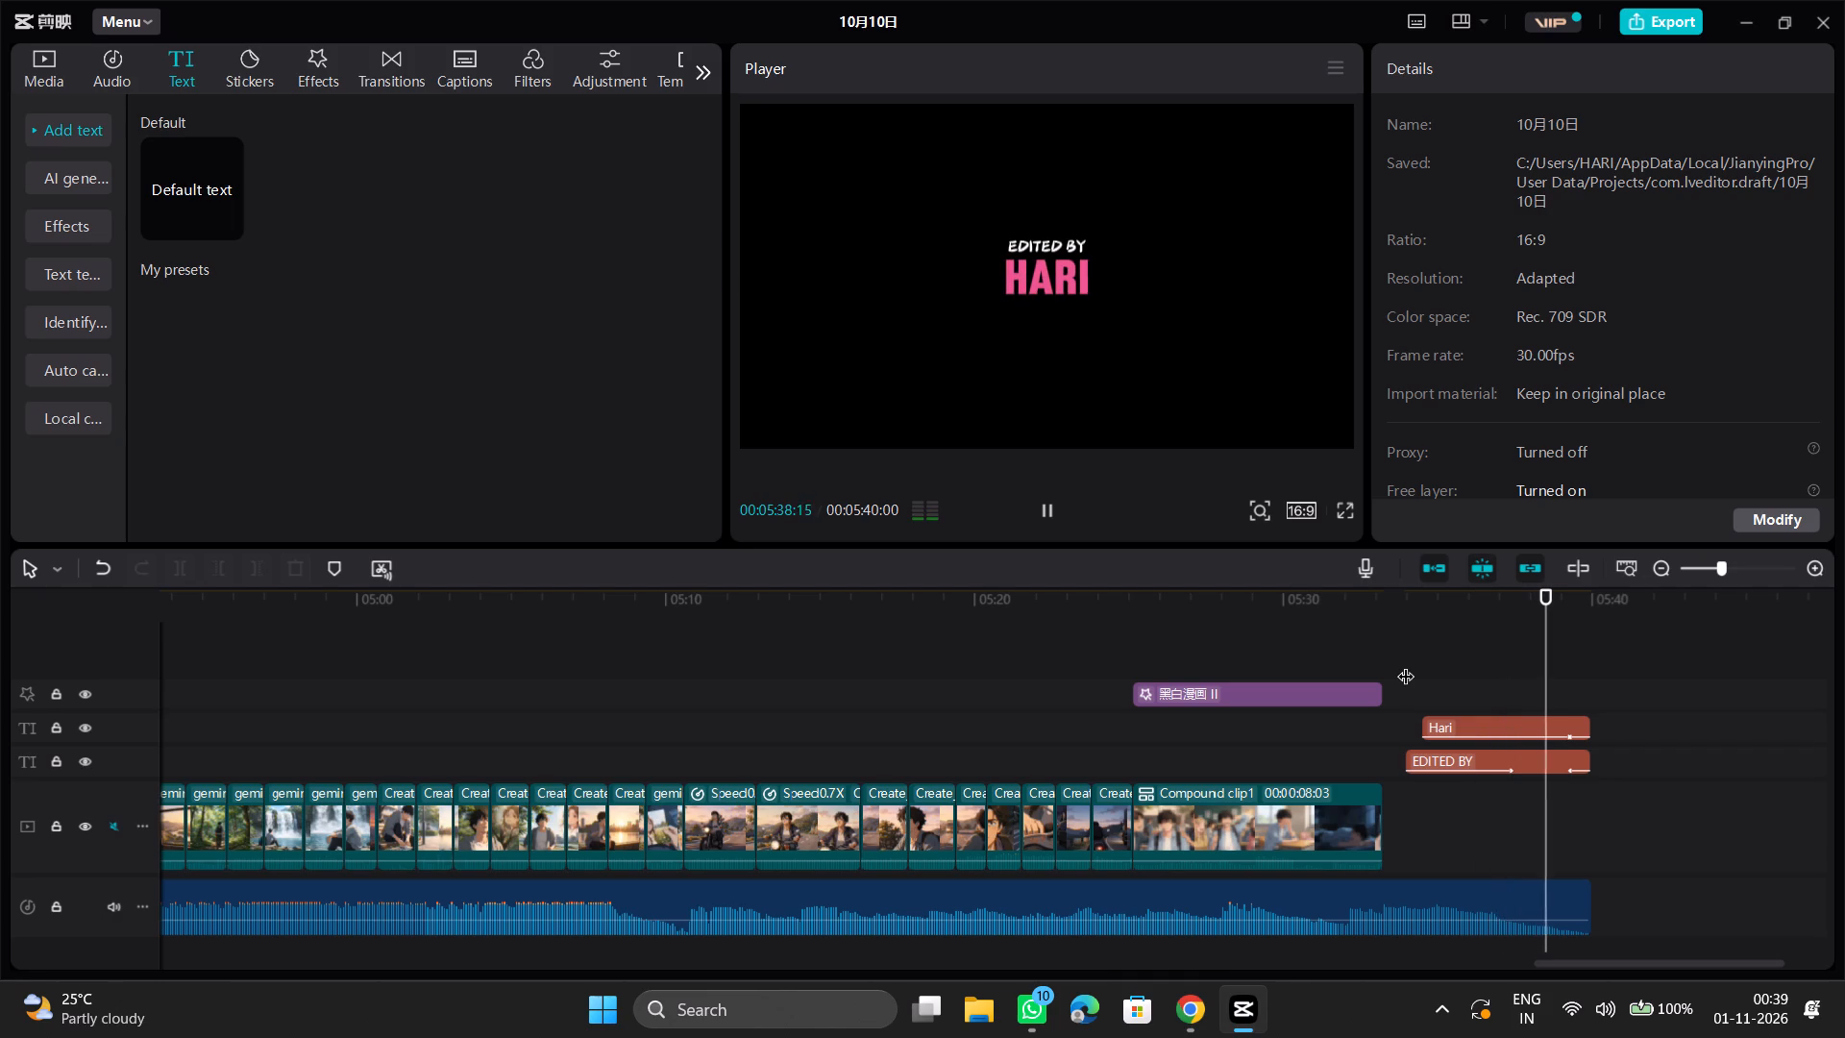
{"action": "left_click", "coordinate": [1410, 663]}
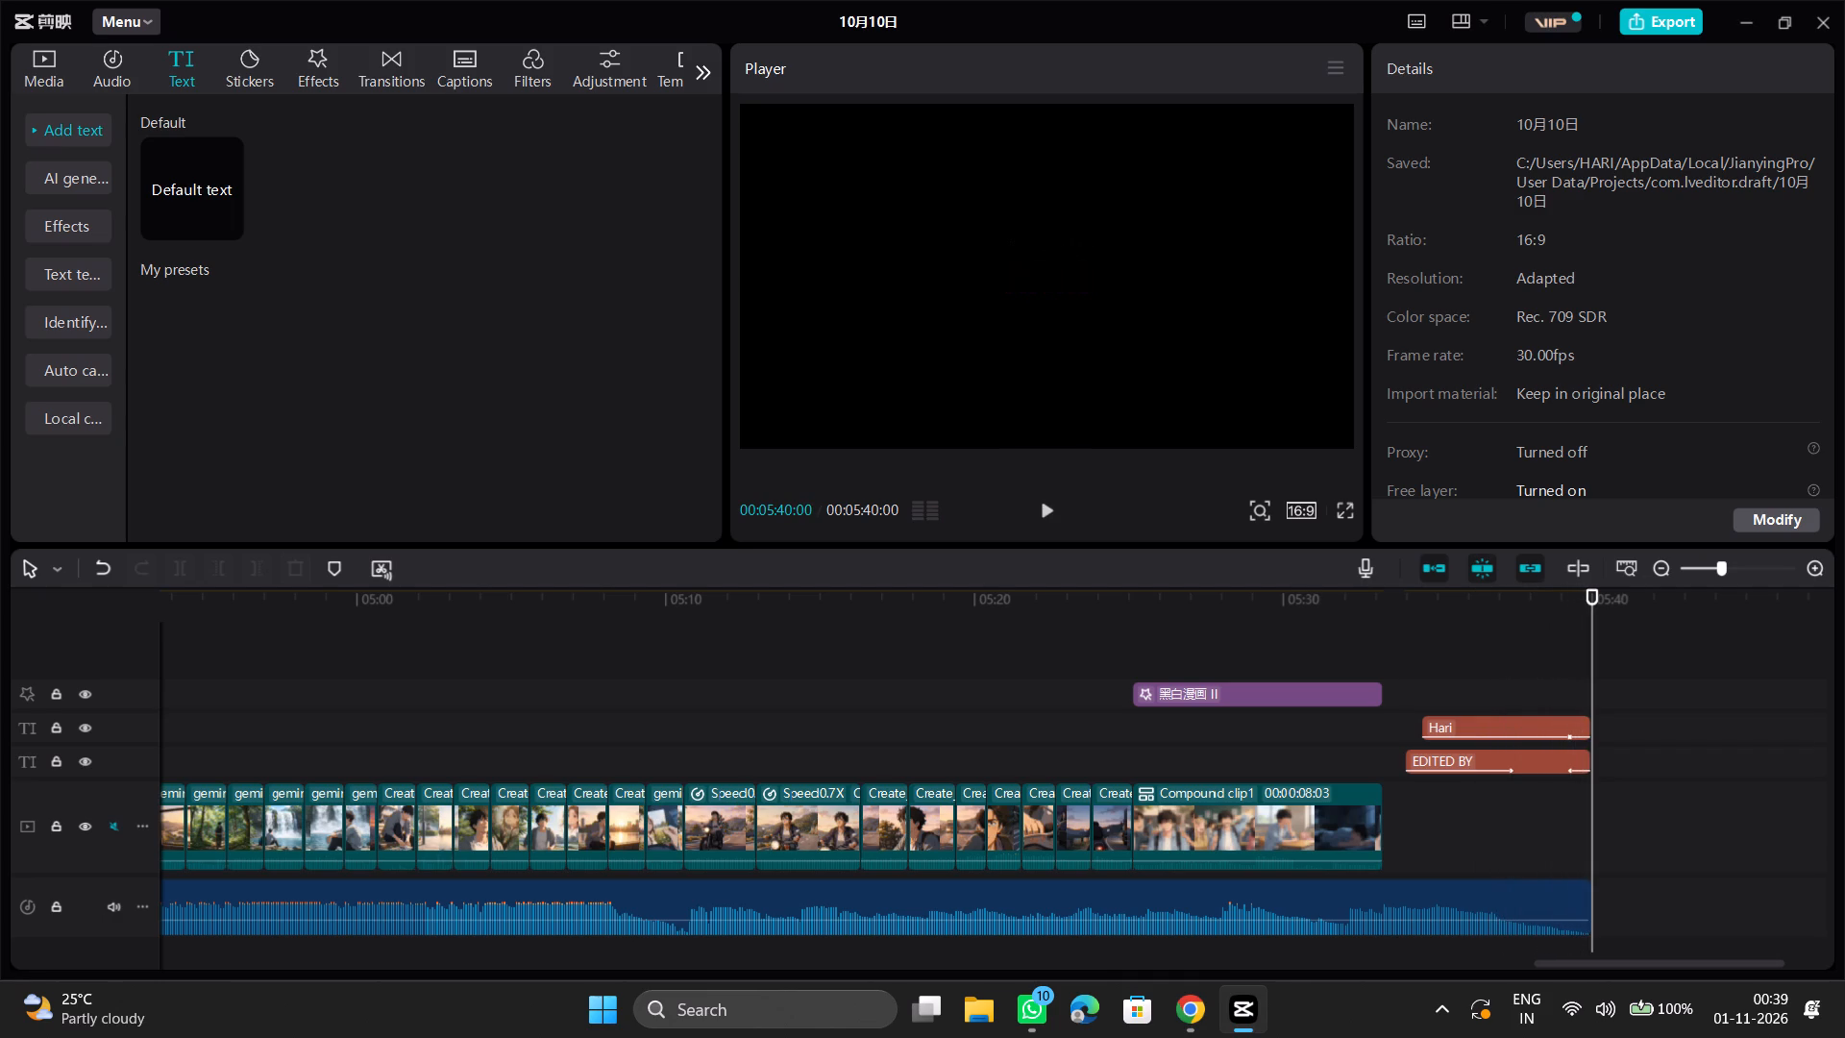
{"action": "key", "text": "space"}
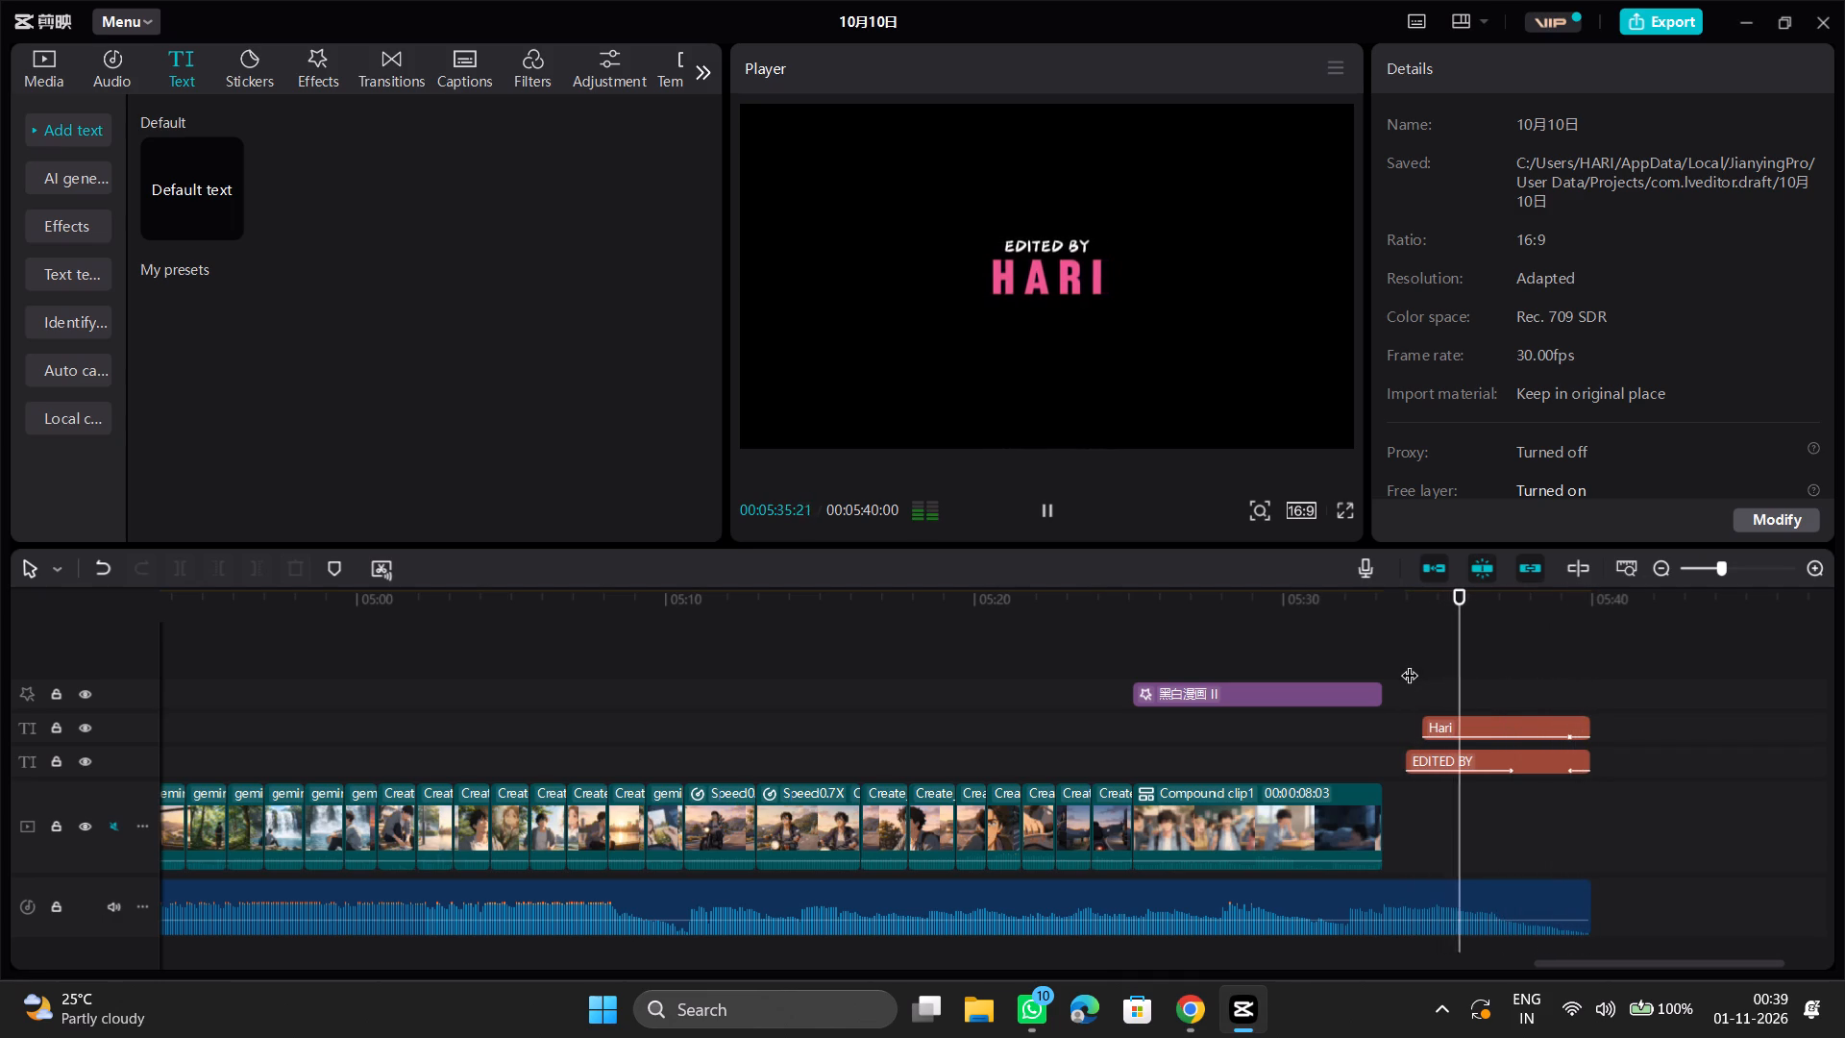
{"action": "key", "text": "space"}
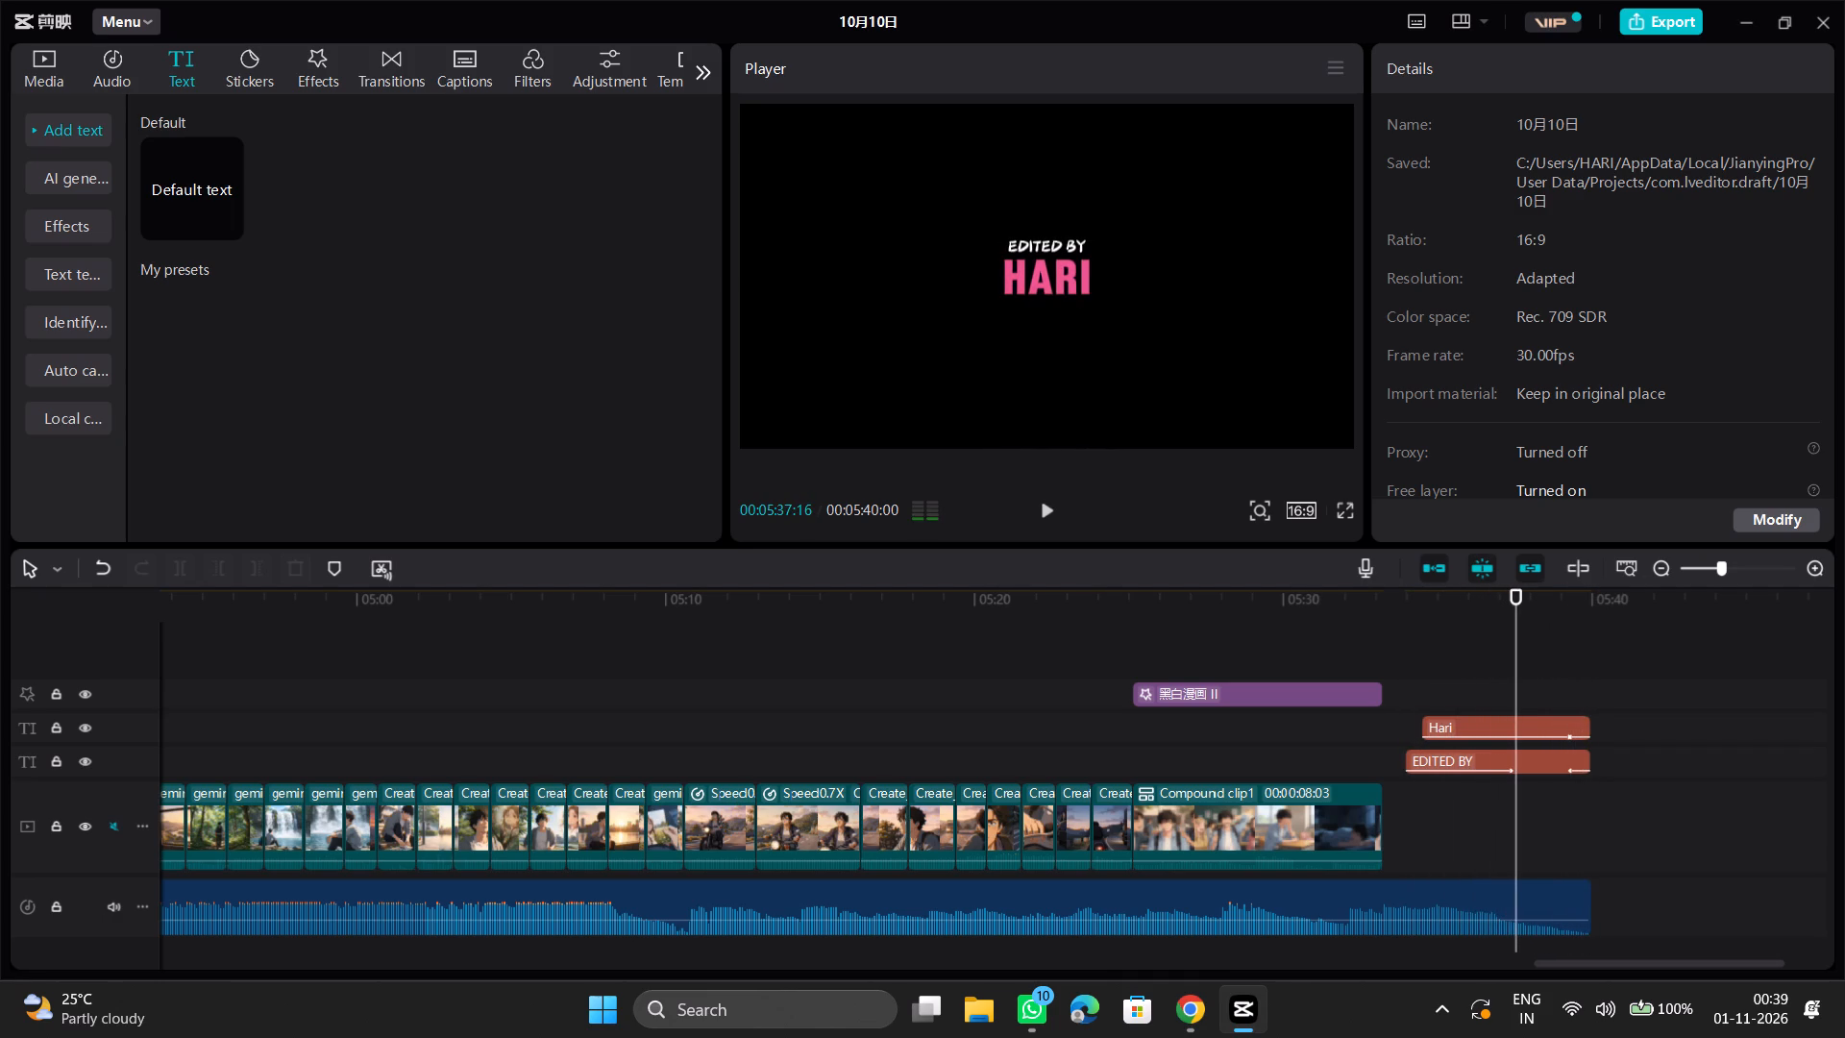
Shorten the "EDITED BY" credit text to "EDIT BY" and play back the ending.
{"action": "left_click", "coordinate": [1448, 728]}
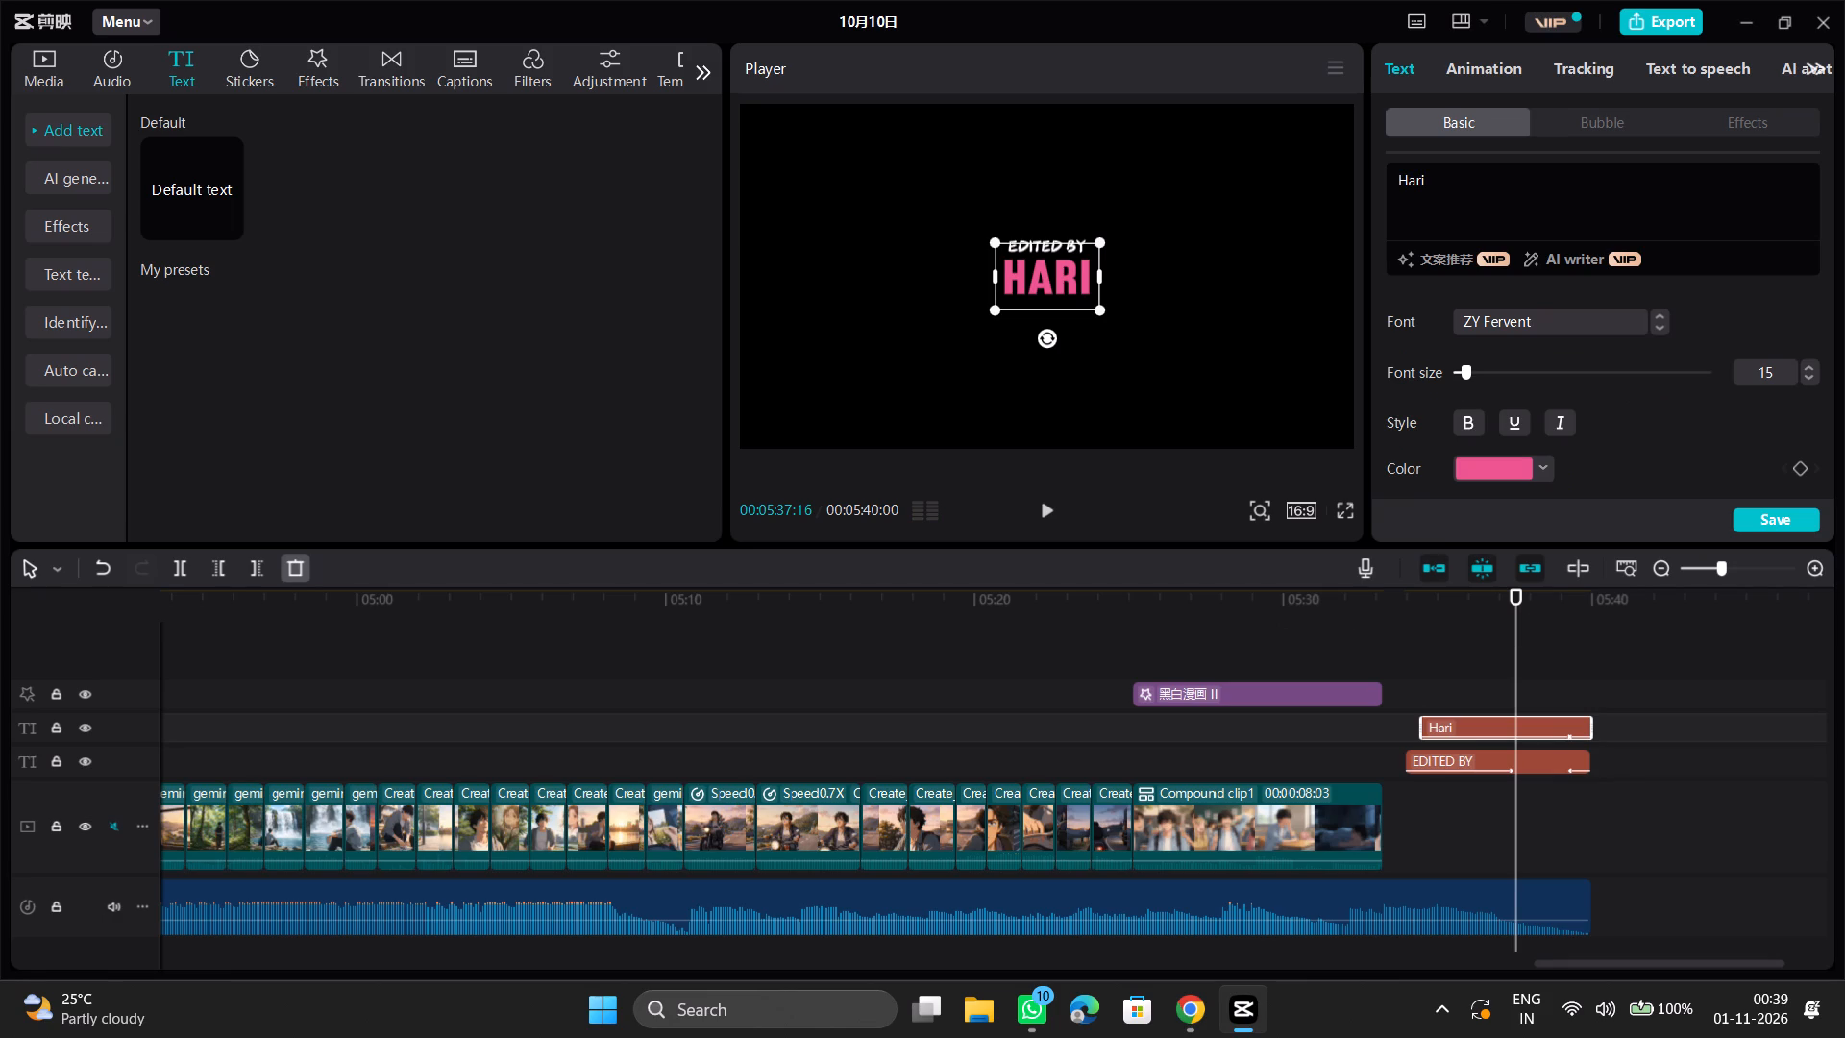
{"action": "left_click", "coordinate": [1405, 763]}
{"action": "left_click", "coordinate": [1488, 675]}
{"action": "left_click", "coordinate": [1480, 781]}
{"action": "left_click", "coordinate": [1470, 762]}
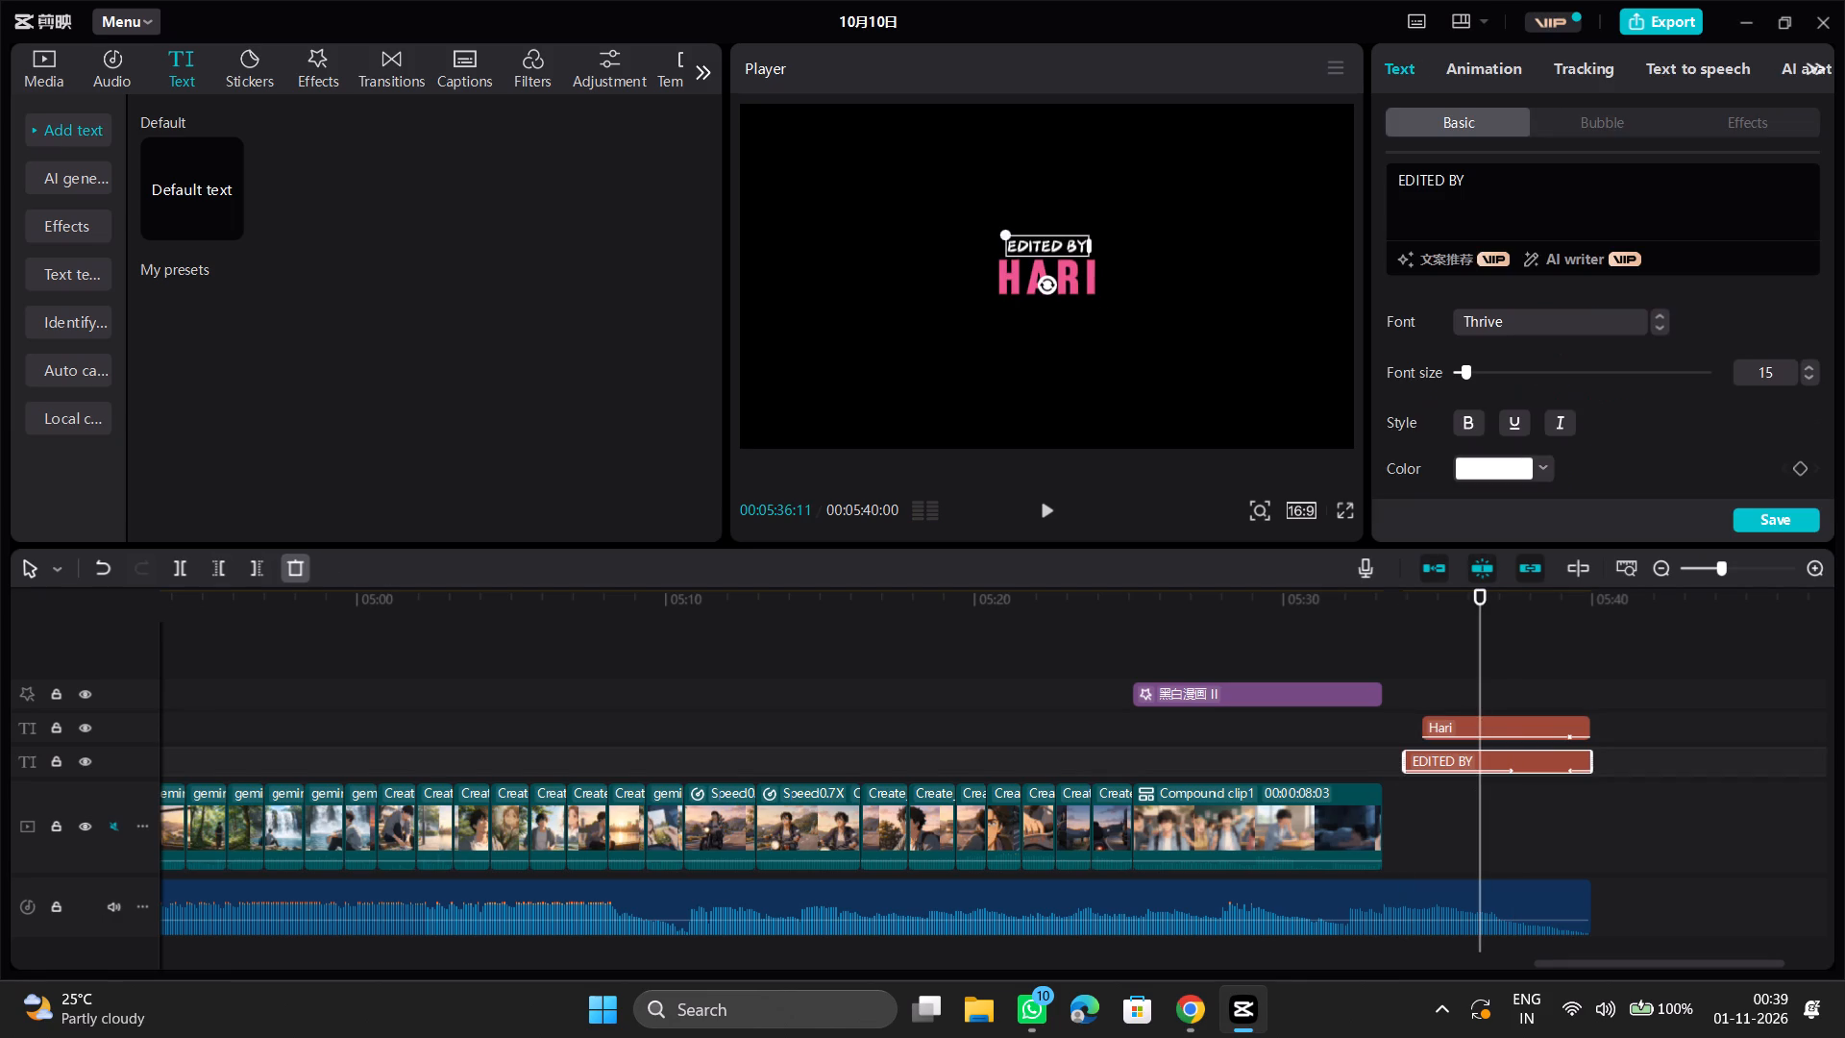
{"action": "left_click", "coordinate": [1441, 178]}
{"action": "key", "text": "BackSpace"}
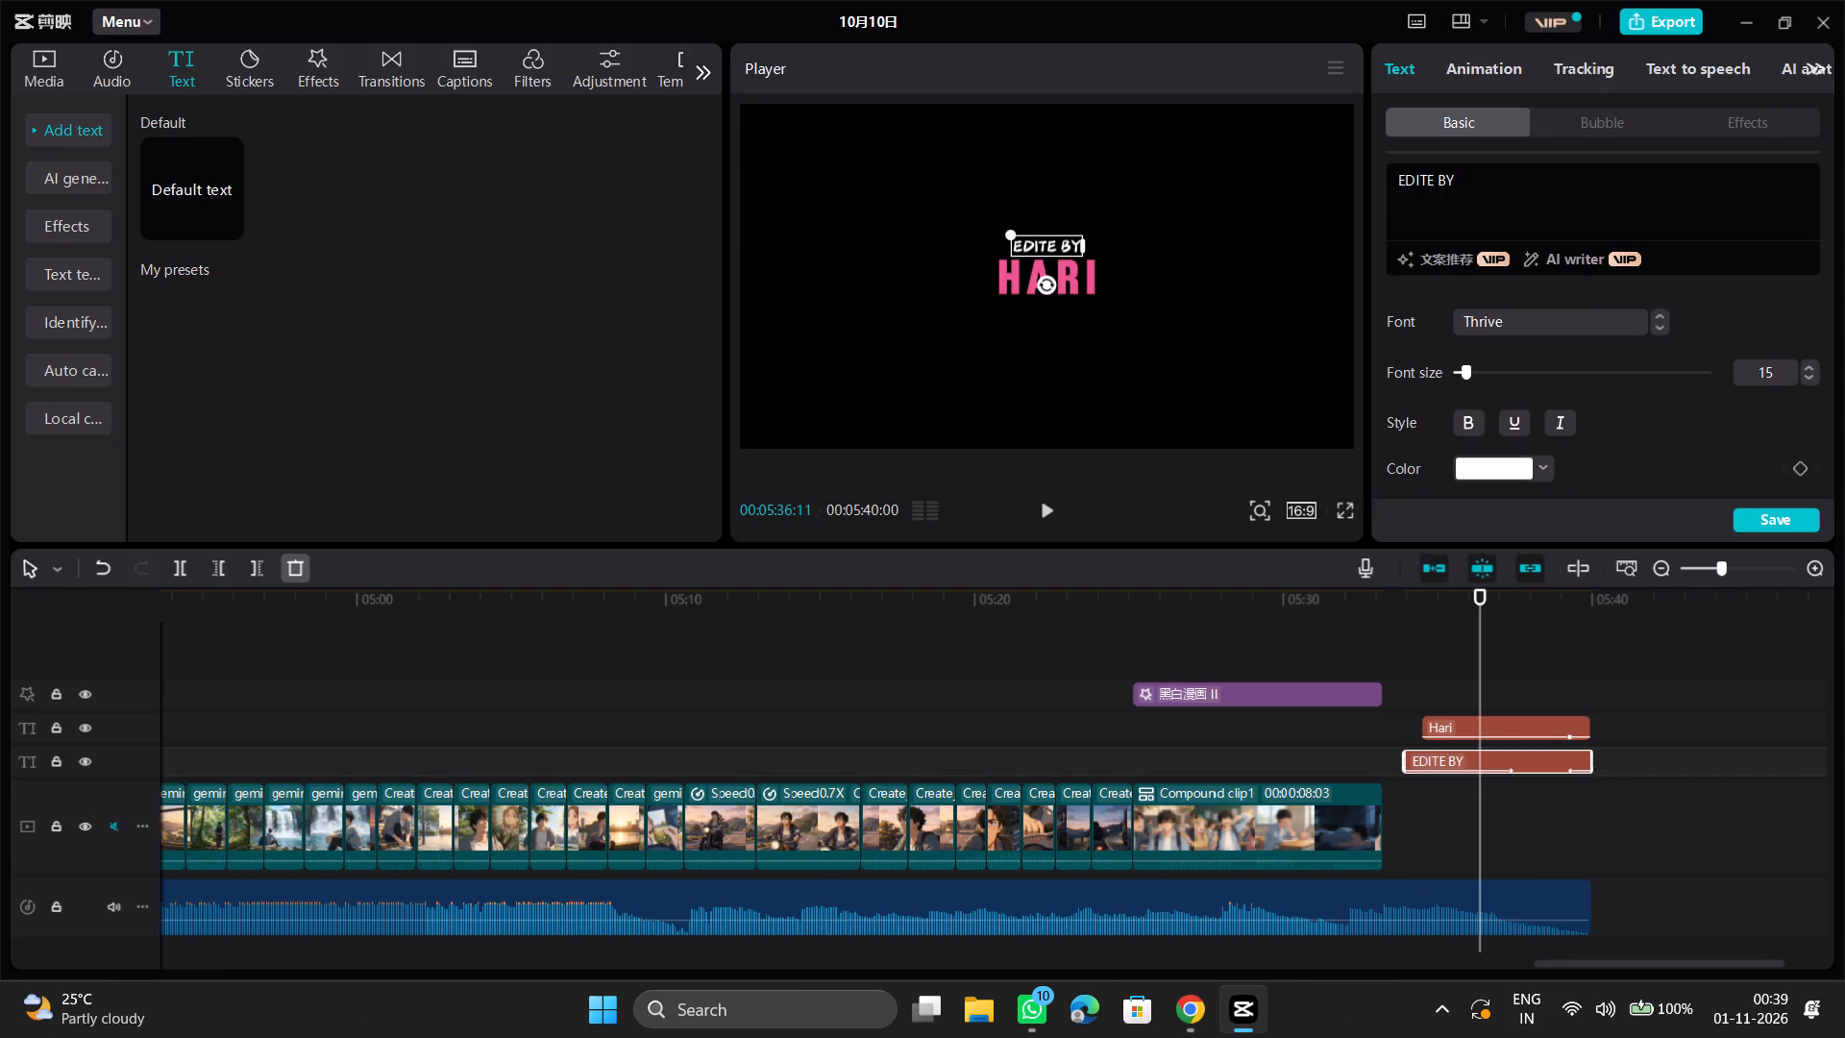
{"action": "key", "text": "BackSpace"}
{"action": "left_click", "coordinate": [1398, 685]}
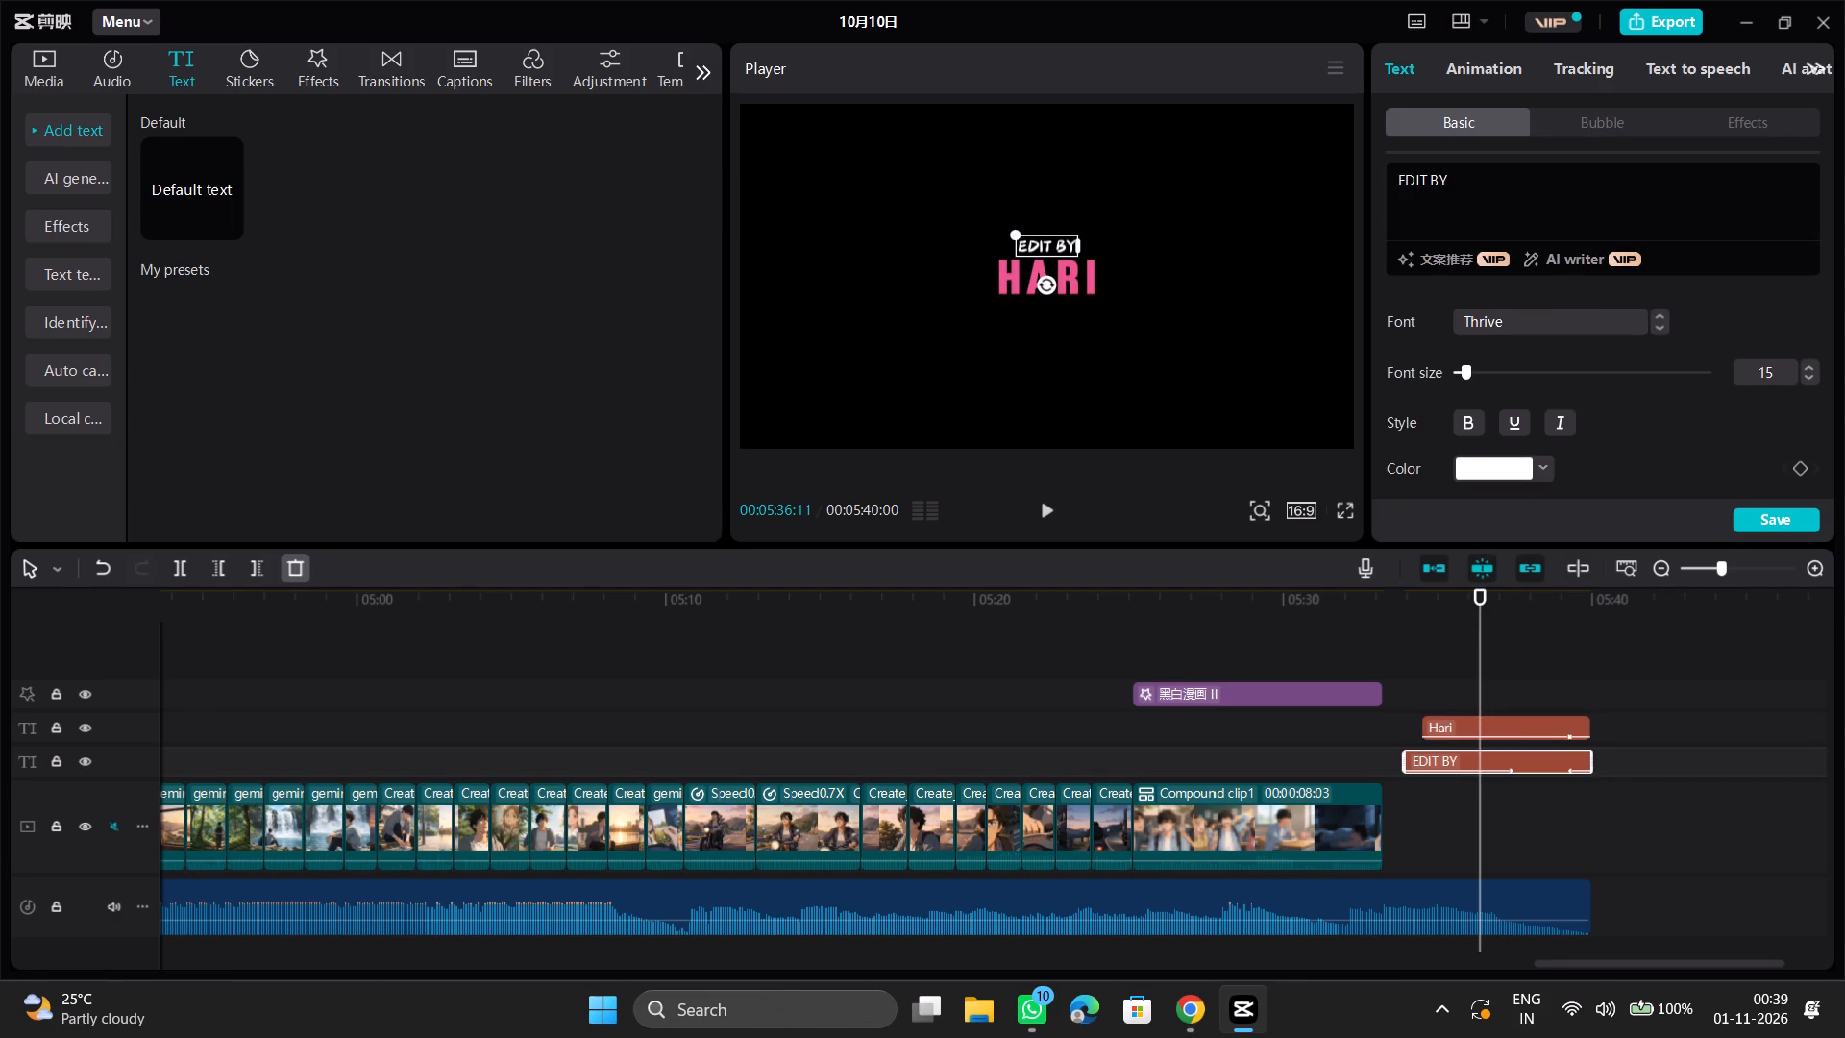
{"action": "key", "text": "space"}
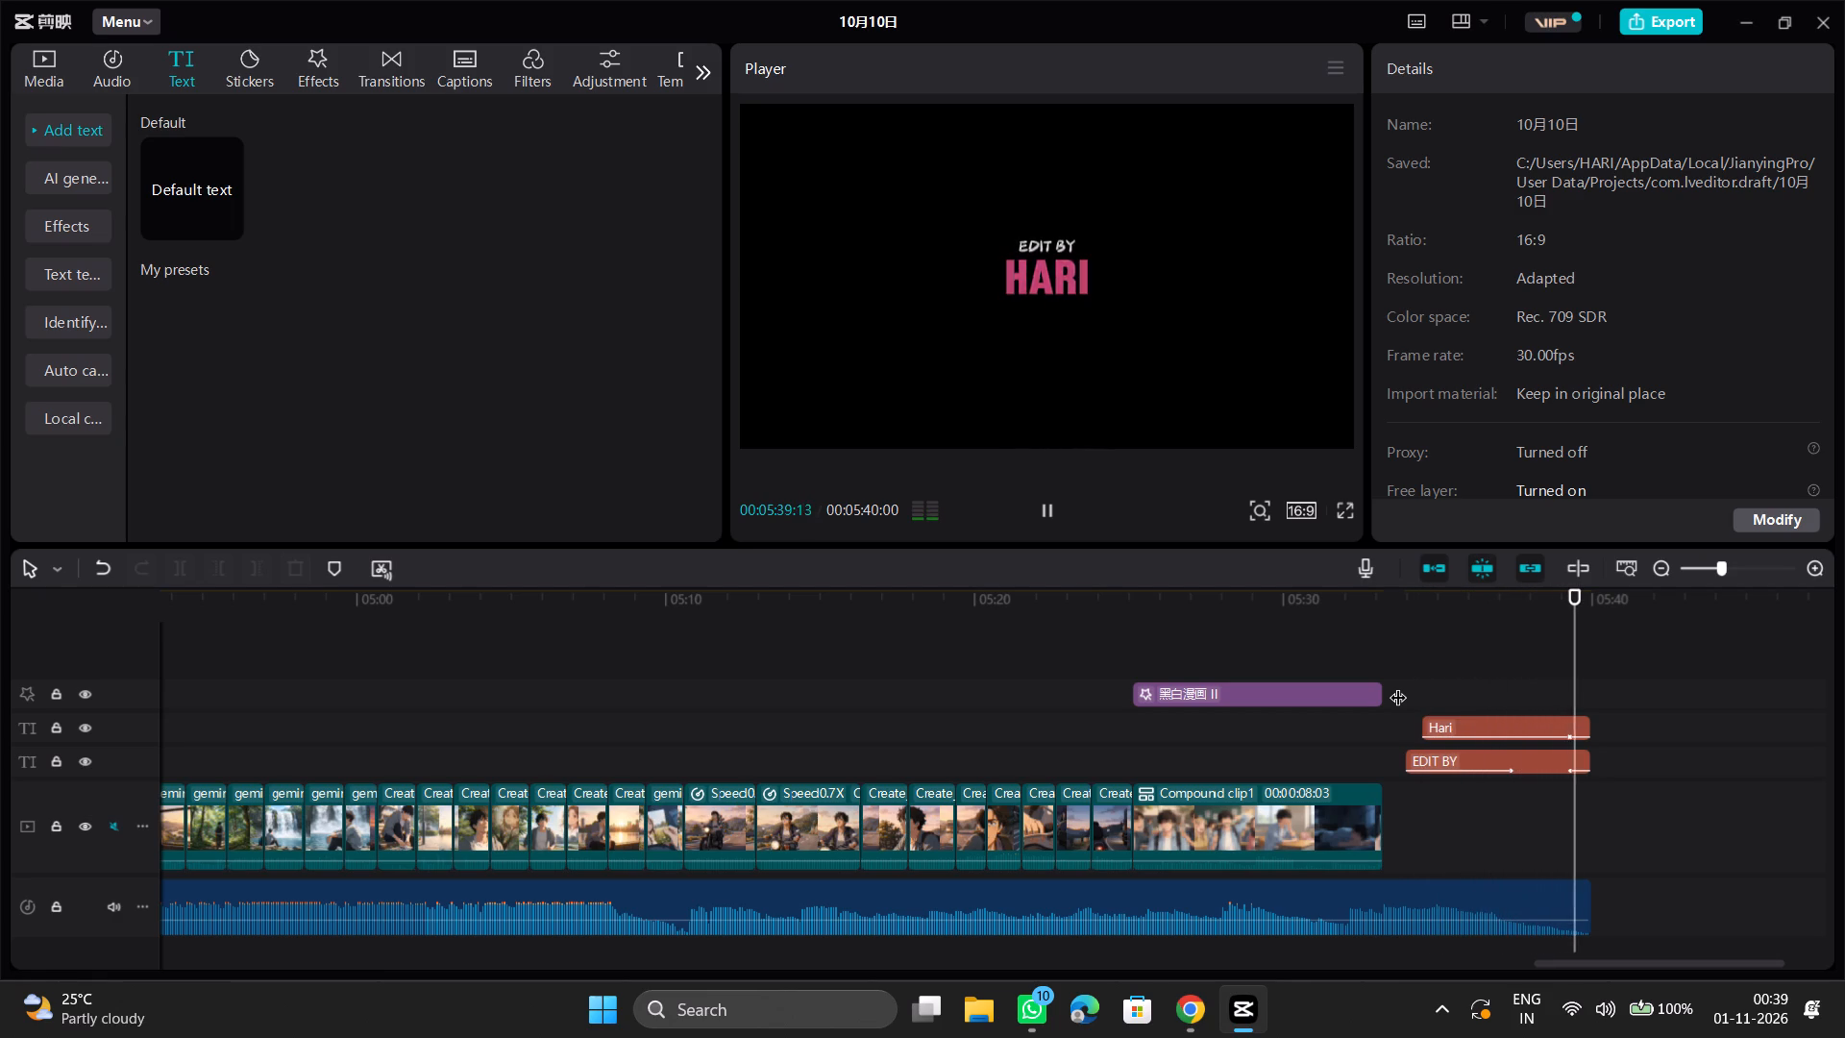
{"action": "left_click", "coordinate": [1252, 610]}
{"action": "key", "text": "space"}
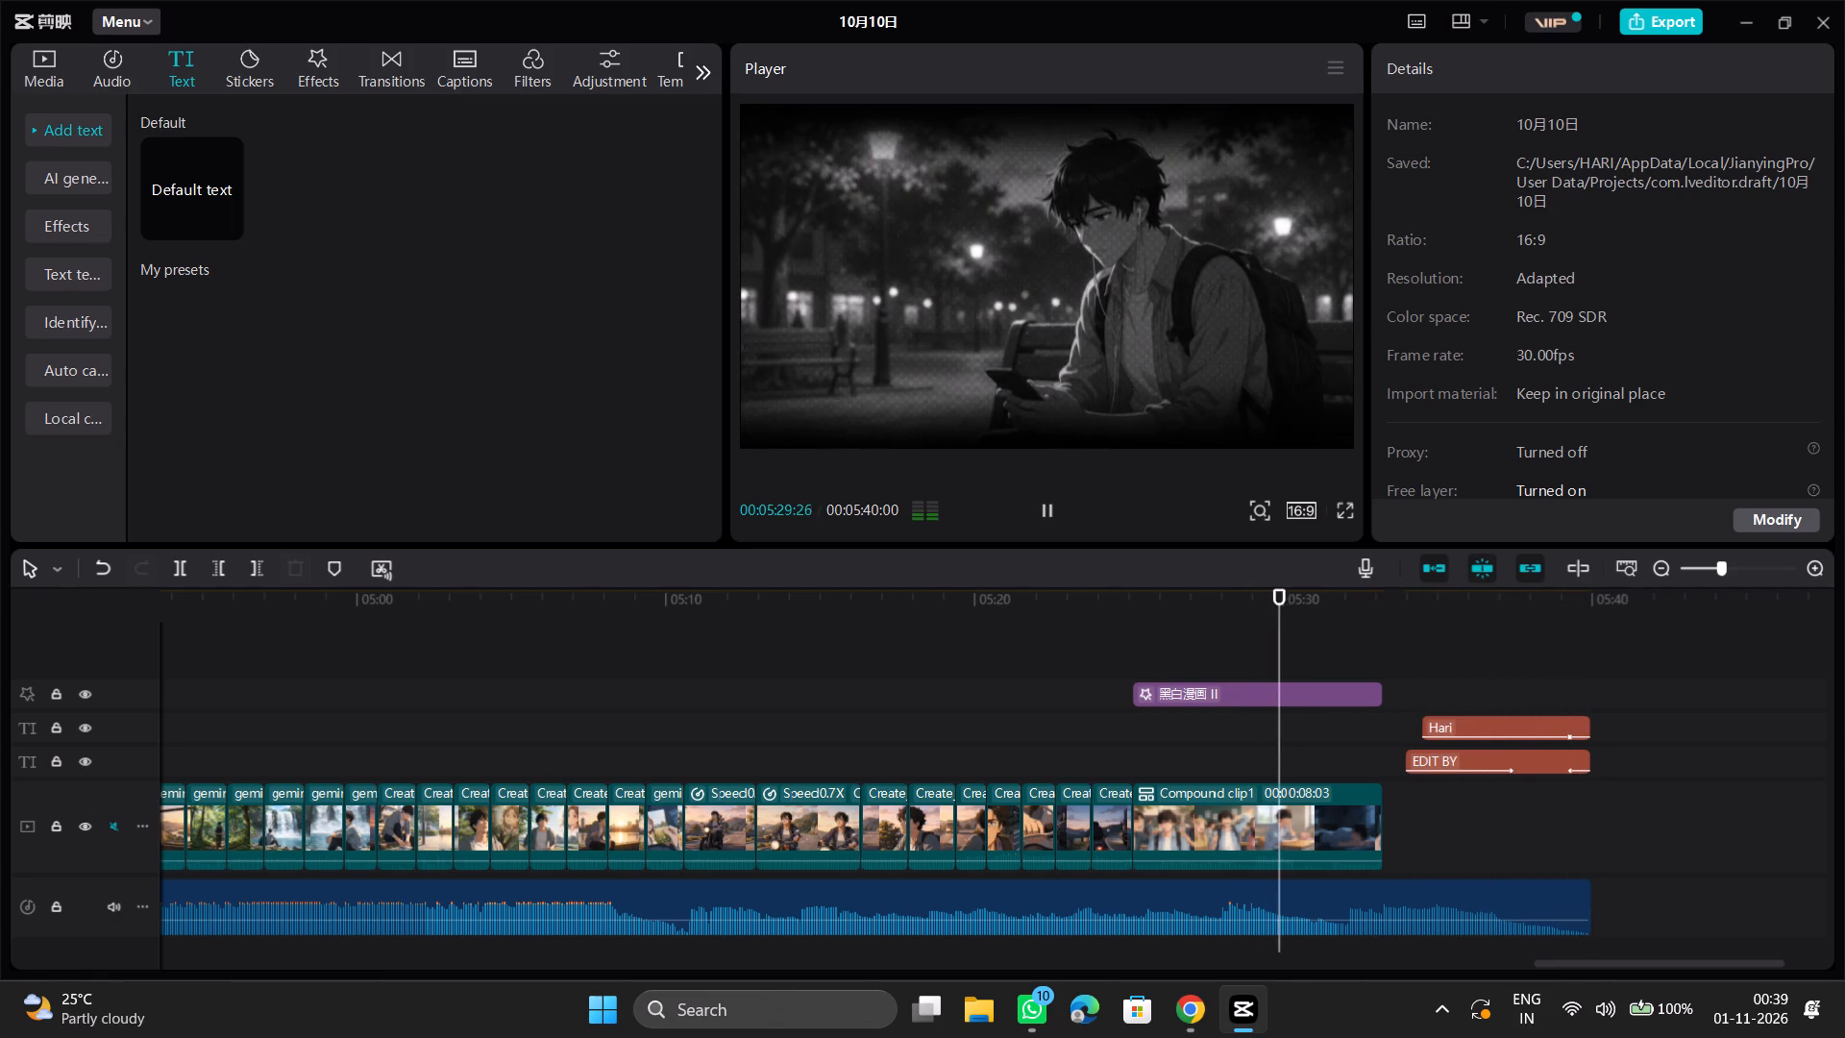
Return to the beginning of the timeline and start playing the full video for review.
{"action": "scroll", "coordinate": [1129, 678], "scroll_direction": "right", "scroll_amount": 1}
{"action": "left_click", "coordinate": [1021, 696]}
{"action": "scroll", "coordinate": [1022, 695], "scroll_direction": "right", "scroll_amount": 9}
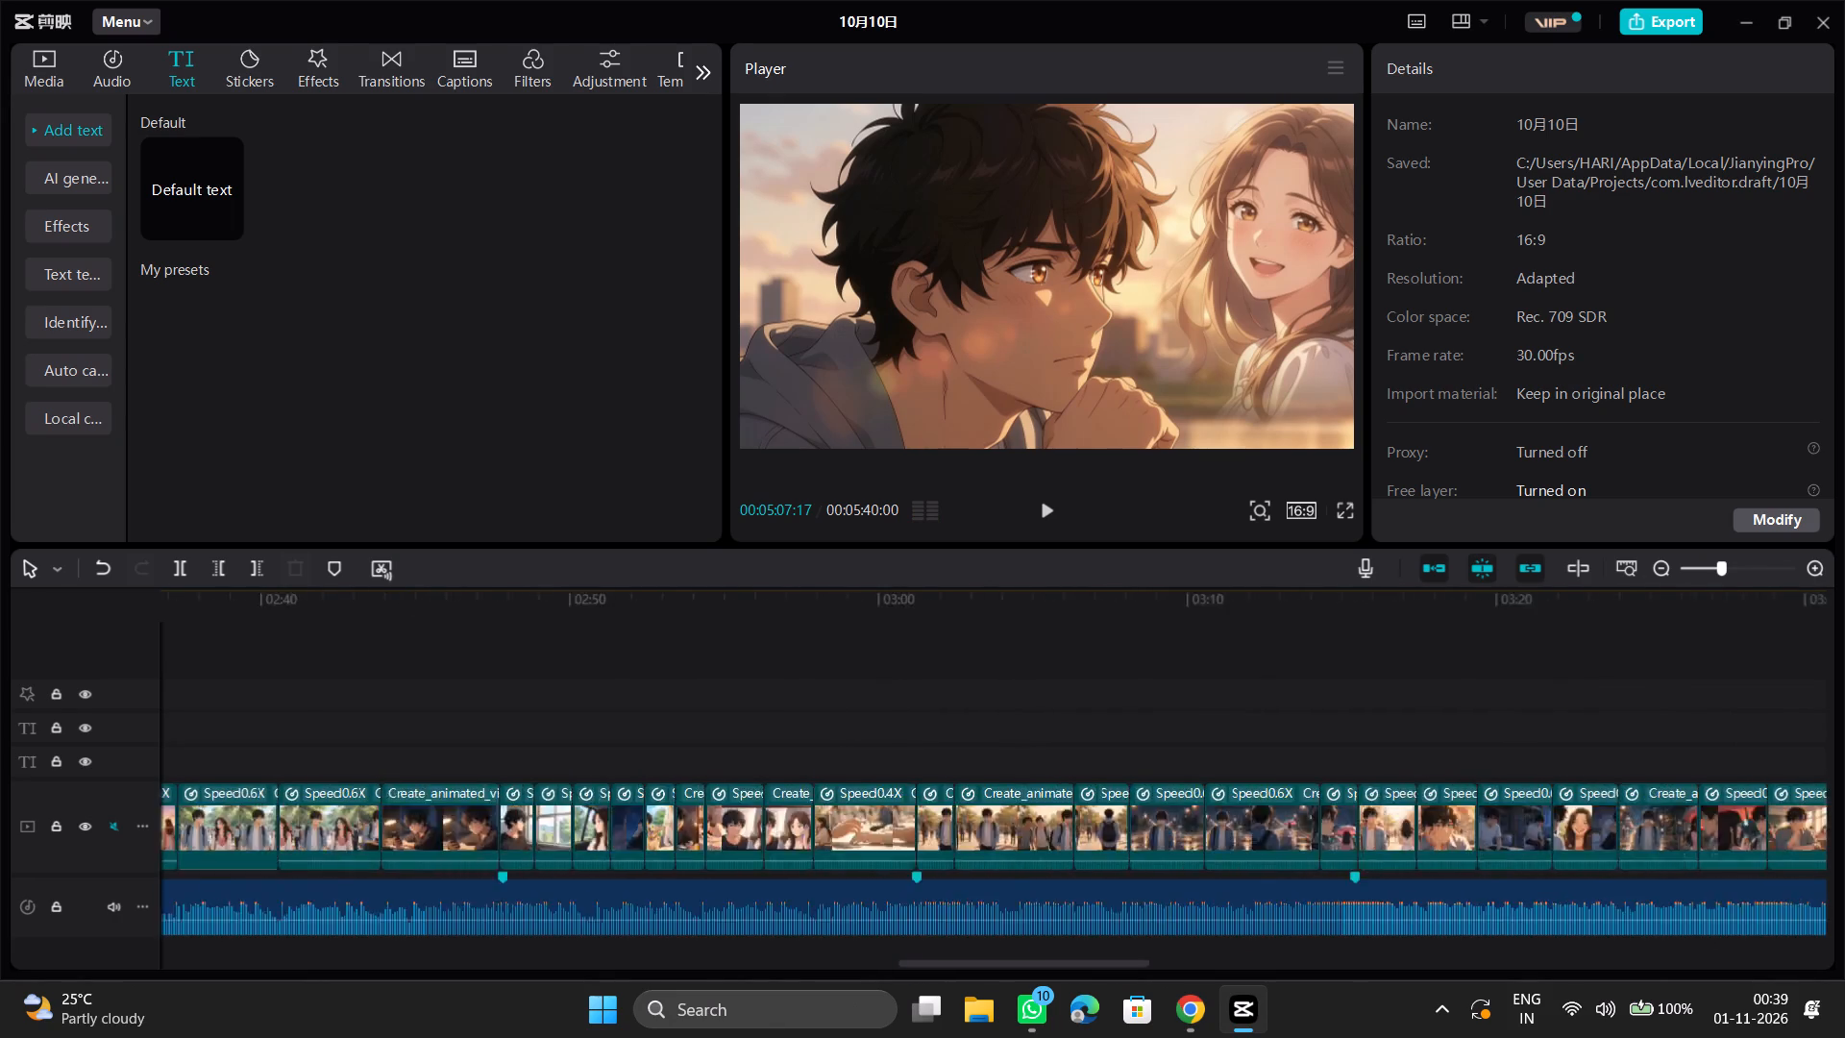
{"action": "scroll", "coordinate": [512, 690], "scroll_direction": "right", "scroll_amount": 13}
{"action": "left_click", "coordinate": [455, 657]}
{"action": "left_click_drag", "start_coordinate": [455, 657], "coordinate": [90, 665]}
{"action": "key", "text": "space"}
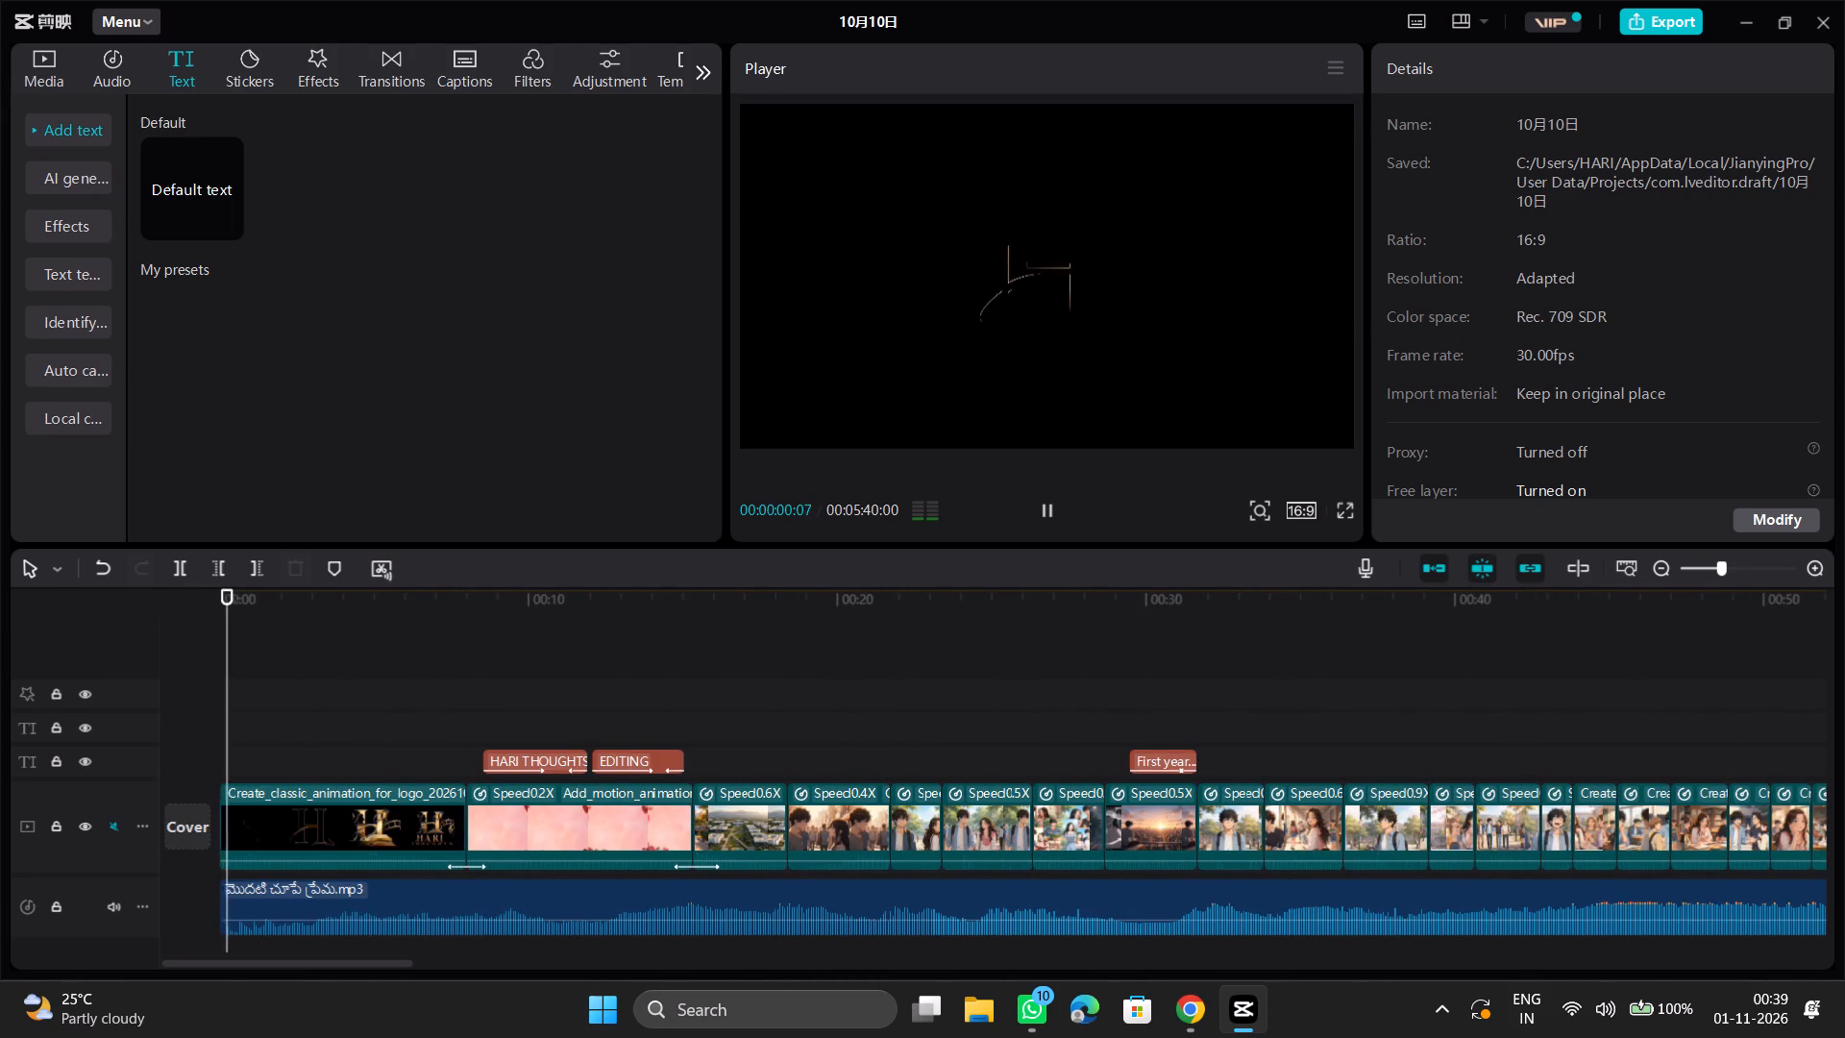
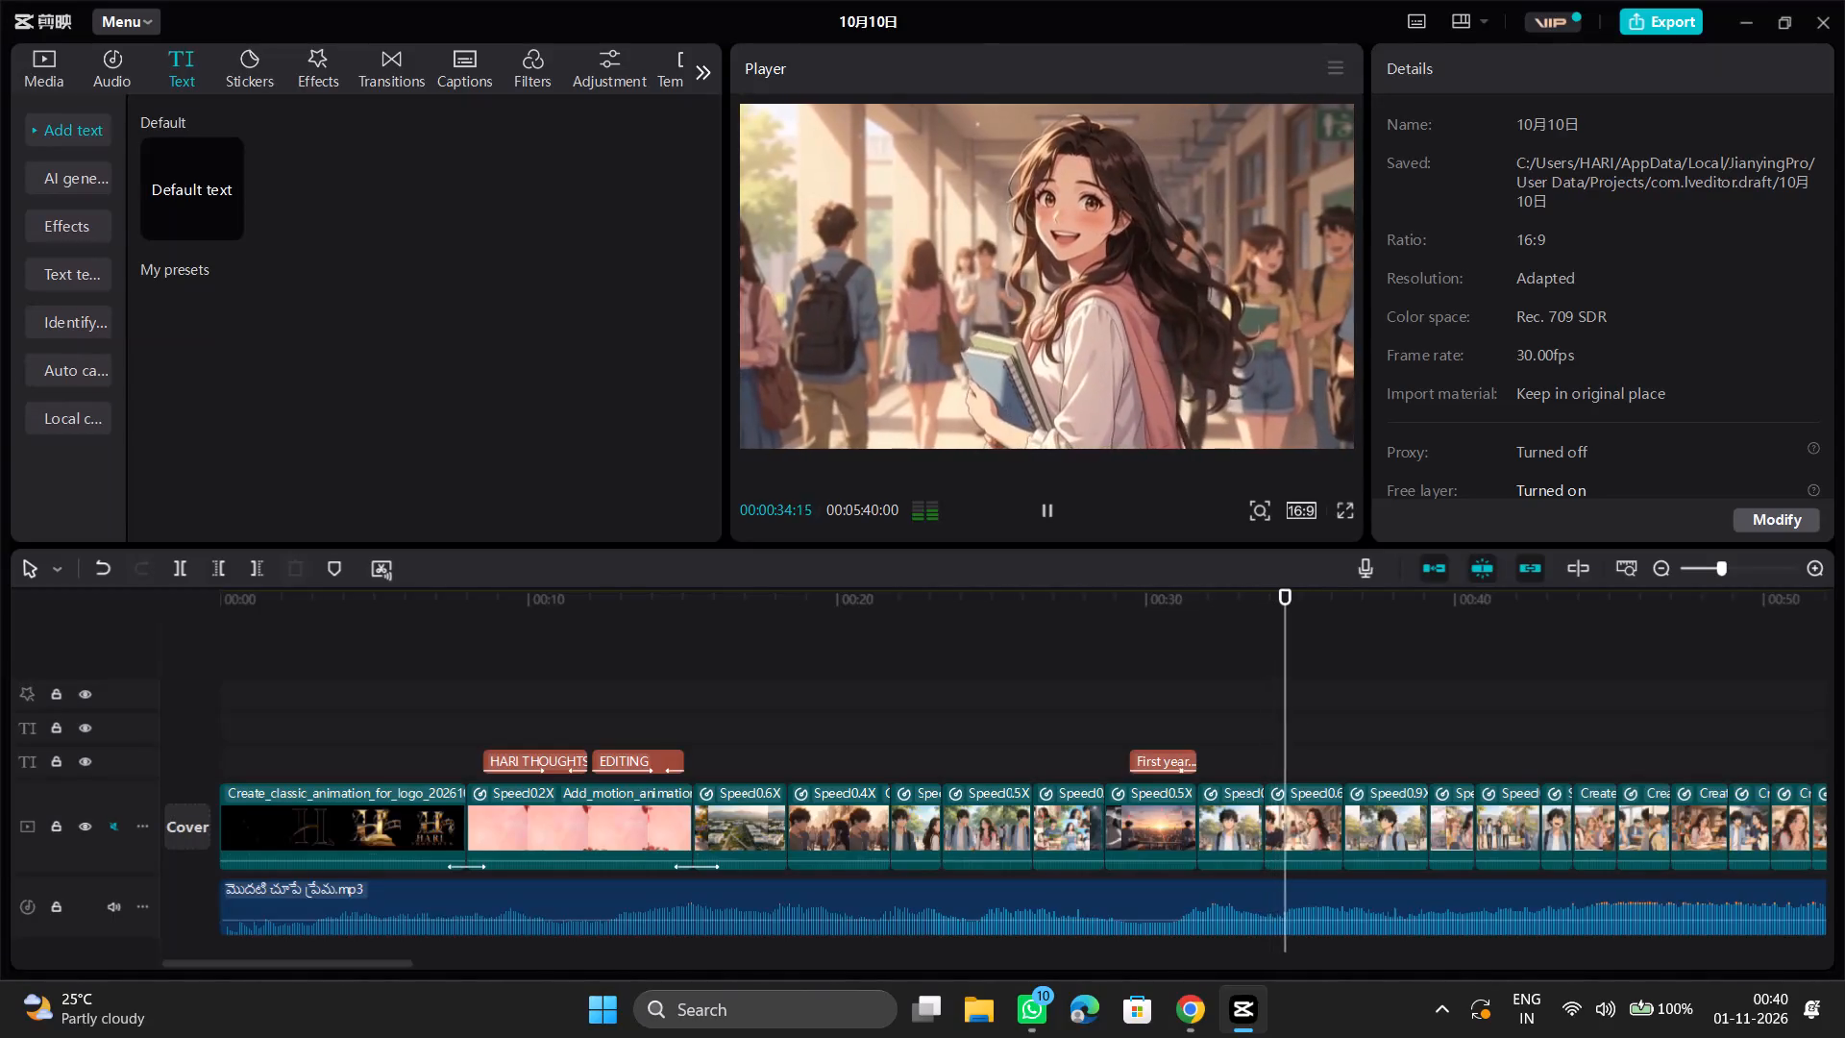
Review the video's first half, skipping ahead through the college and couple scenes from about 0:35 to 2:36.
{"action": "scroll", "coordinate": [1175, 655], "scroll_direction": "left", "scroll_amount": 1}
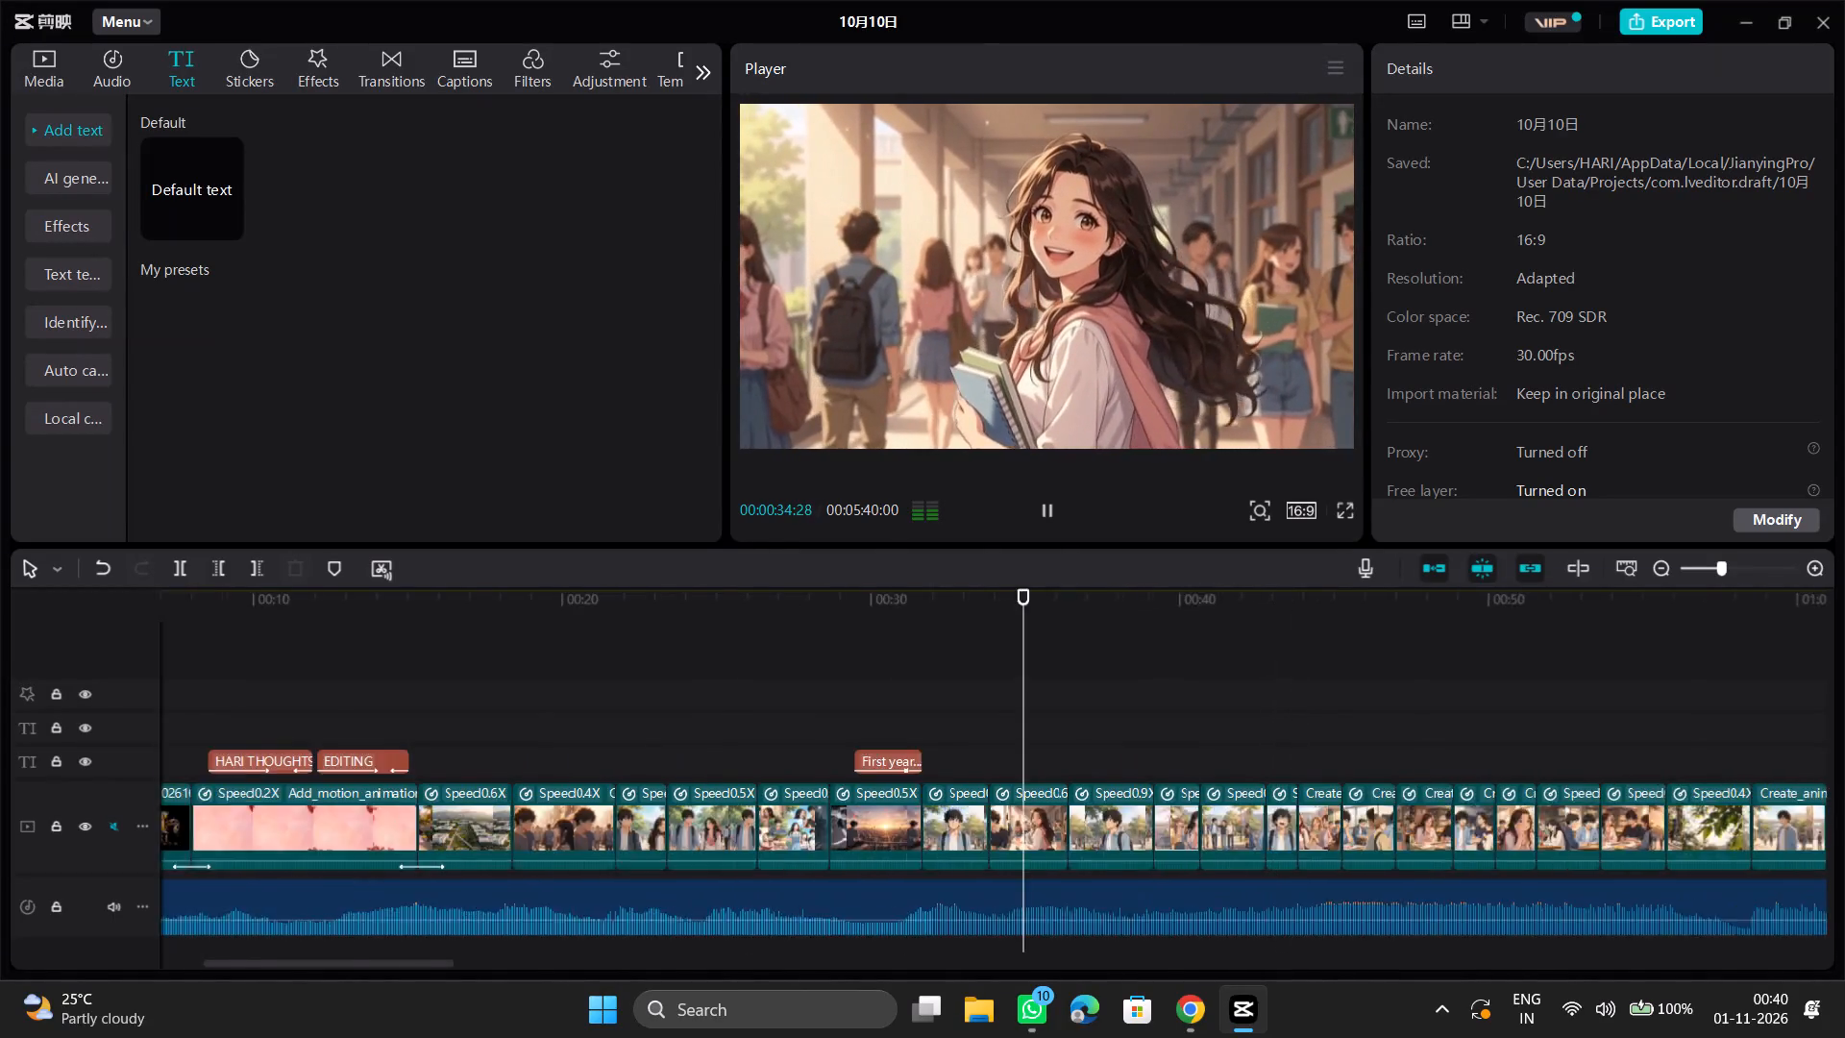
{"action": "scroll", "coordinate": [1198, 693], "scroll_direction": "left", "scroll_amount": 1}
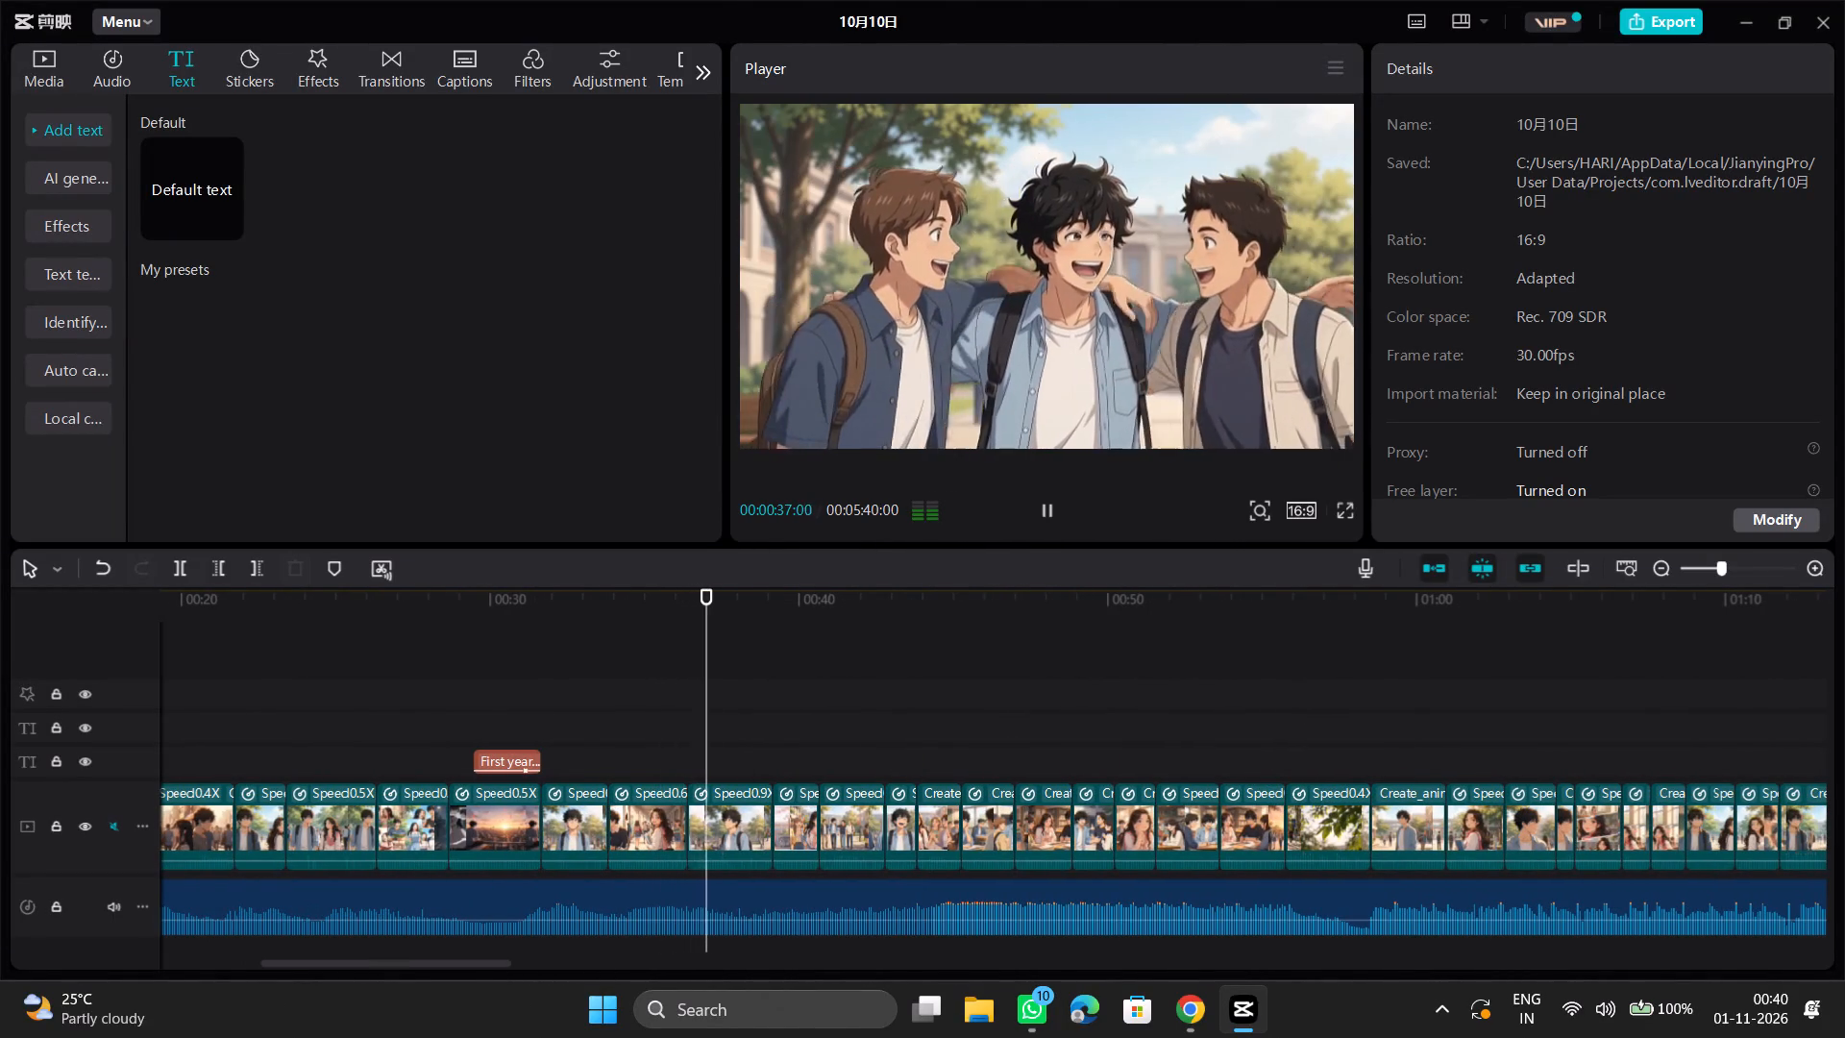
{"action": "left_click", "coordinate": [1028, 655]}
{"action": "key", "text": "space"}
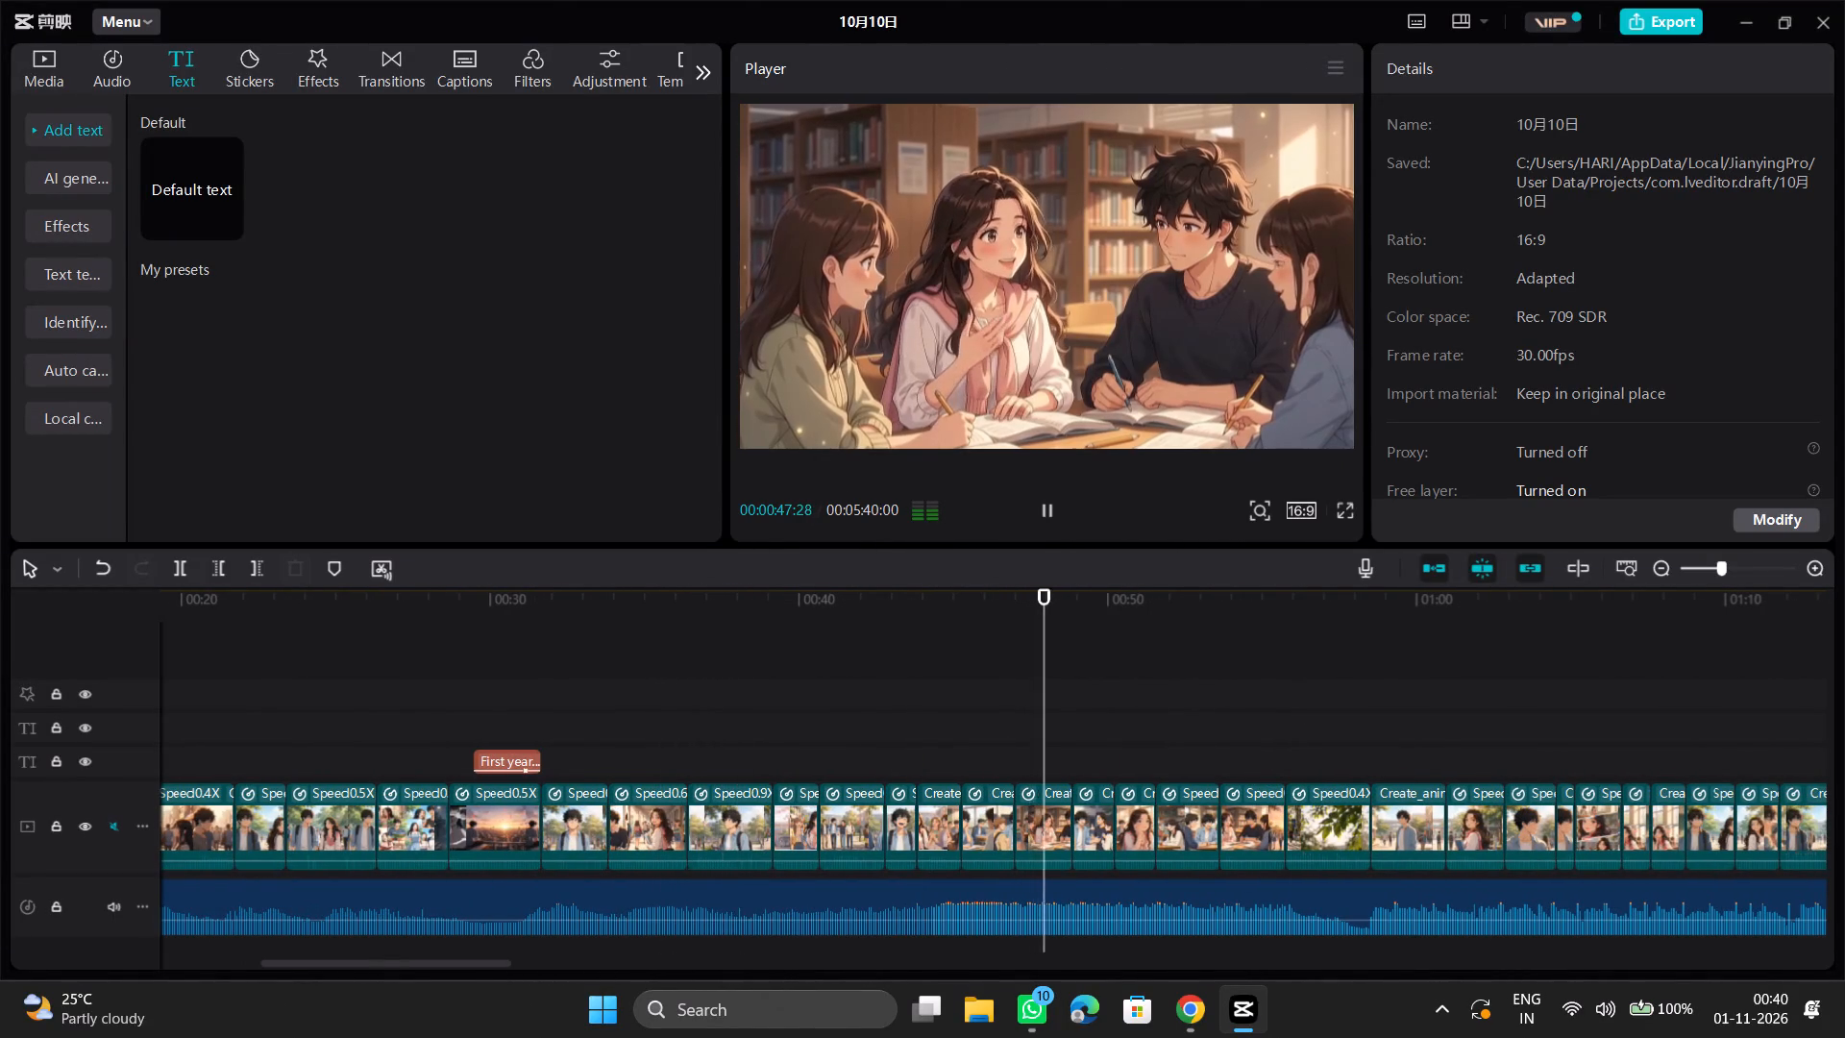
{"action": "scroll", "coordinate": [1310, 641], "scroll_direction": "left", "scroll_amount": 4}
{"action": "left_click", "coordinate": [1185, 650]}
{"action": "key", "text": "space"}
{"action": "scroll", "coordinate": [1369, 606], "scroll_direction": "left", "scroll_amount": 2}
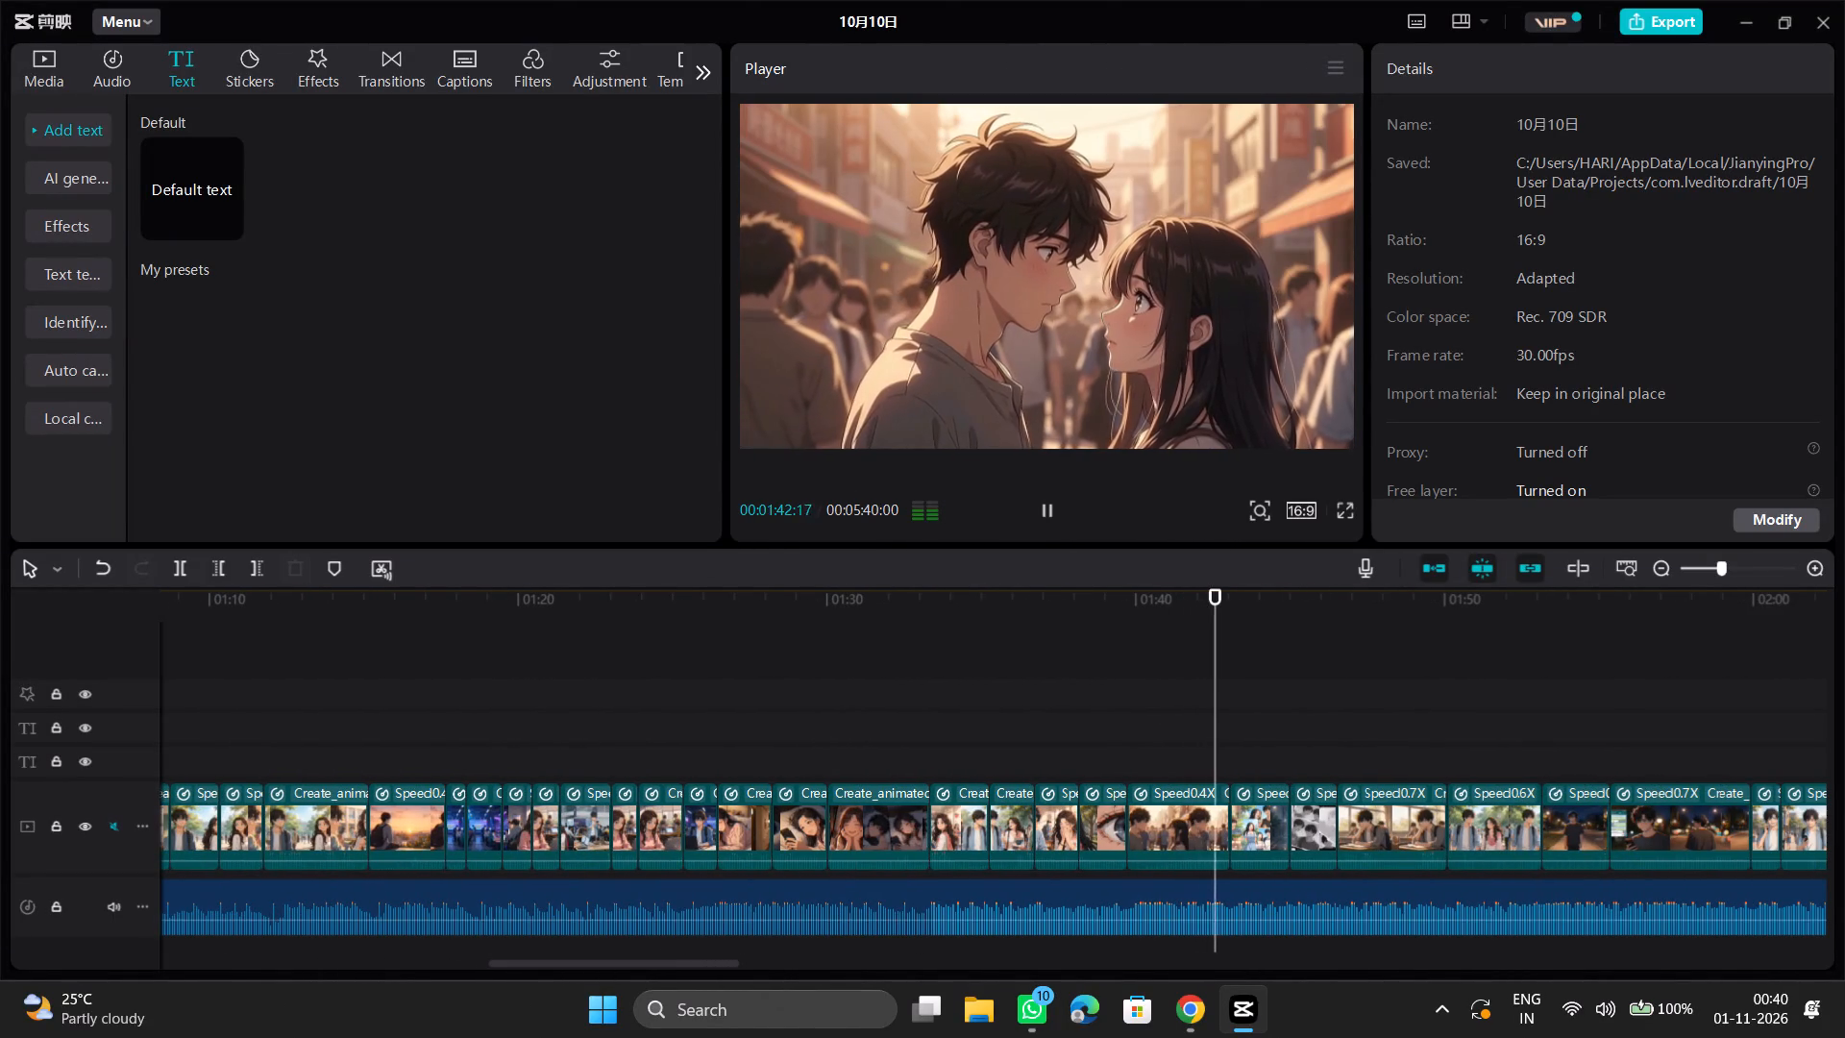
{"action": "scroll", "coordinate": [1377, 622], "scroll_direction": "left", "scroll_amount": 4}
{"action": "left_click", "coordinate": [1363, 640]}
{"action": "key", "text": "space"}
{"action": "scroll", "coordinate": [1405, 640], "scroll_direction": "left", "scroll_amount": 1}
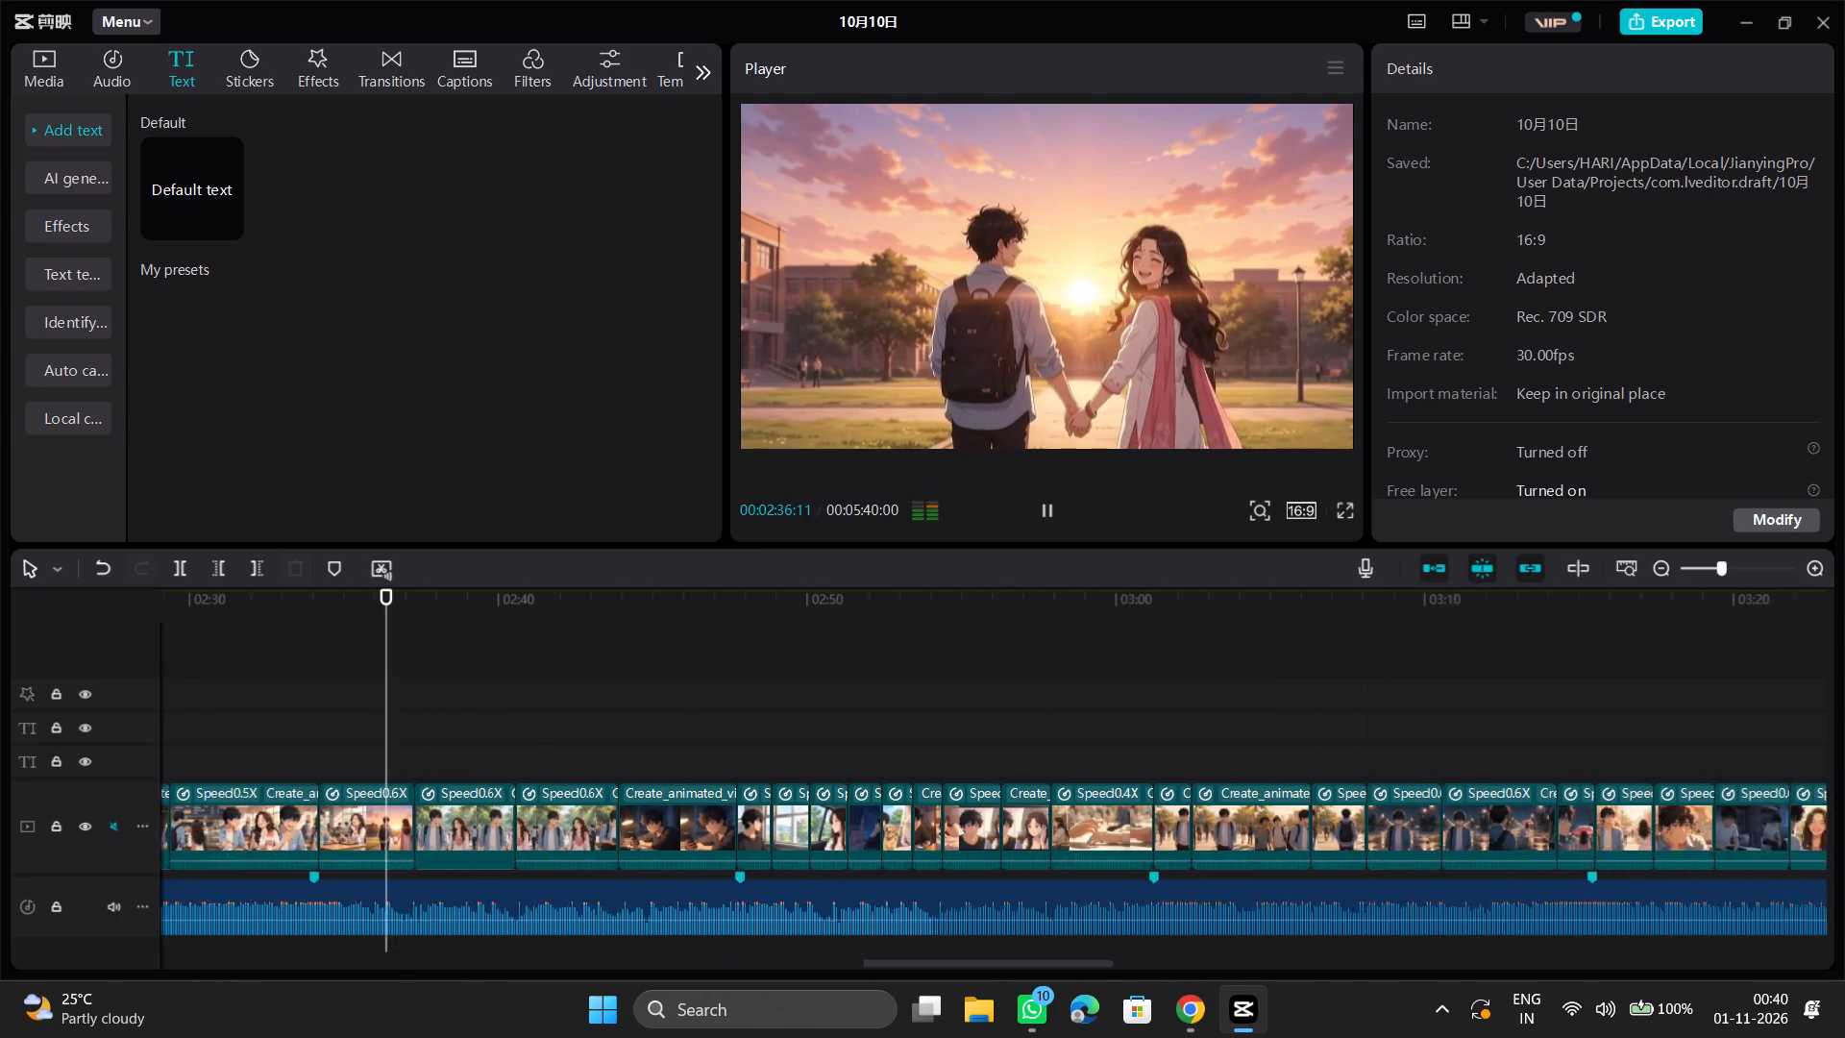
Continue the review through the rain, classroom and night motorbike scenes, skipping ahead from about 2:36 to 4:04.
{"action": "scroll", "coordinate": [1408, 640], "scroll_direction": "left", "scroll_amount": 1}
{"action": "left_click", "coordinate": [1322, 651]}
{"action": "key", "text": "space"}
{"action": "key", "text": "space"}
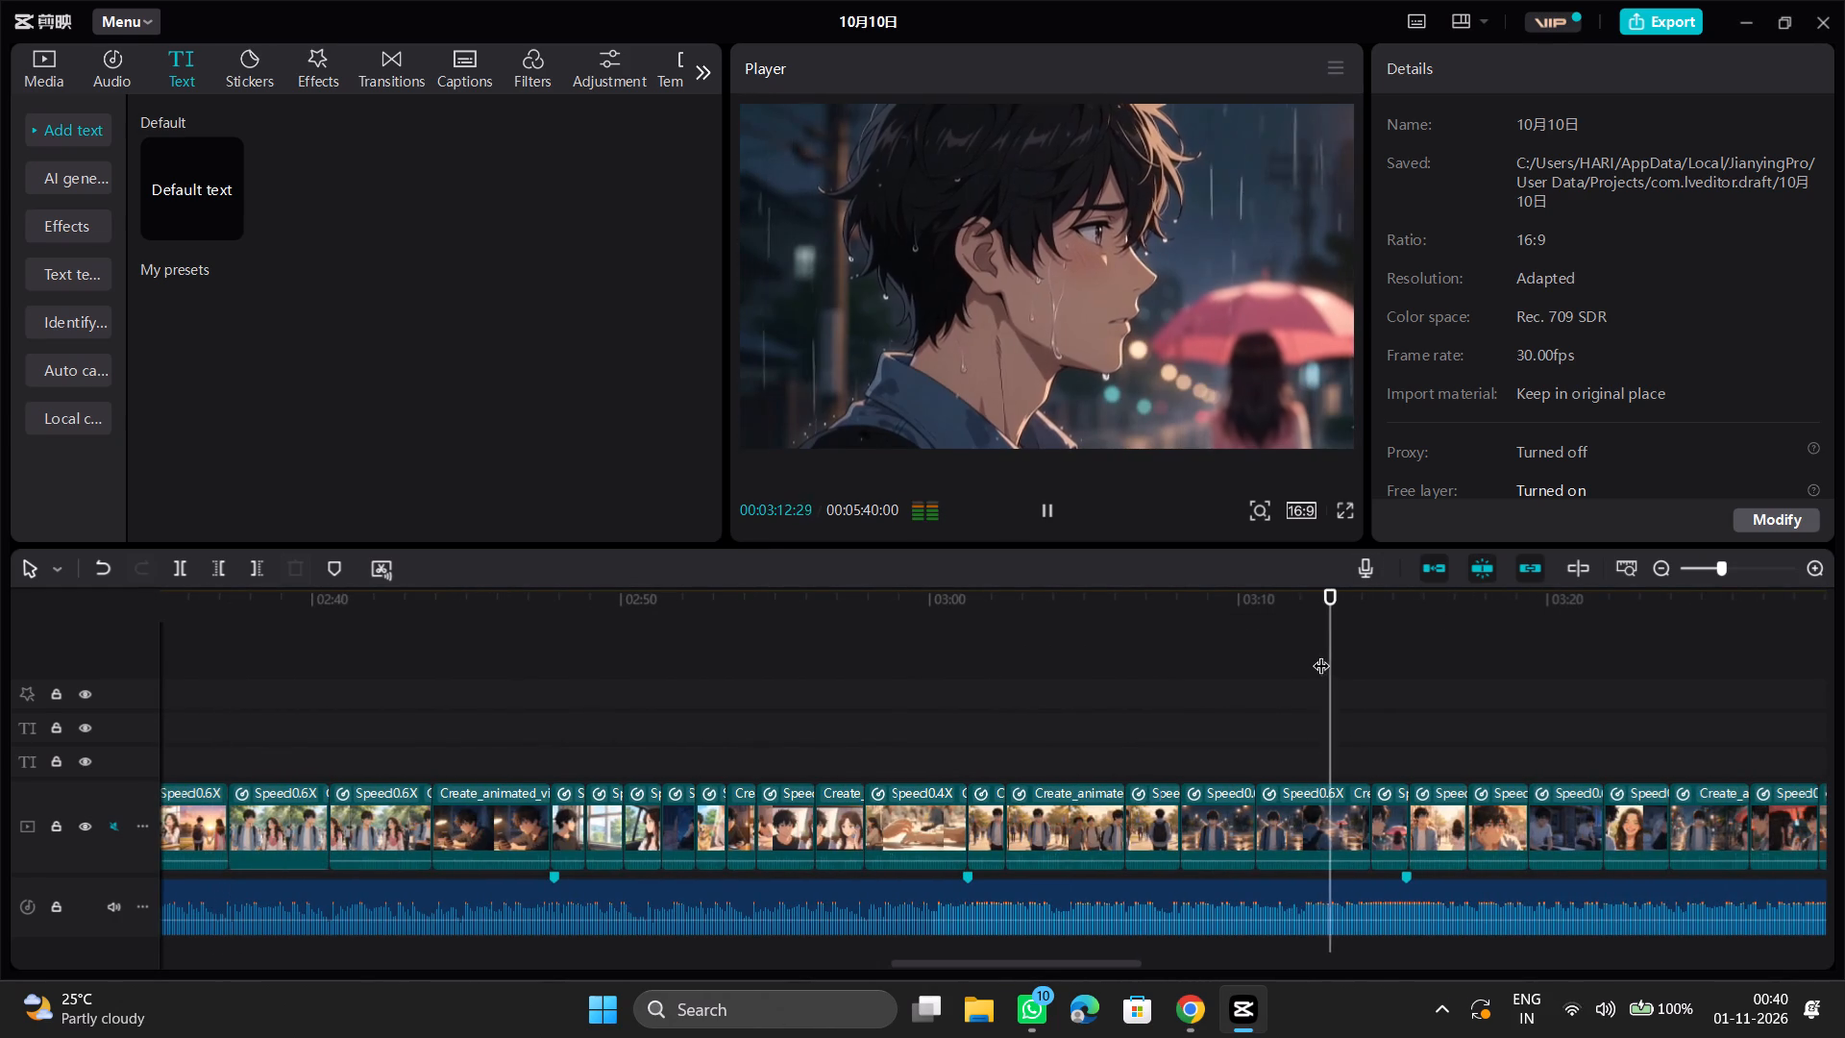
{"action": "scroll", "coordinate": [1321, 667], "scroll_direction": "left", "scroll_amount": 1}
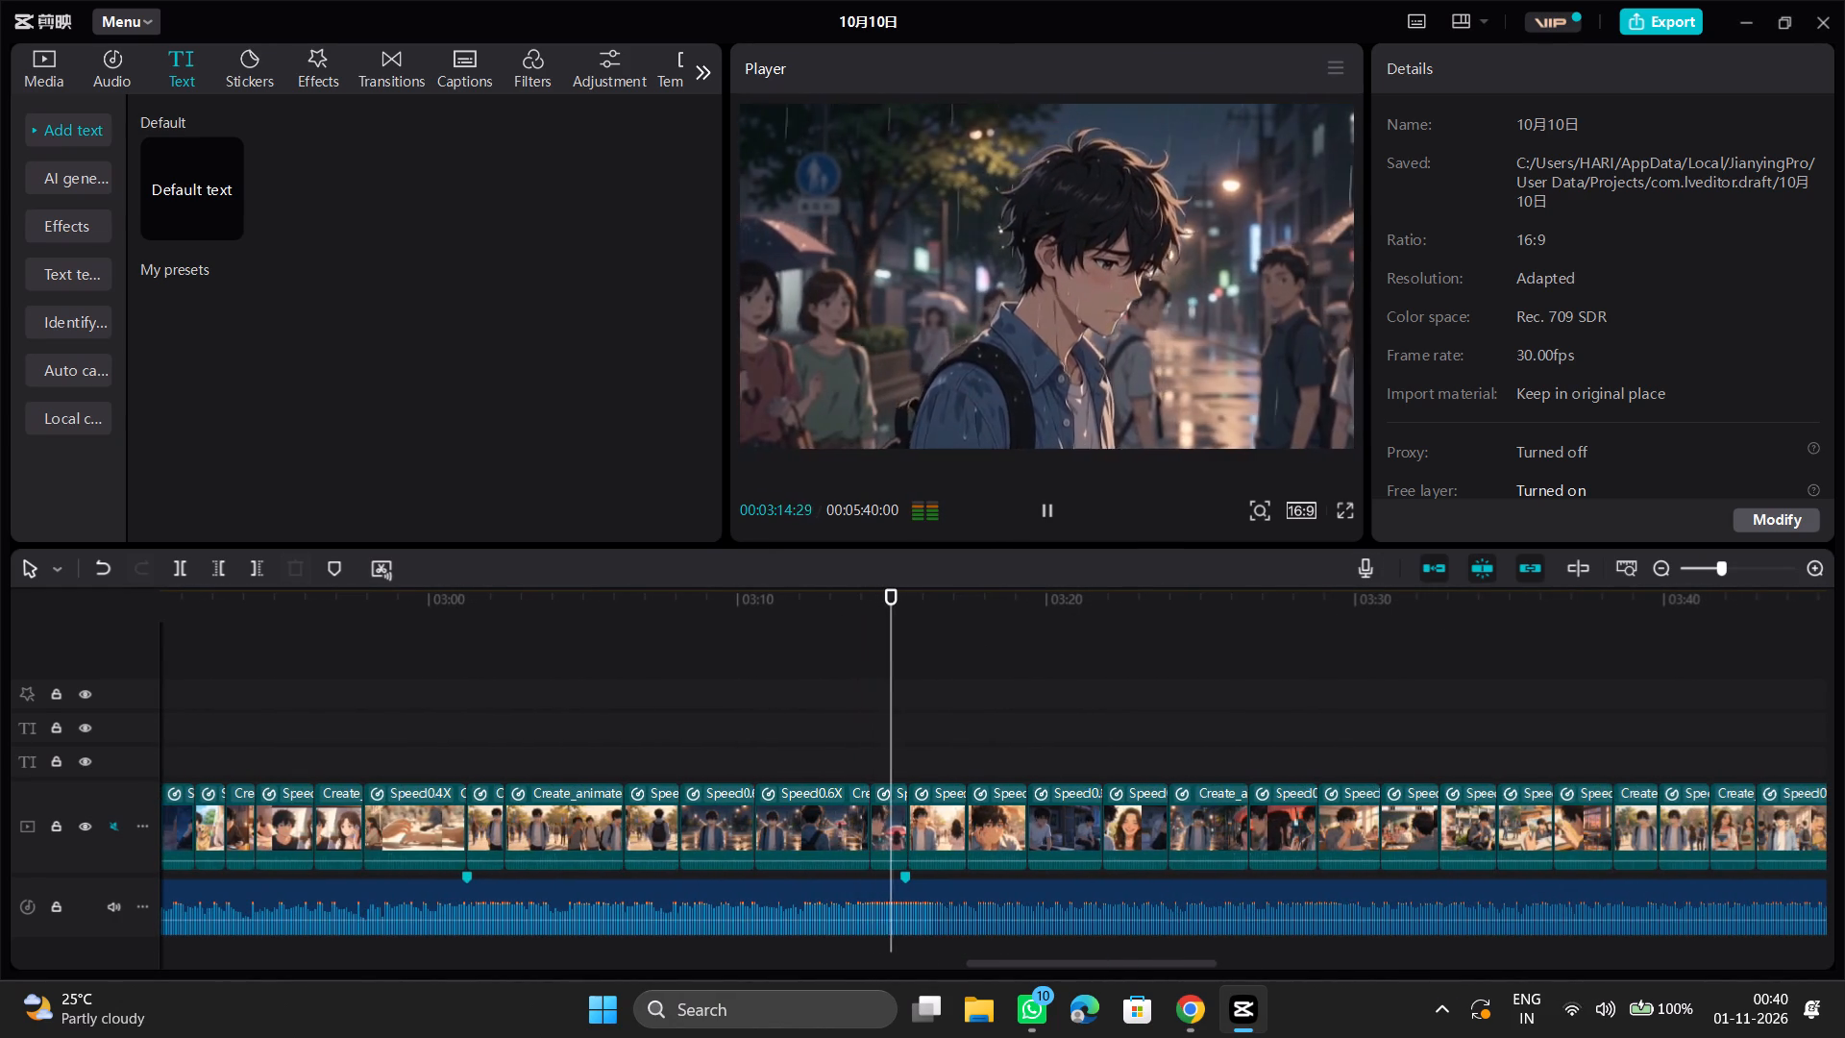
{"action": "left_click", "coordinate": [1361, 653]}
{"action": "key", "text": "space"}
{"action": "scroll", "coordinate": [1361, 653], "scroll_direction": "left", "scroll_amount": 1}
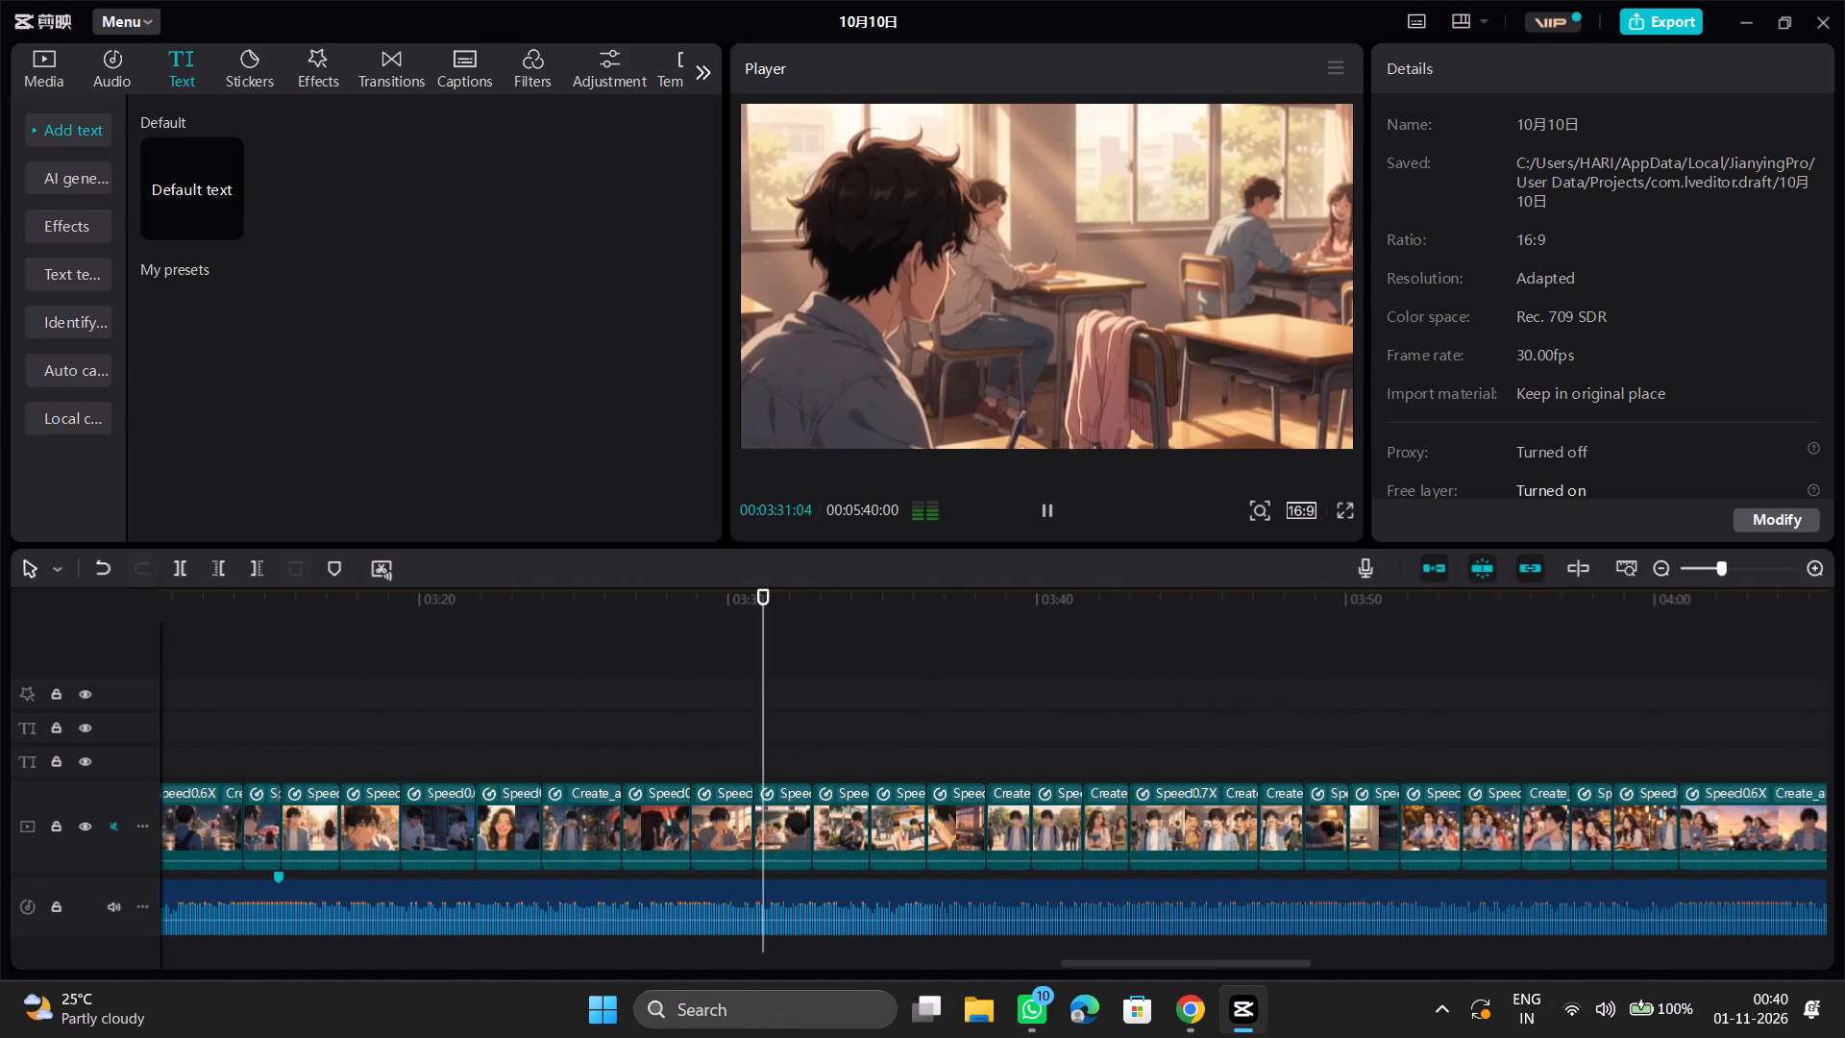
{"action": "left_click", "coordinate": [1364, 662]}
{"action": "key", "text": "space"}
{"action": "scroll", "coordinate": [1365, 664], "scroll_direction": "left", "scroll_amount": 1}
{"action": "left_click", "coordinate": [1308, 690]}
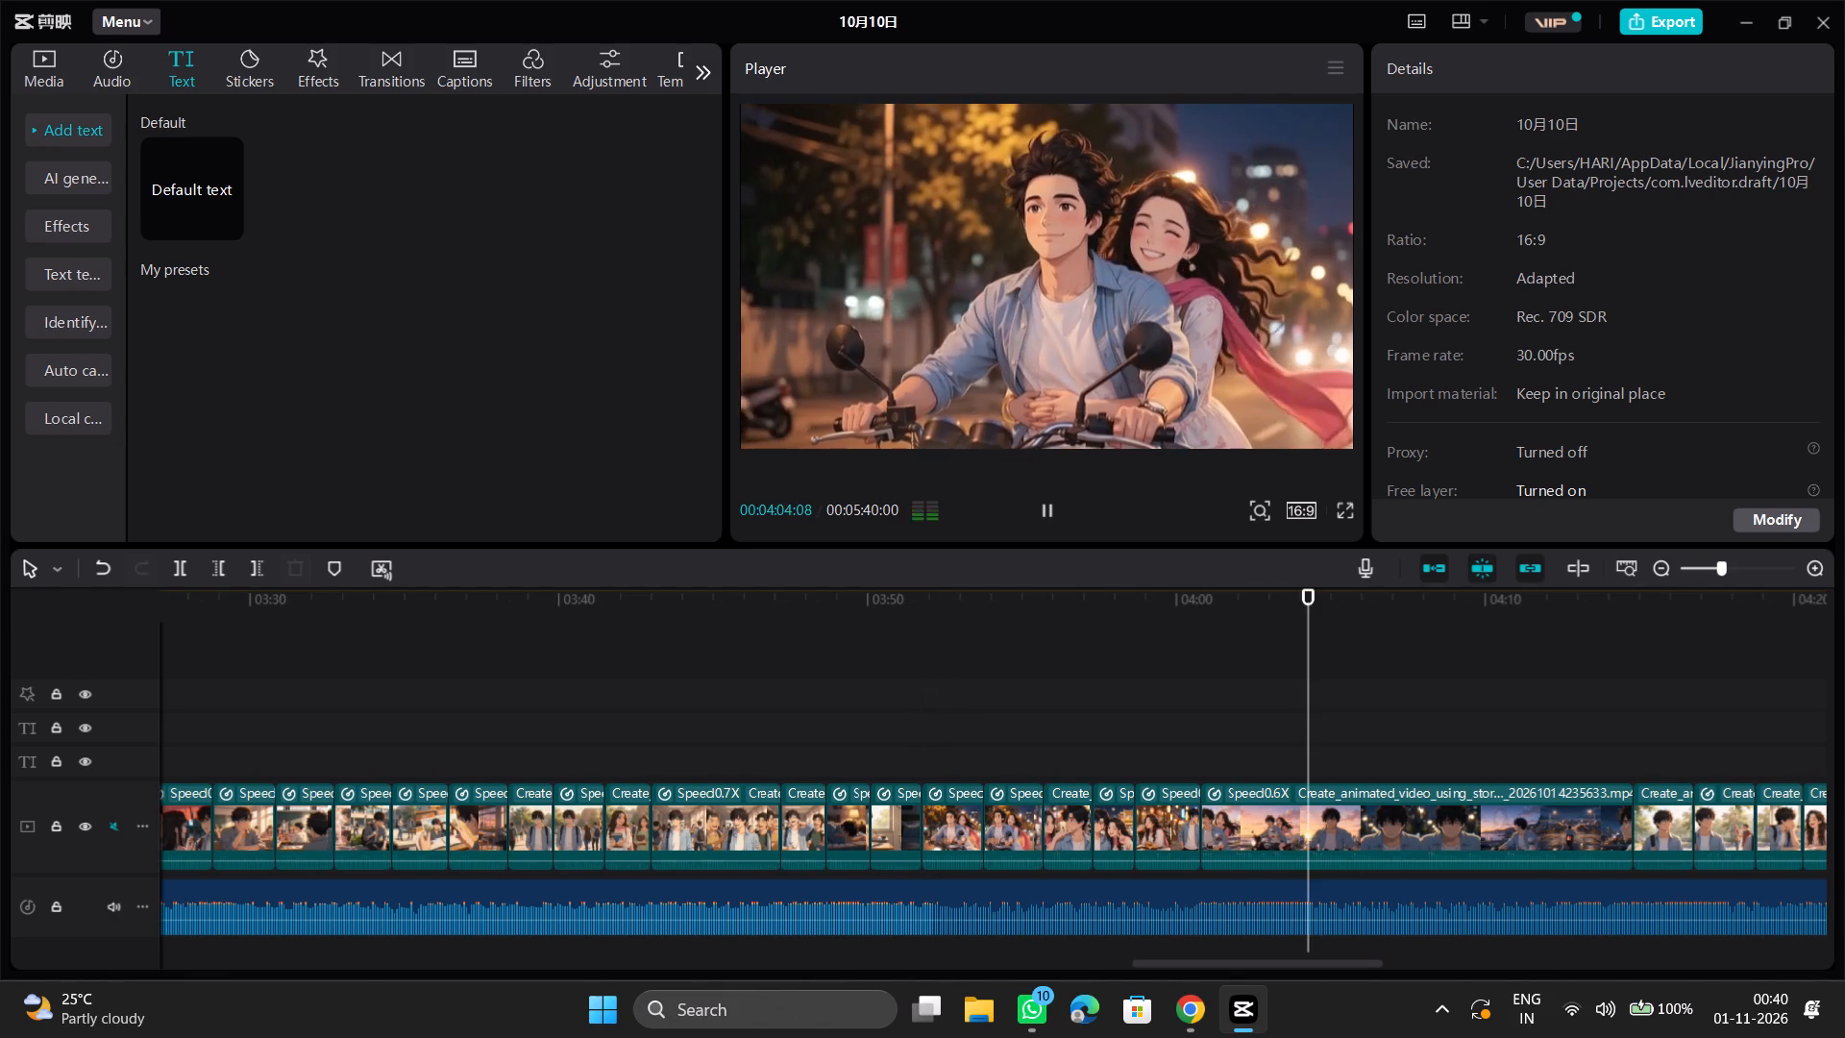
Go back to the scenes before the sunset motorbike ride and review onward from there through the campus and classroom scenes to about 4:39.
{"action": "left_click", "coordinate": [958, 707]}
{"action": "key", "text": "space"}
{"action": "left_click", "coordinate": [1165, 653]}
{"action": "key", "text": "space"}
{"action": "key", "text": "space"}
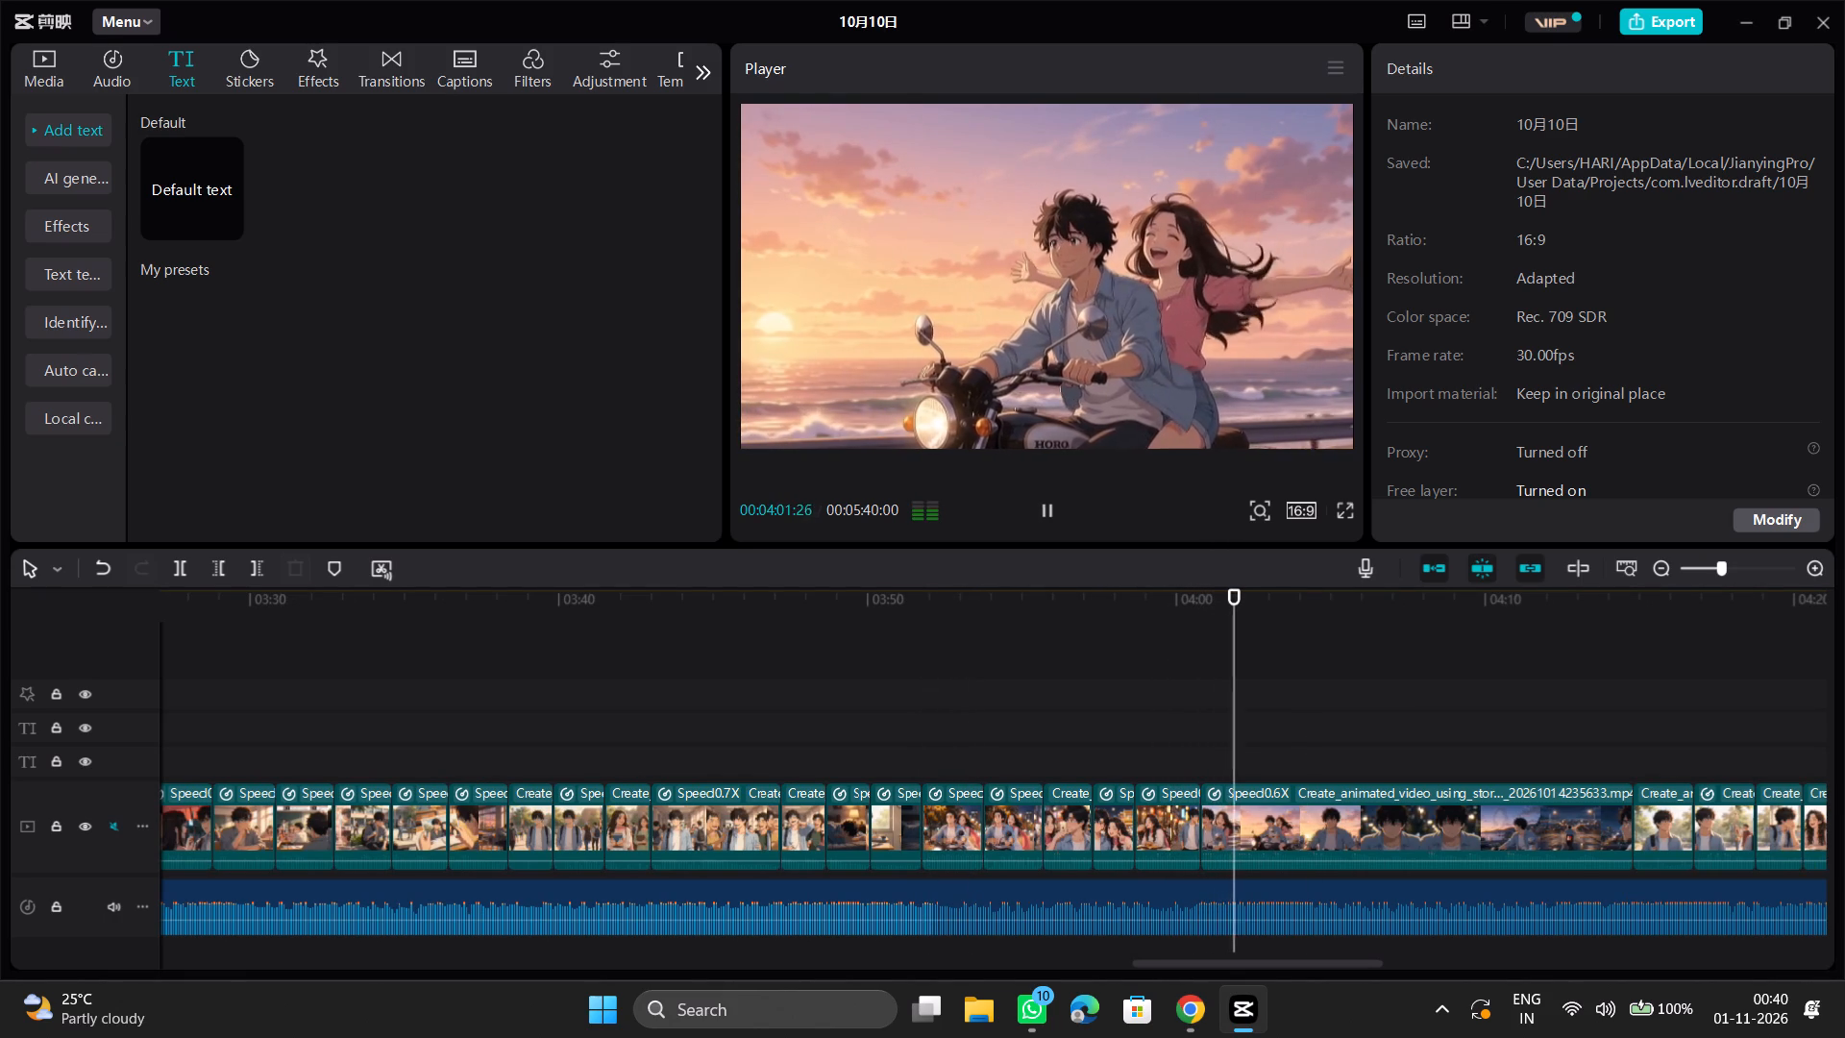
{"action": "scroll", "coordinate": [1380, 655], "scroll_direction": "left", "scroll_amount": 1}
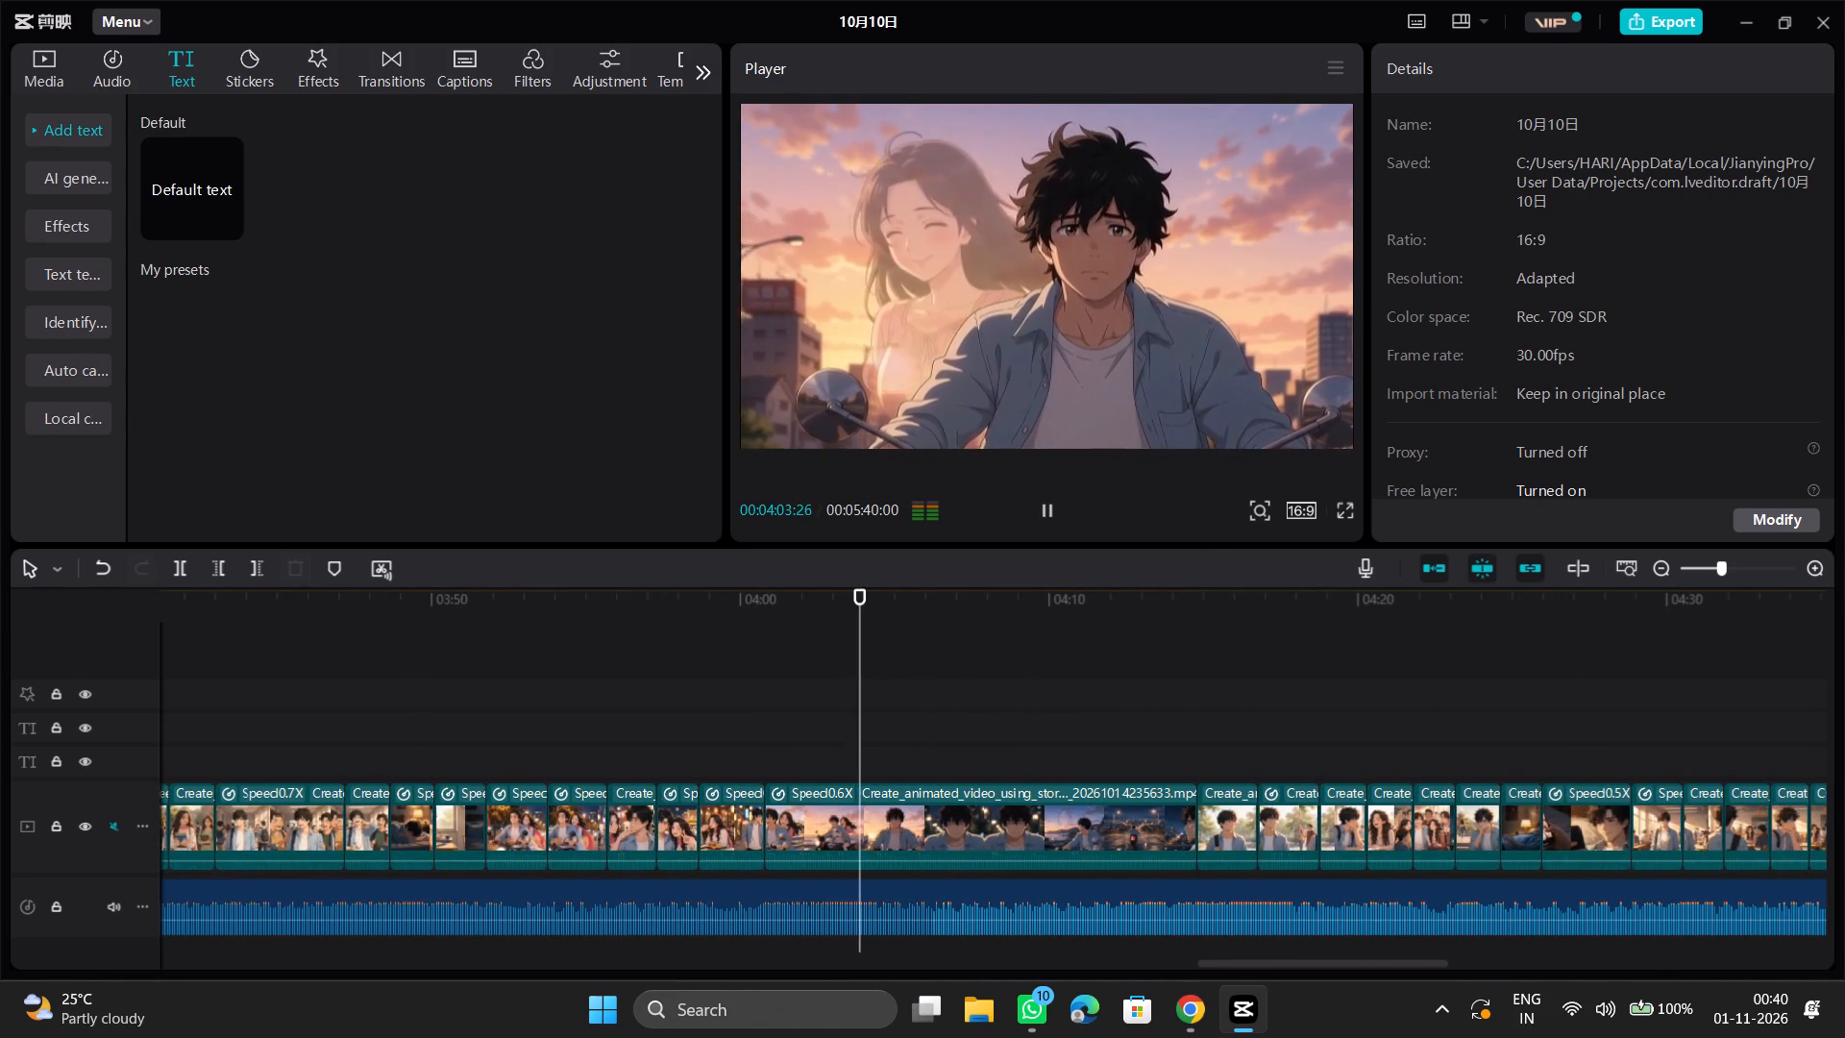
{"action": "left_click", "coordinate": [1244, 651]}
{"action": "key", "text": "space"}
{"action": "scroll", "coordinate": [1255, 636], "scroll_direction": "left", "scroll_amount": 1}
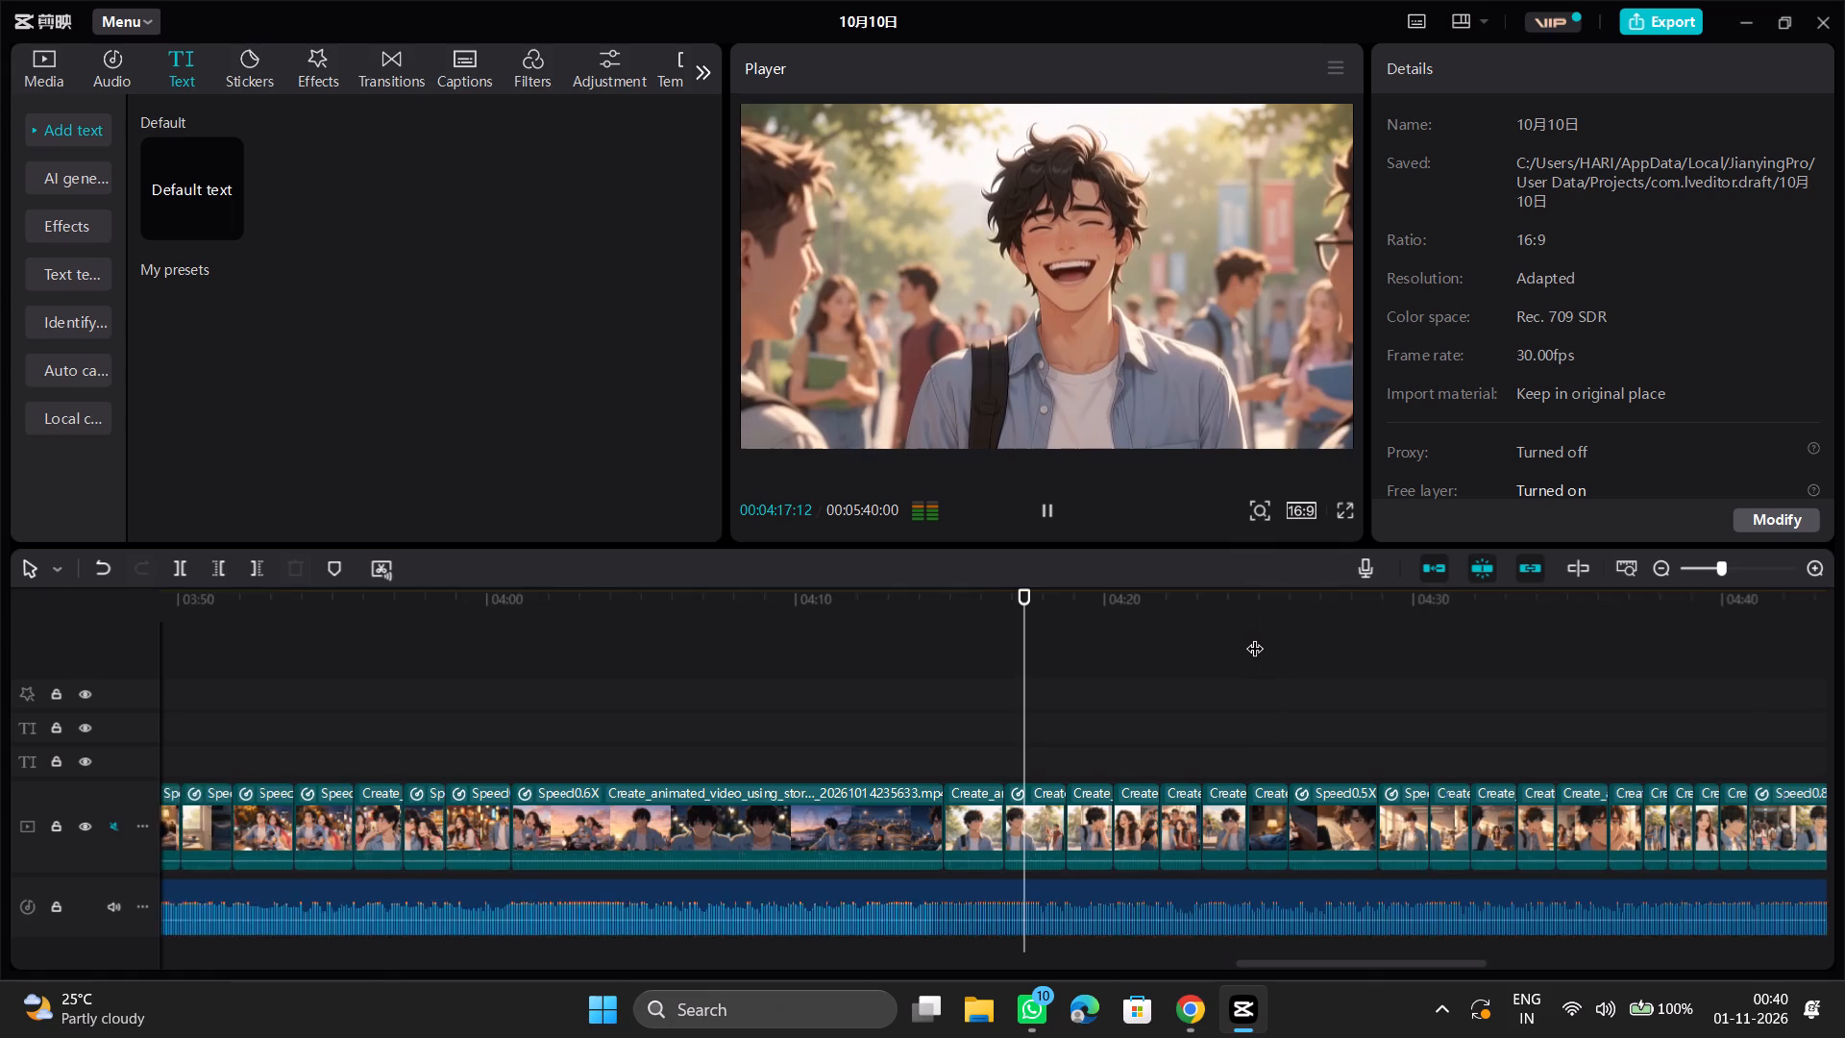
{"action": "scroll", "coordinate": [1255, 636], "scroll_direction": "left", "scroll_amount": 1}
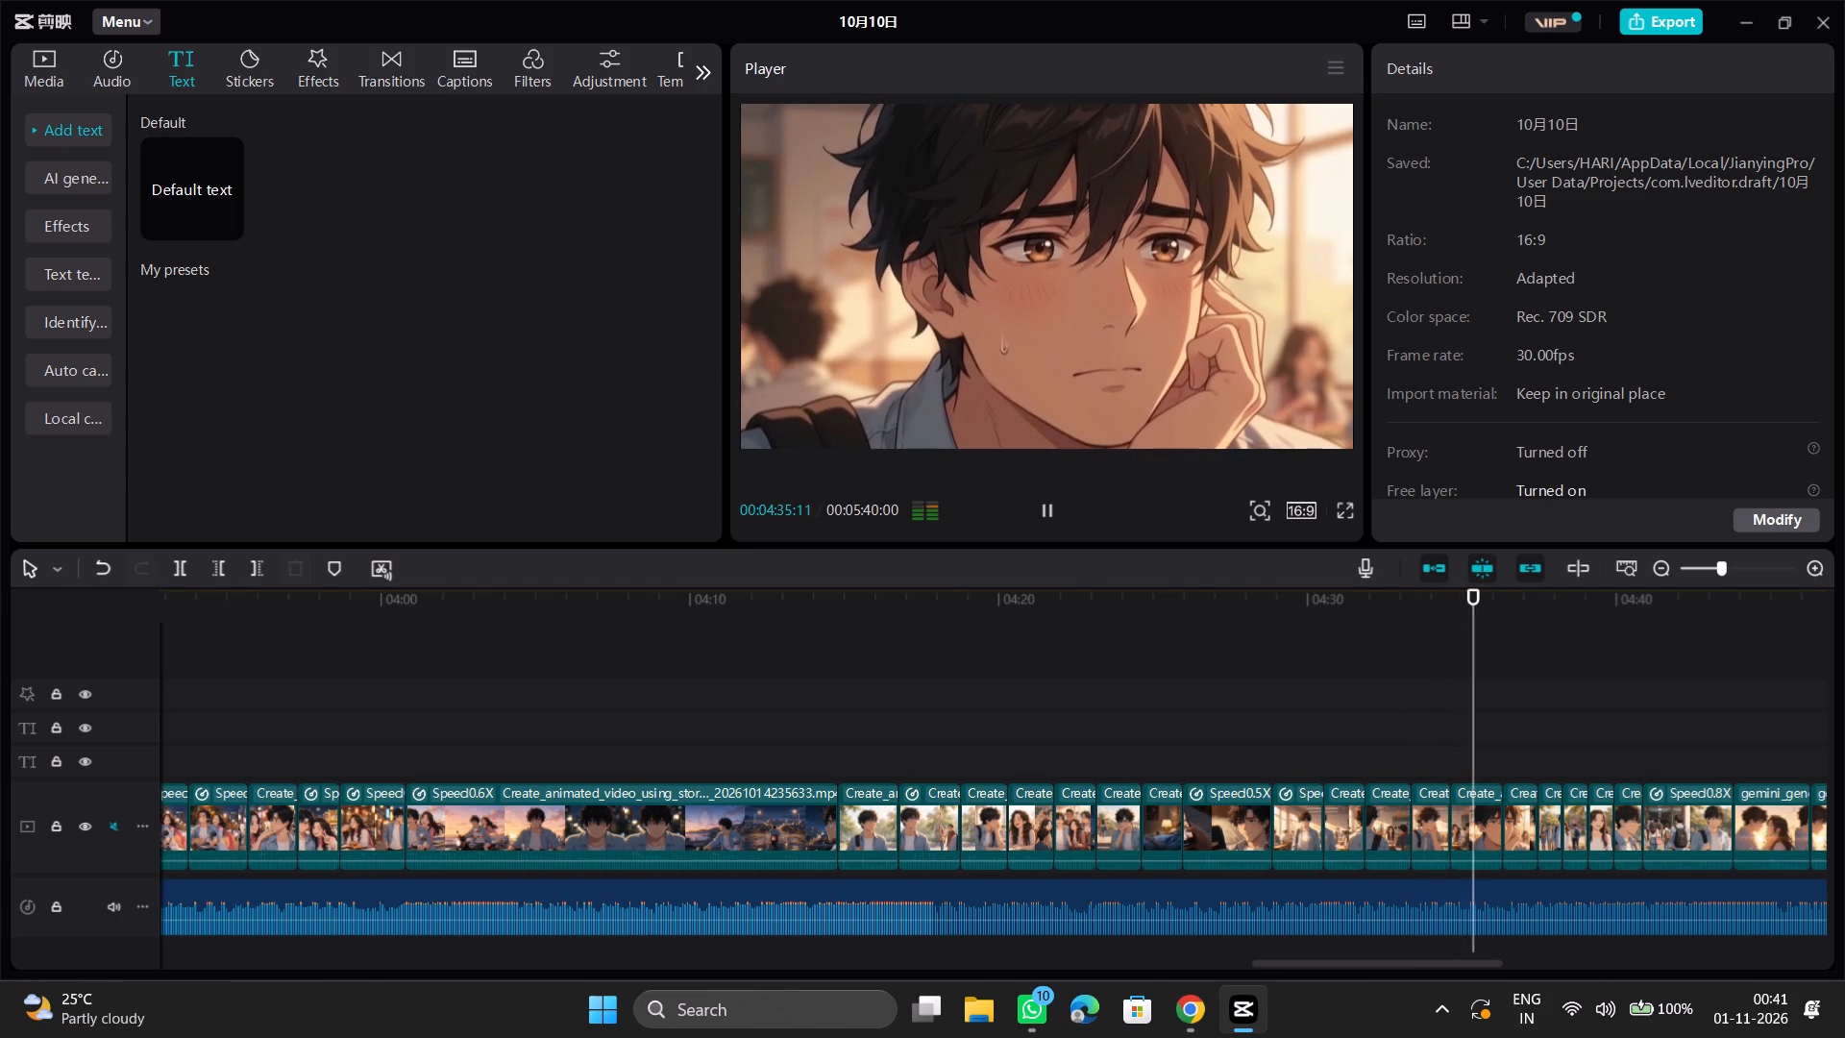
{"action": "scroll", "coordinate": [1216, 655], "scroll_direction": "left", "scroll_amount": 1}
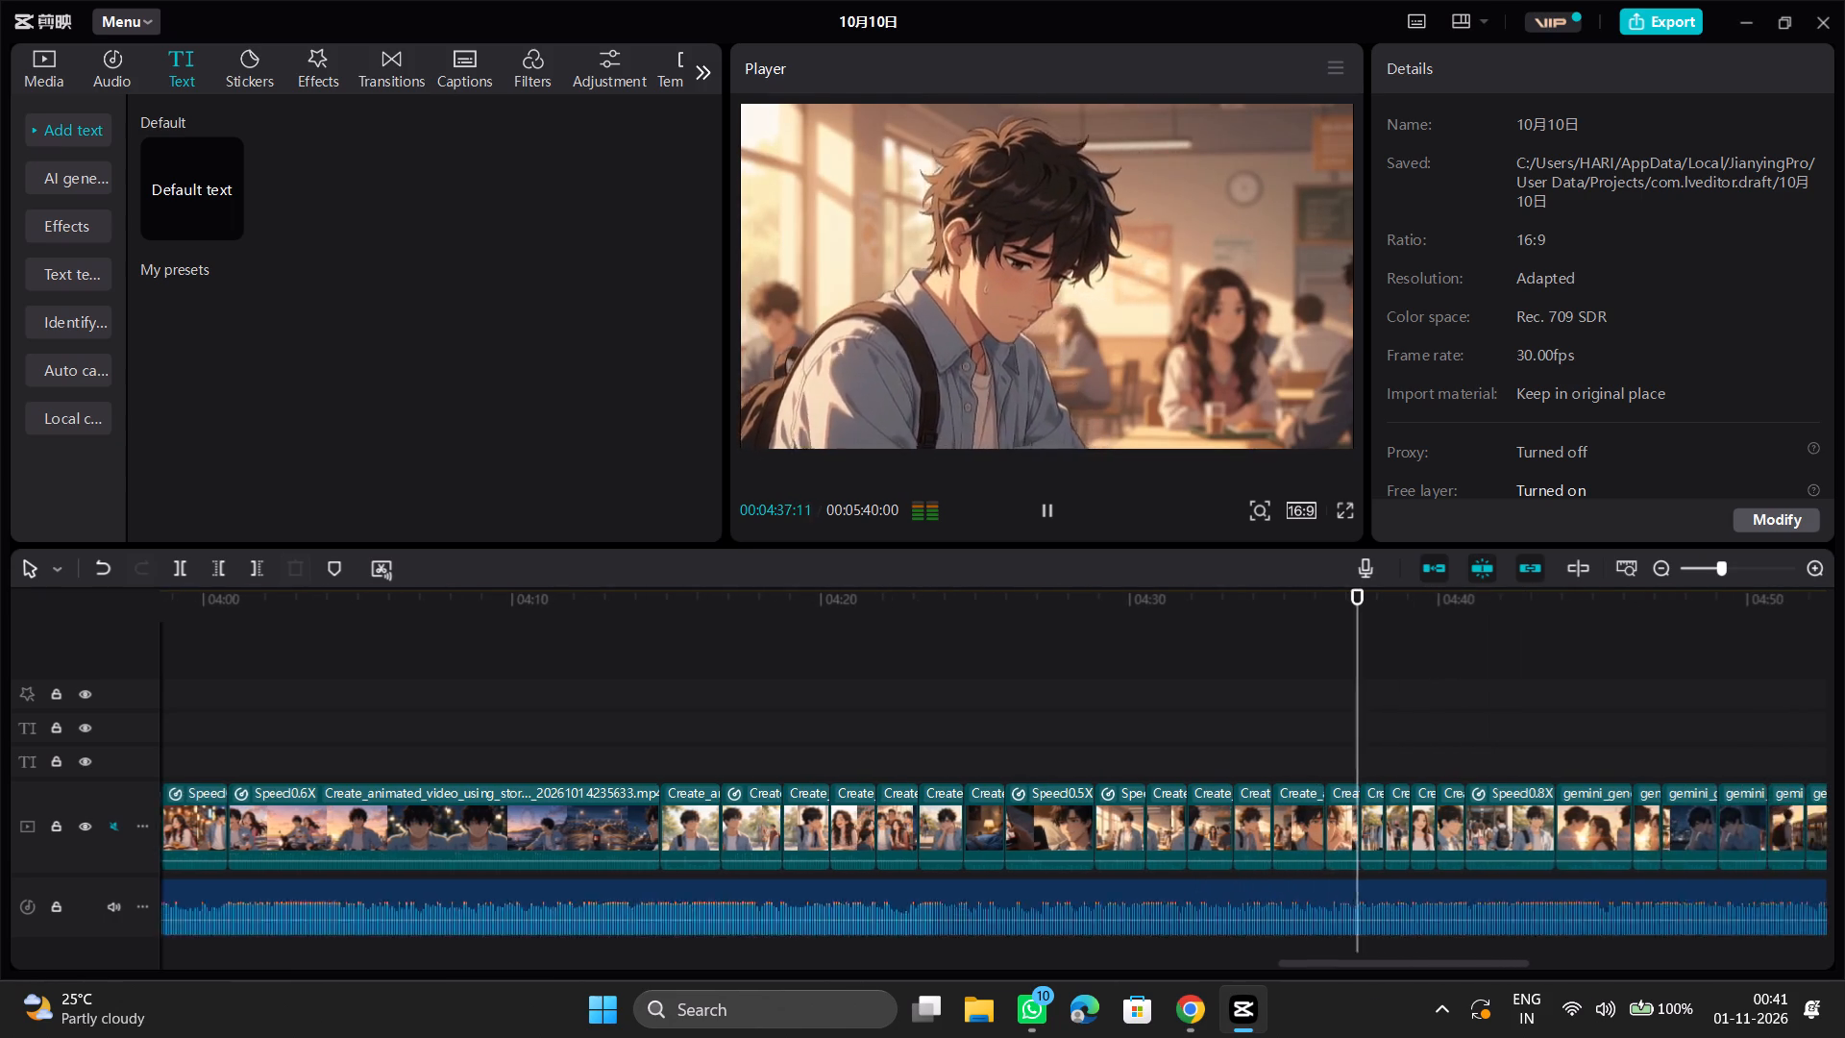
{"action": "scroll", "coordinate": [1216, 655], "scroll_direction": "left", "scroll_amount": 2}
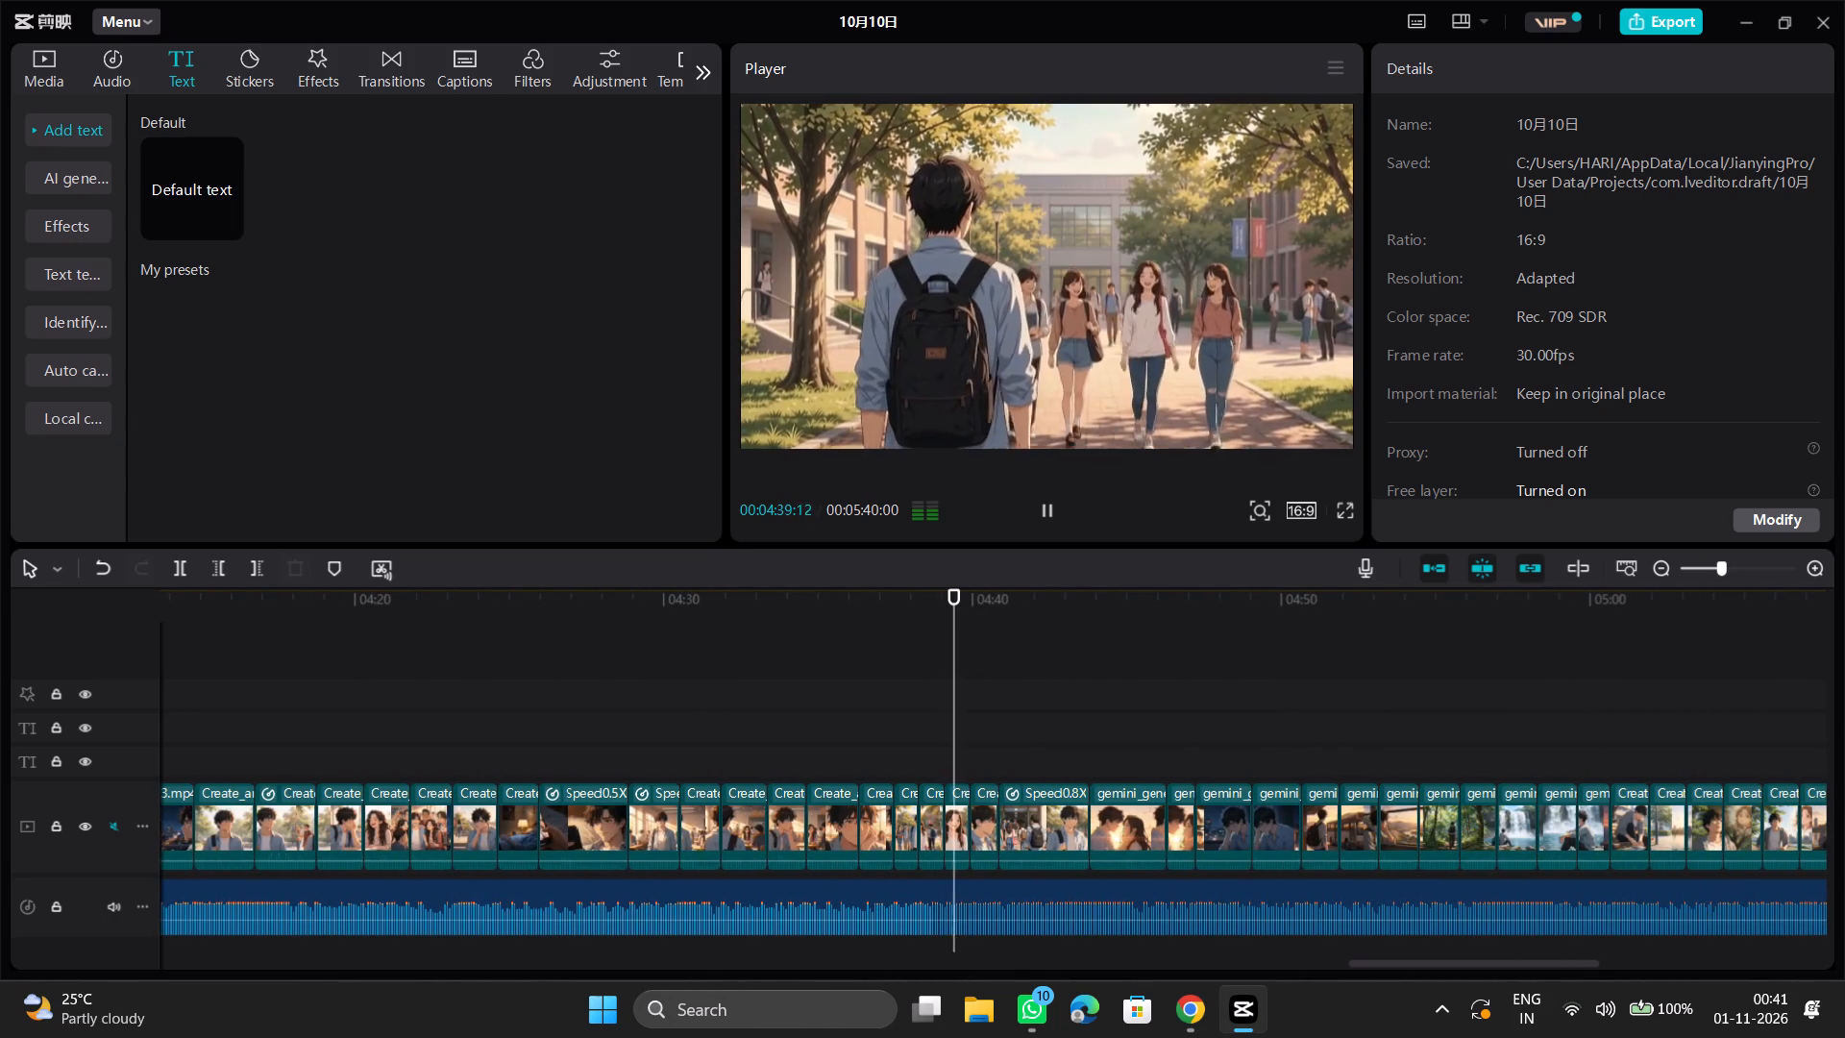
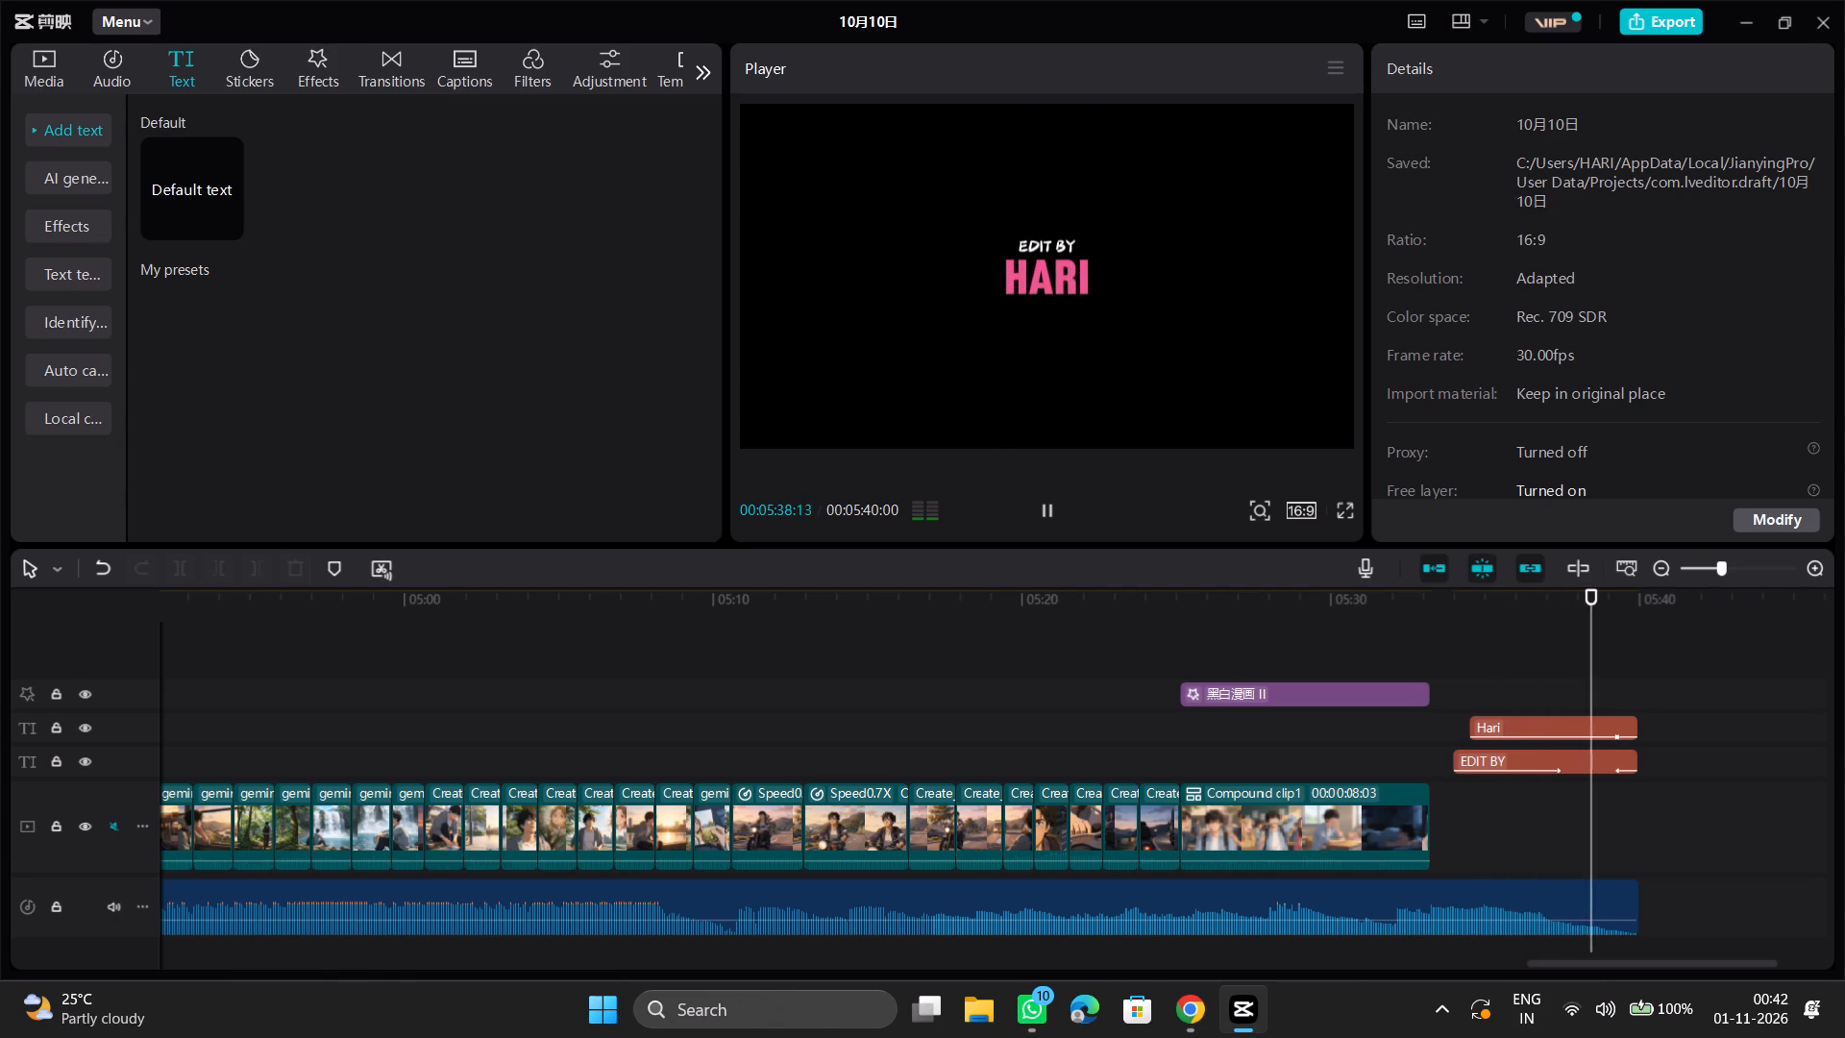
Try several preset colours on the "Hari" credit text and set it to amber-yellow FFBF17.
{"action": "key", "text": "space"}
{"action": "left_click", "coordinate": [1560, 732]}
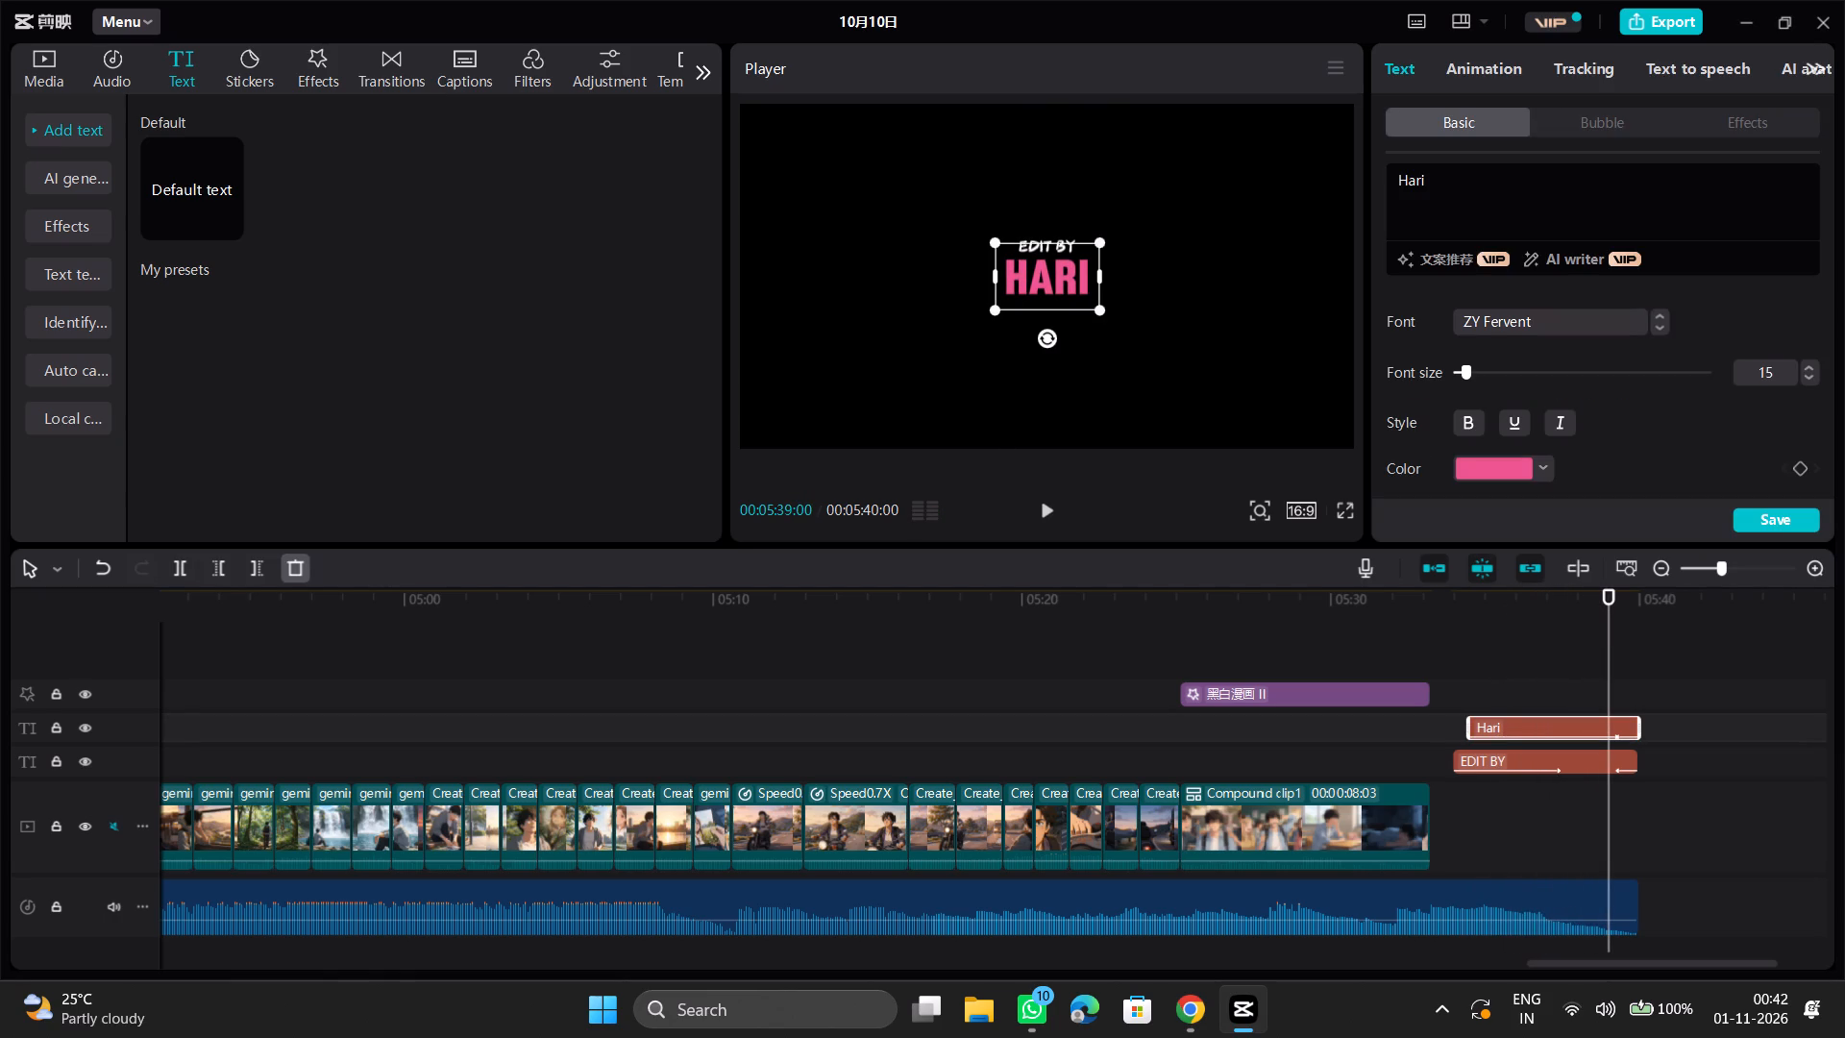
{"action": "left_click", "coordinate": [1507, 465]}
{"action": "double_click", "coordinate": [1582, 673]}
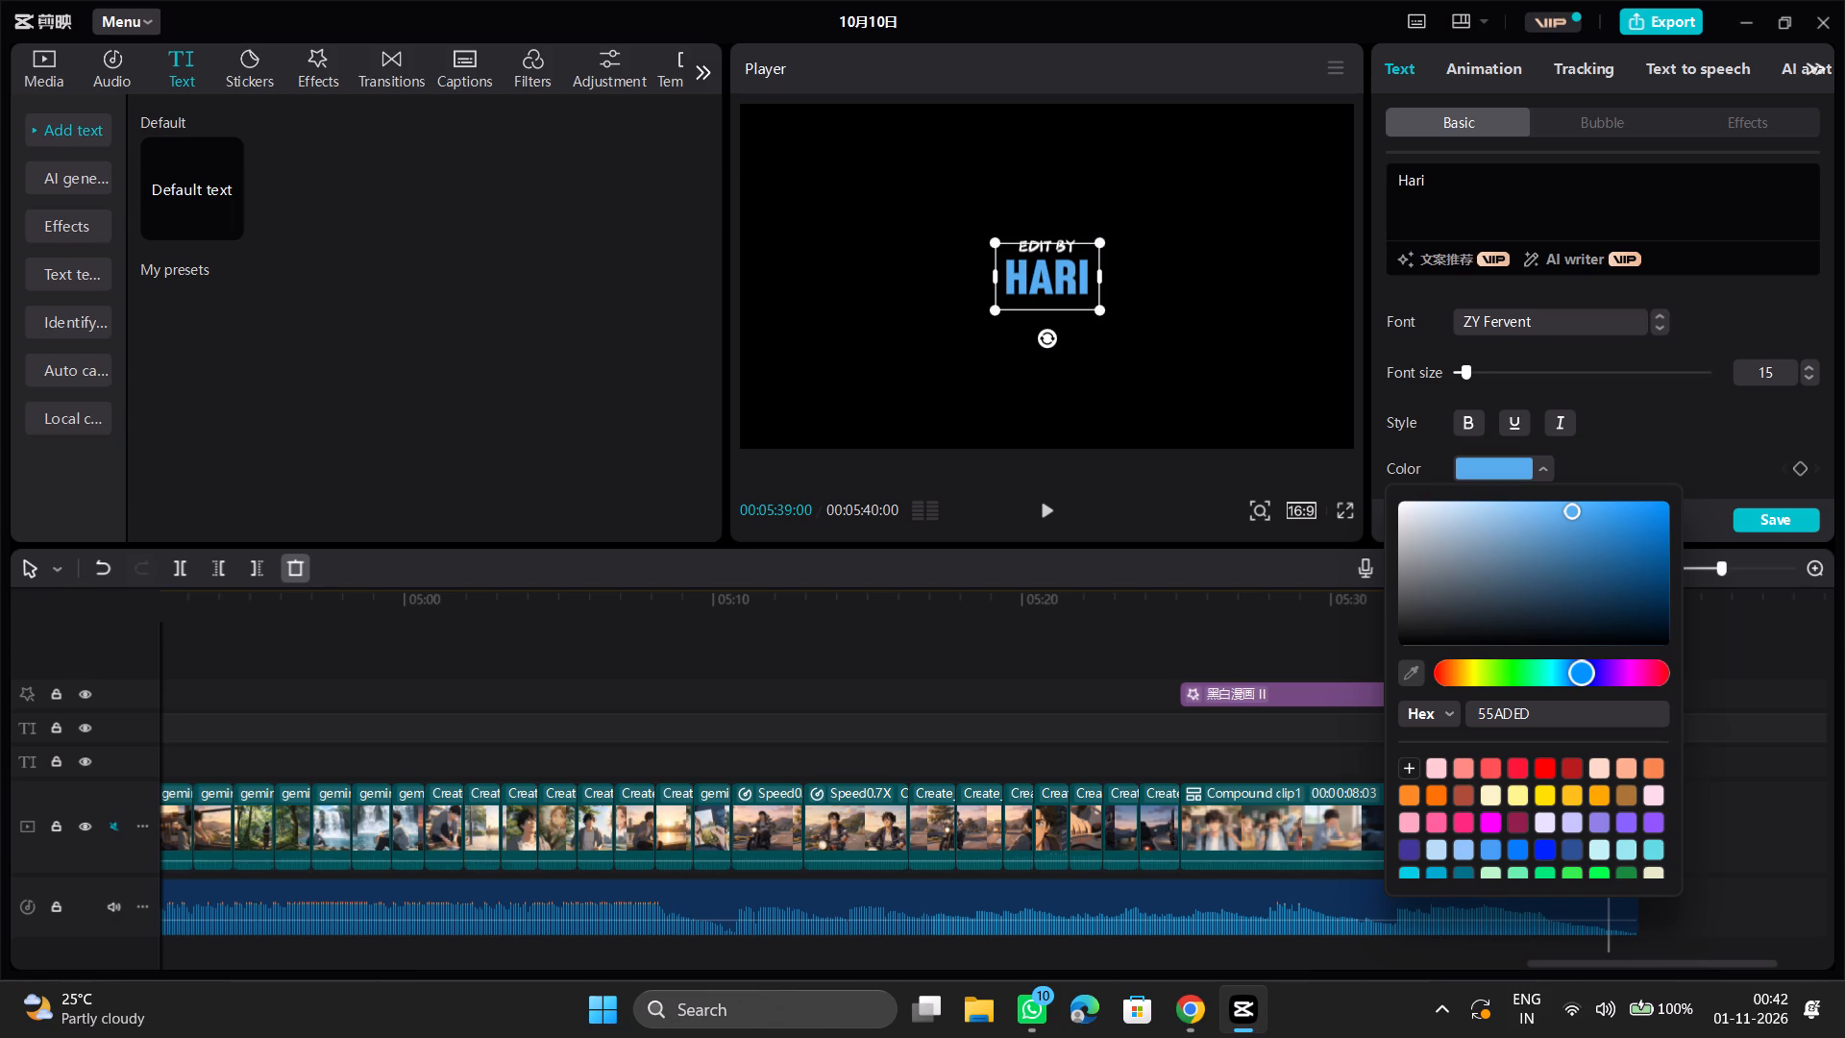
{"action": "left_click", "coordinate": [1556, 775]}
{"action": "left_click", "coordinate": [1576, 773]}
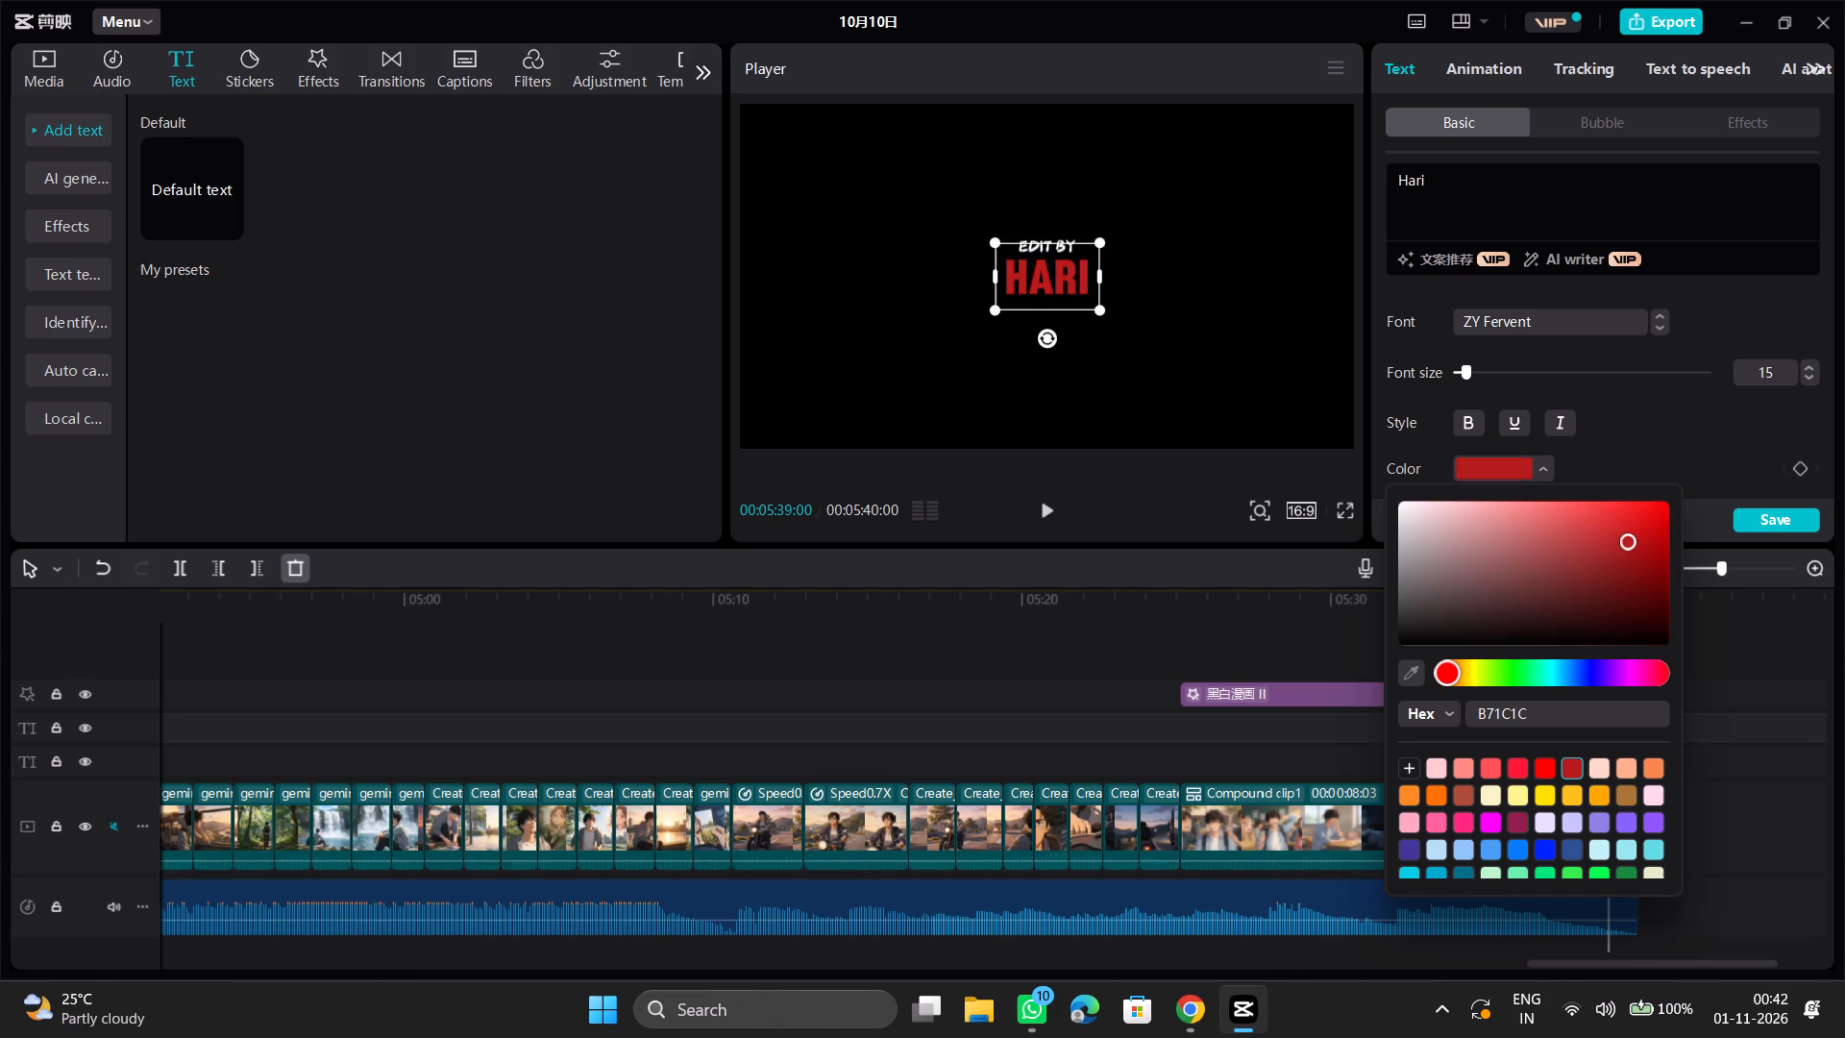
{"action": "left_click", "coordinate": [1605, 771]}
{"action": "left_click", "coordinate": [1633, 768]}
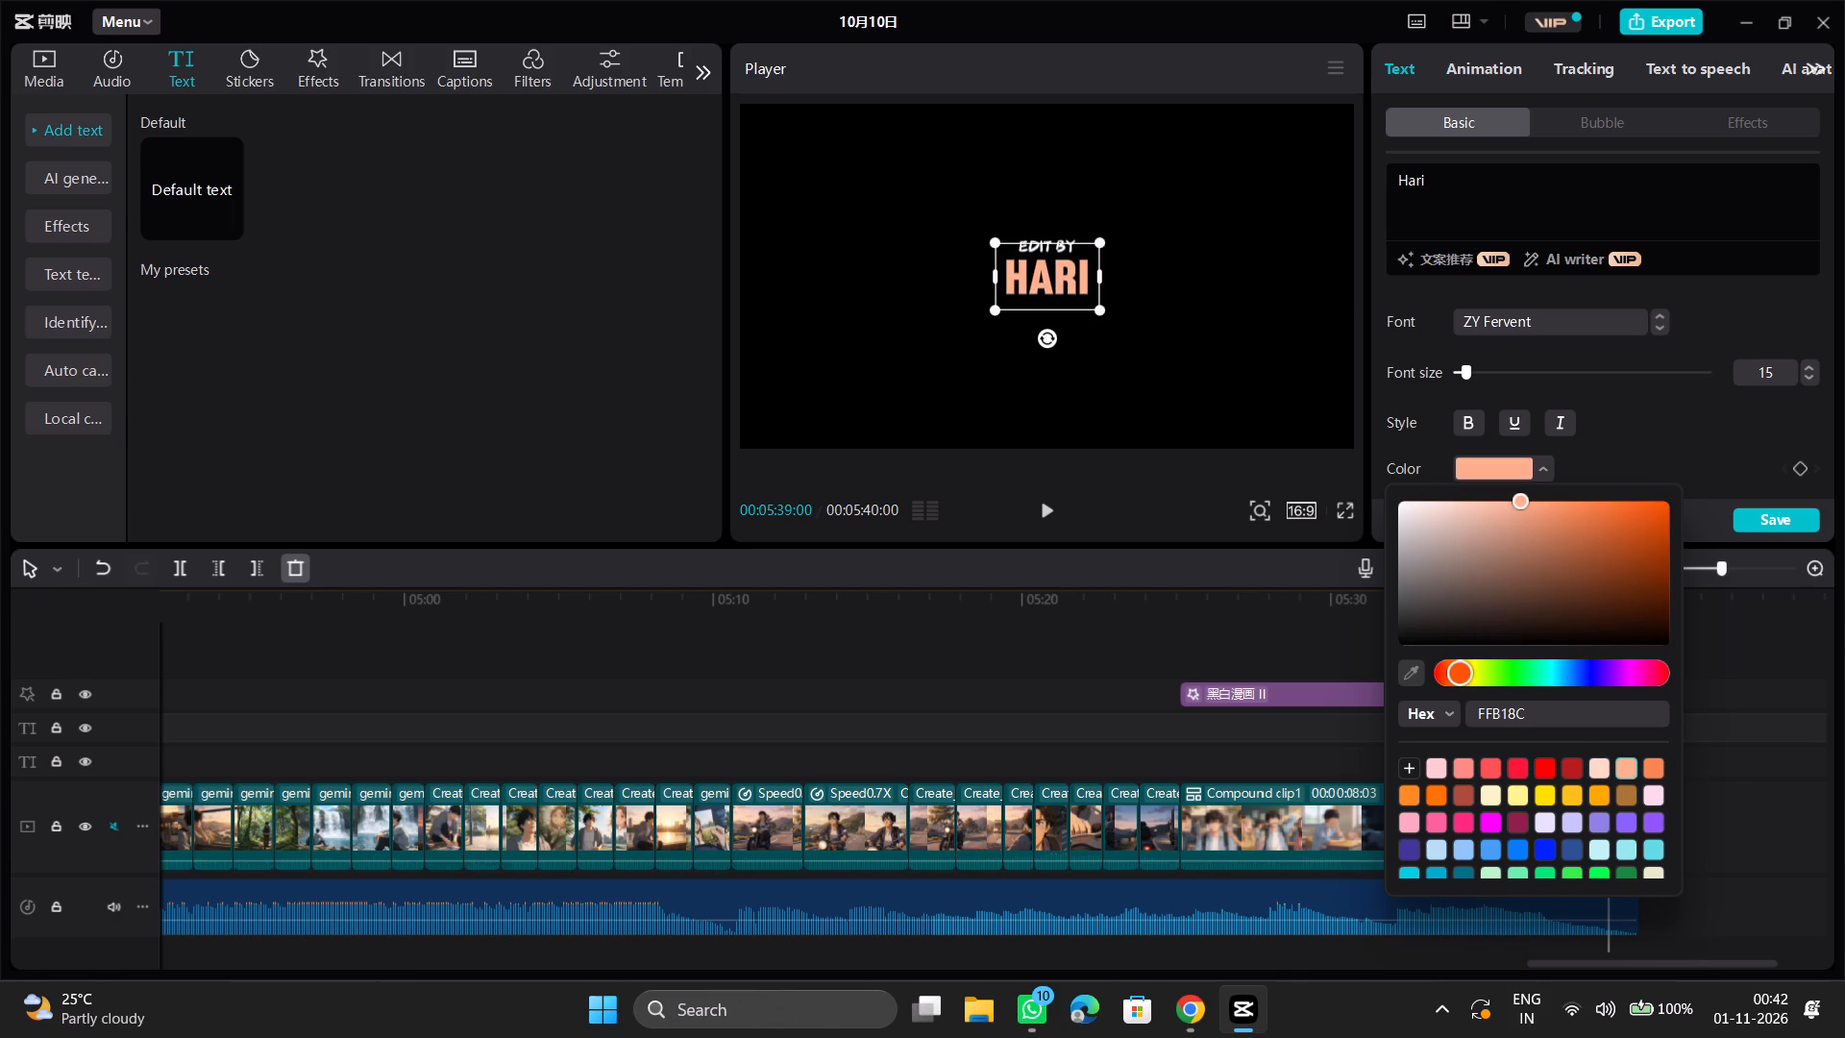
{"action": "left_click", "coordinate": [1661, 769]}
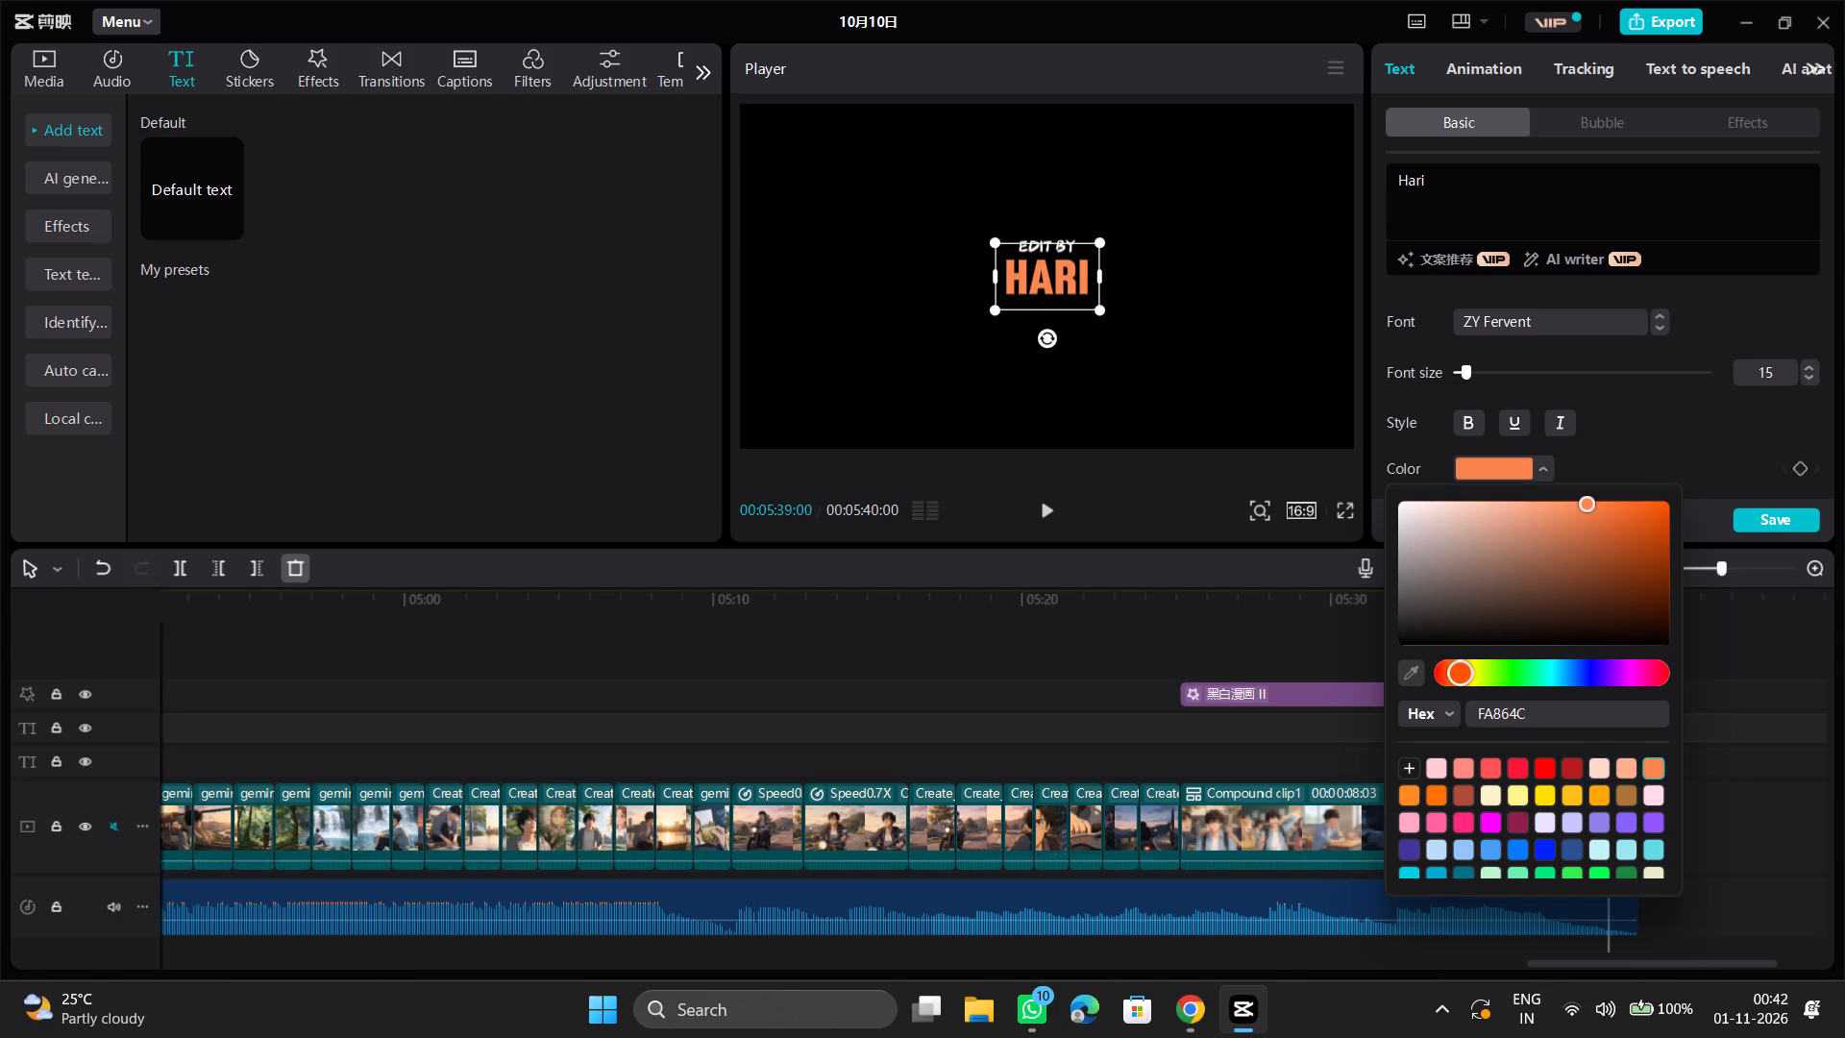
{"action": "left_click", "coordinate": [1555, 797]}
{"action": "left_click", "coordinate": [1552, 789]}
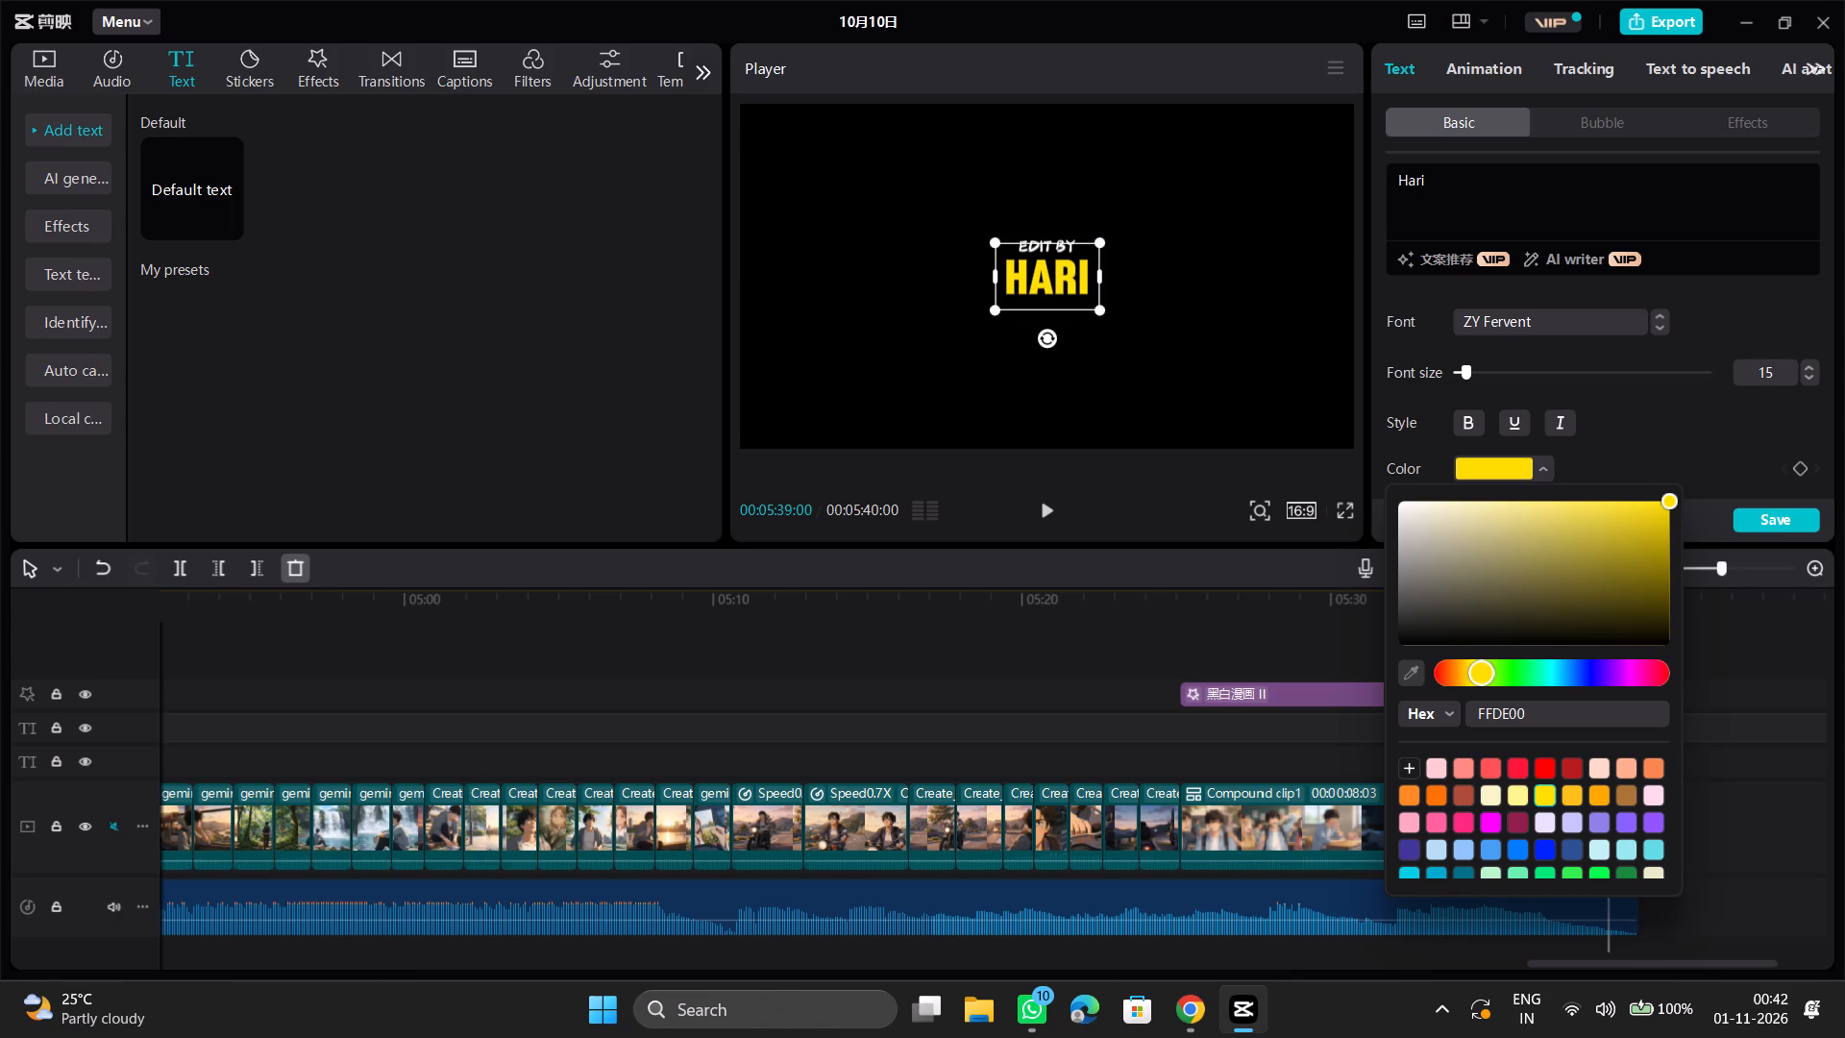
{"action": "left_click", "coordinate": [1565, 789]}
{"action": "left_click", "coordinate": [1589, 794]}
{"action": "left_click", "coordinate": [1574, 799]}
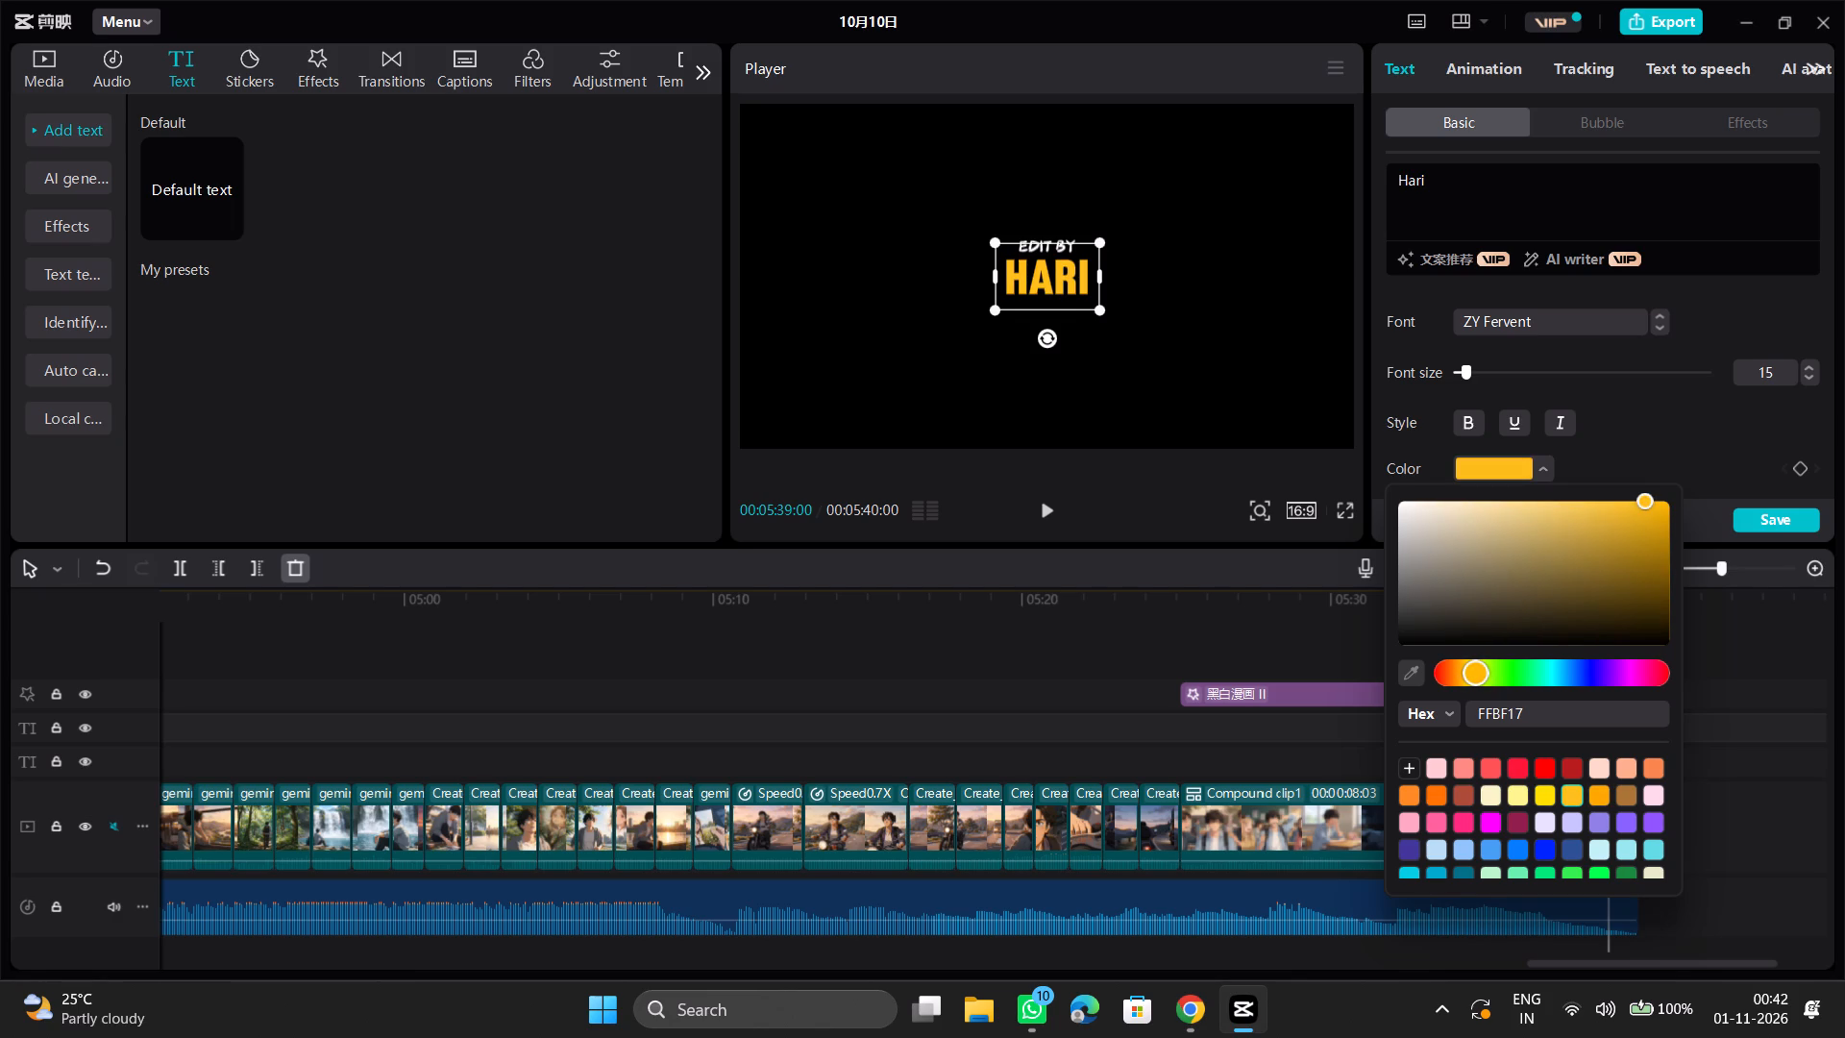
{"action": "left_click", "coordinate": [1322, 642]}
Play the ending credits from about 5:33 to the end to check the recoloured "Hari" text.
{"action": "left_click", "coordinate": [1440, 692]}
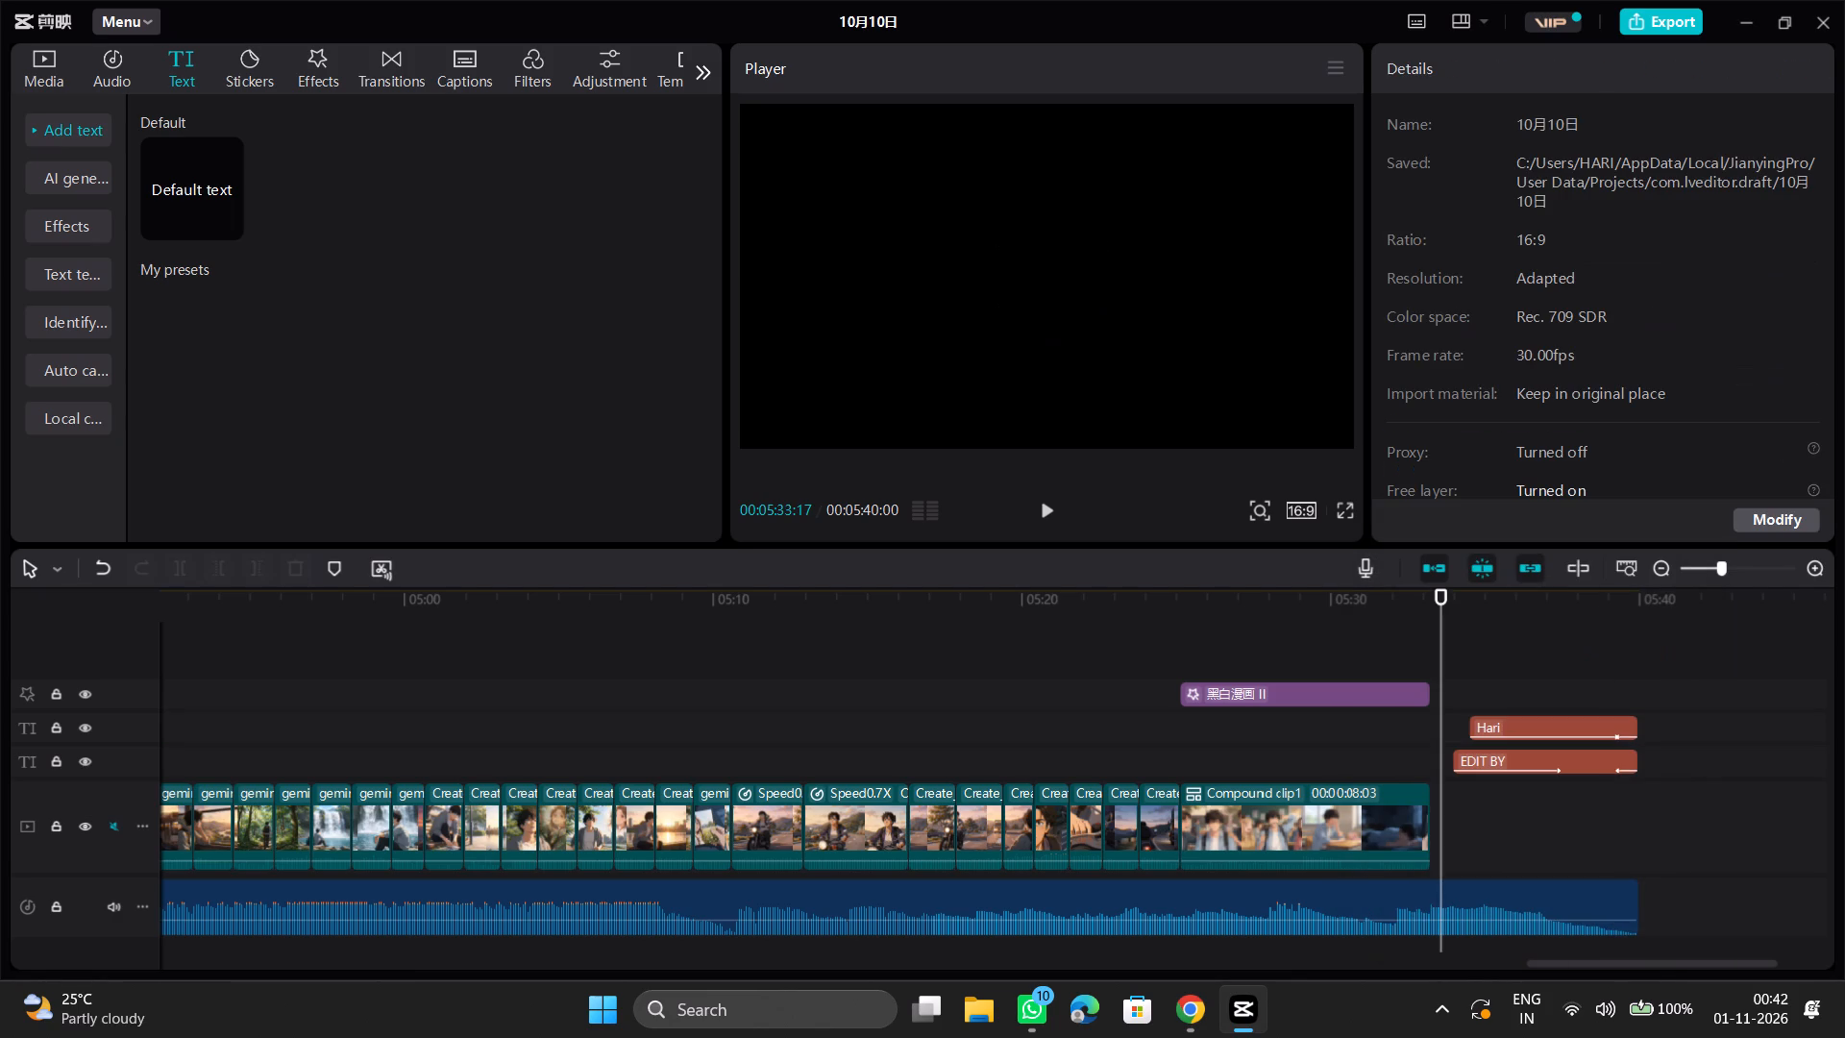
{"action": "key", "text": "space"}
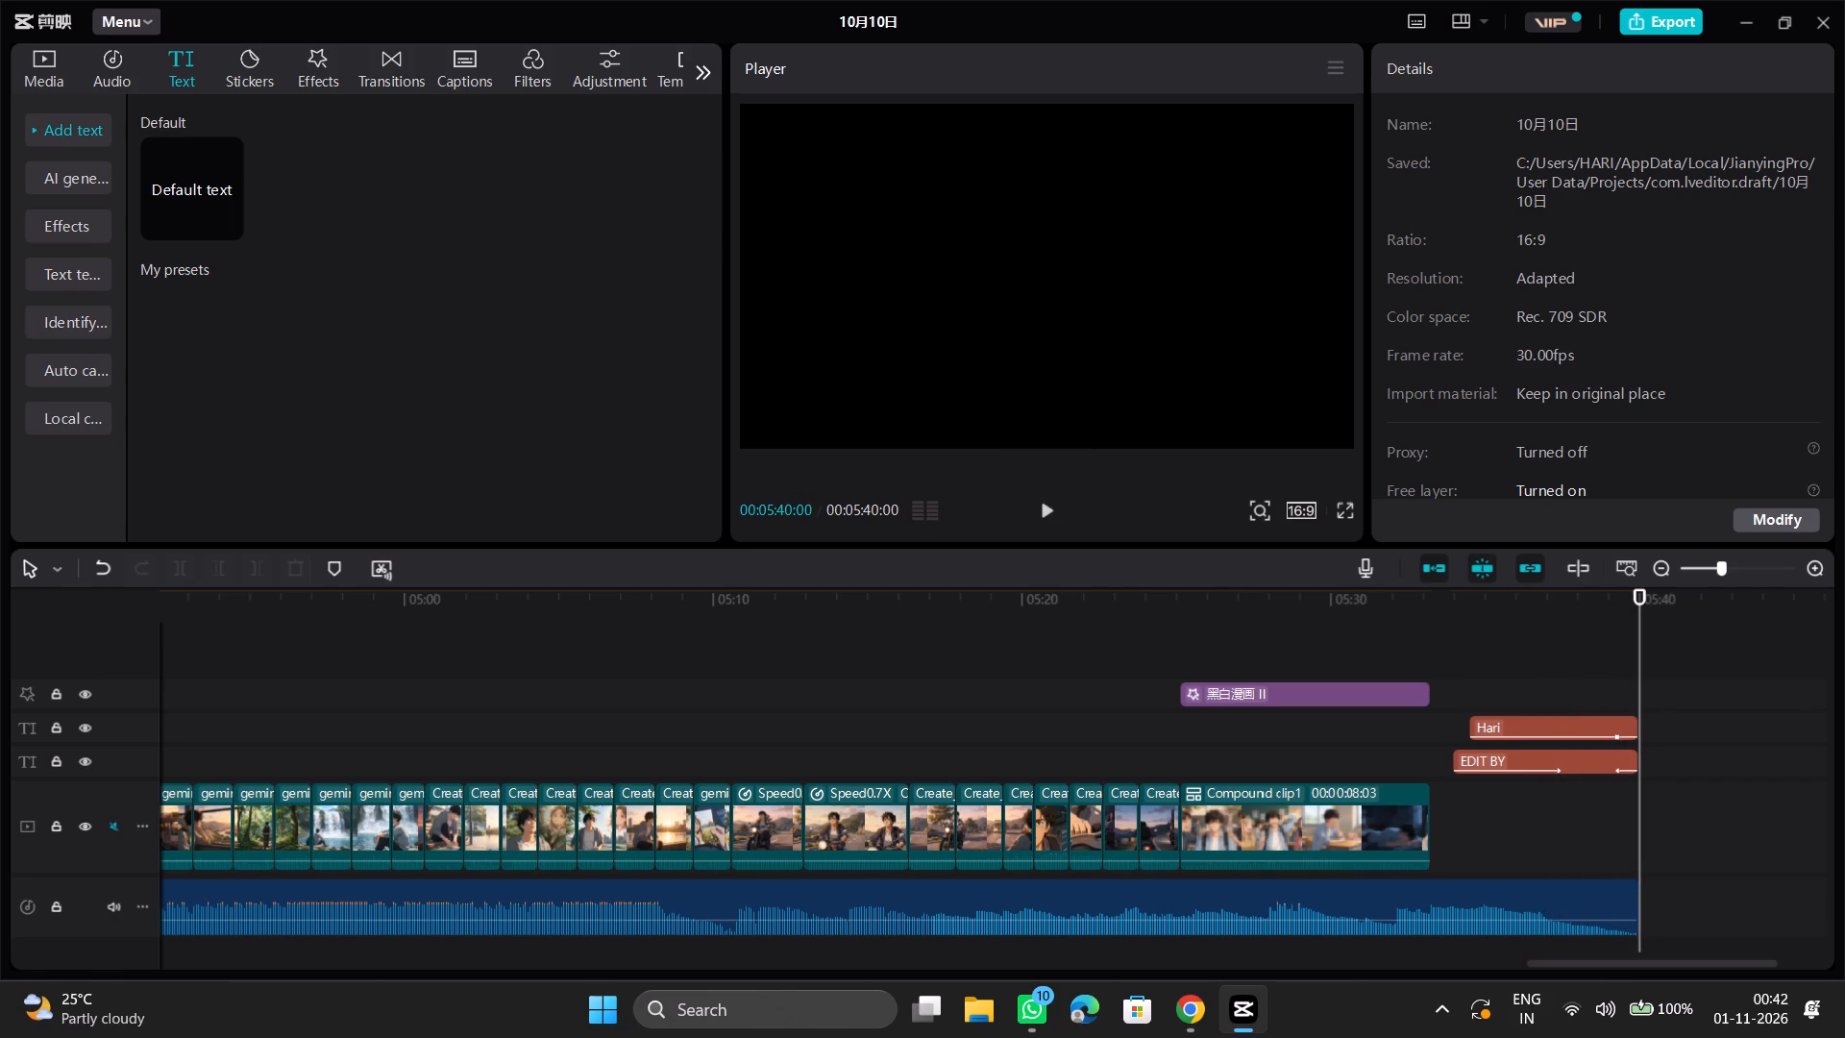
{"action": "scroll", "coordinate": [1483, 711], "scroll_direction": "right", "scroll_amount": 4}
{"action": "scroll", "coordinate": [1341, 297], "scroll_direction": "right", "scroll_amount": 3}
Open the video's export settings and title the output "MODHATI CHOOPE".
{"action": "left_click", "coordinate": [1655, 17]}
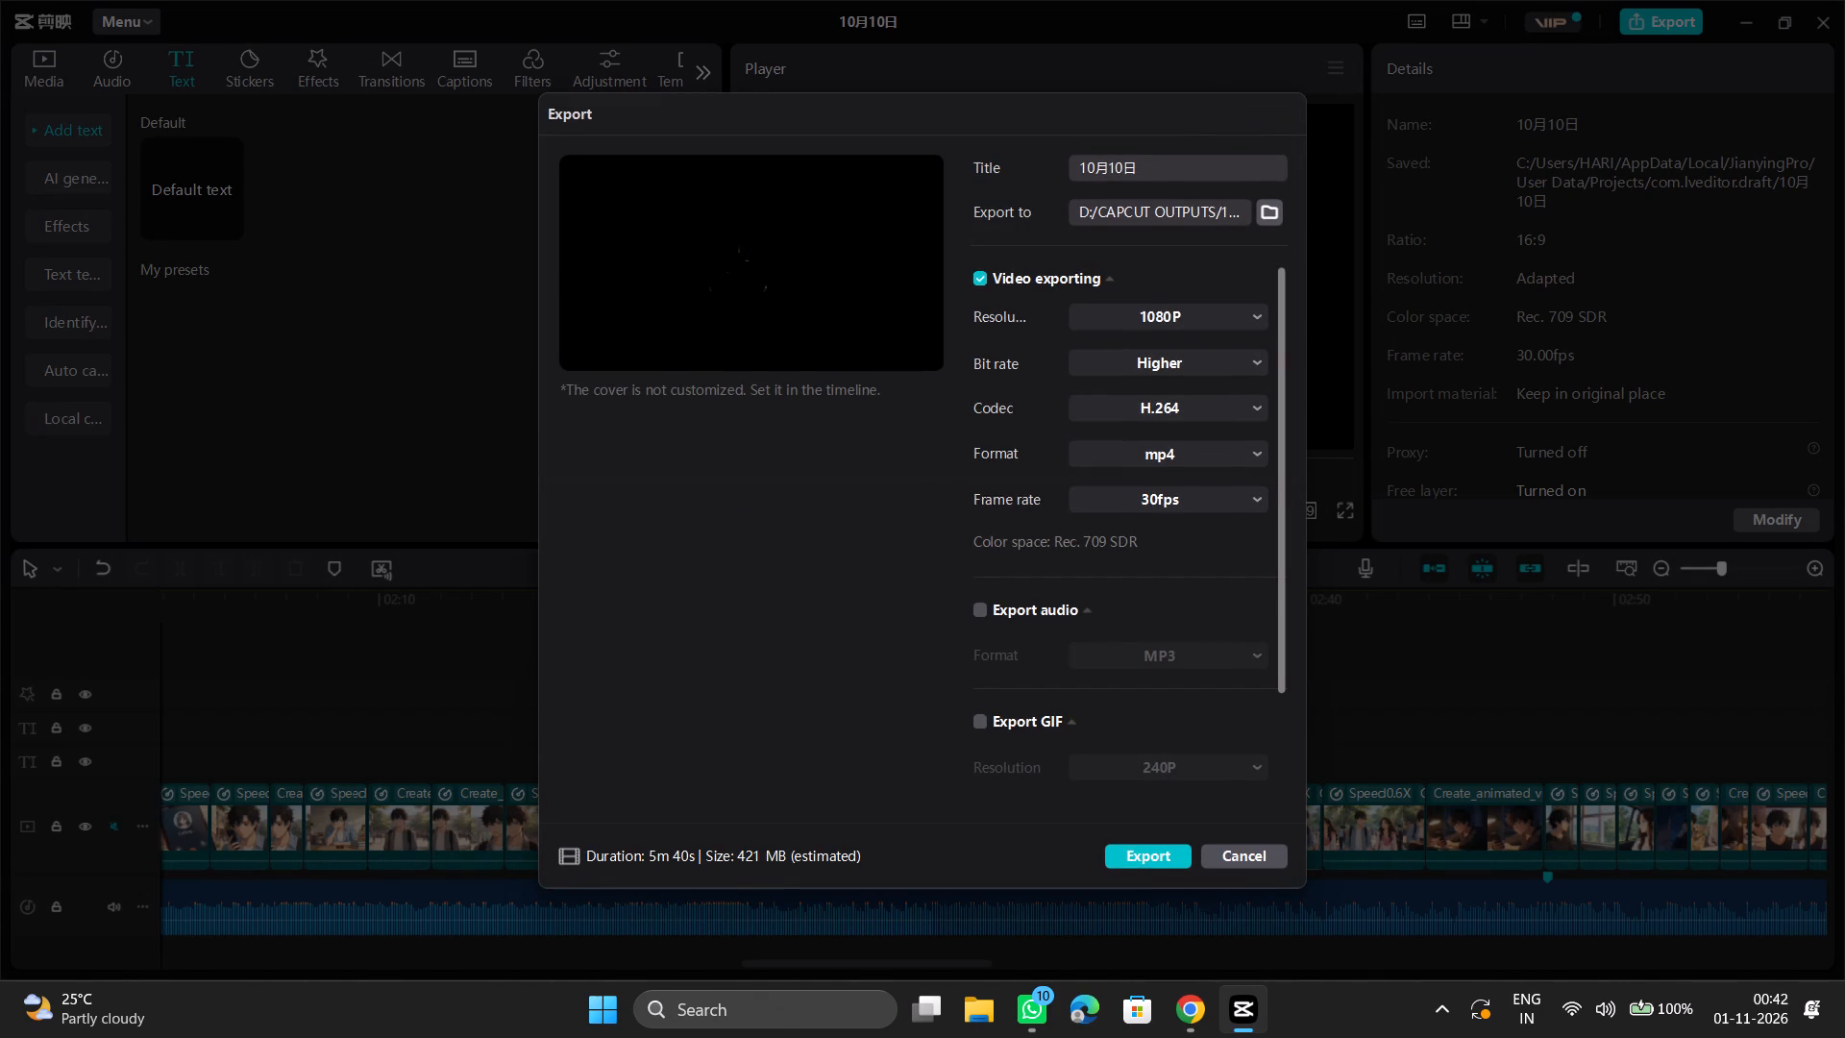
{"action": "left_click_drag", "start_coordinate": [1167, 157], "coordinate": [1054, 186]}
{"action": "key", "text": "BackSpace"}
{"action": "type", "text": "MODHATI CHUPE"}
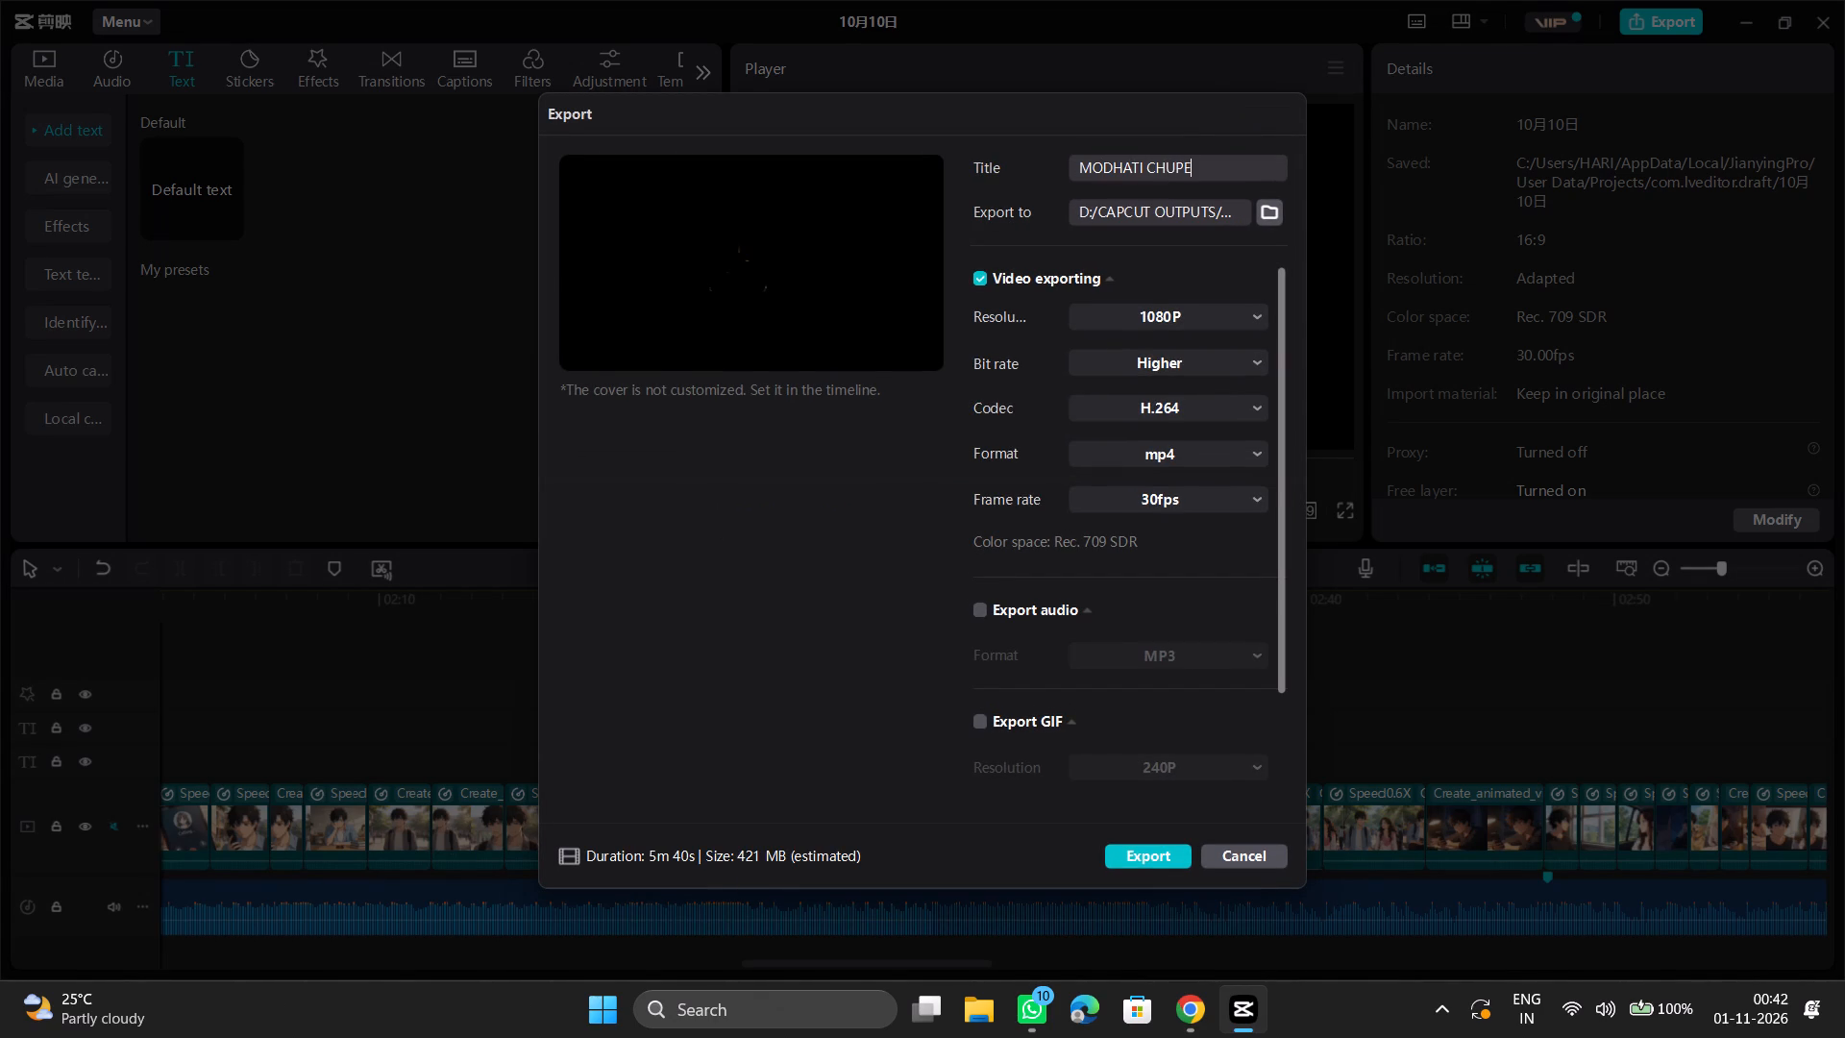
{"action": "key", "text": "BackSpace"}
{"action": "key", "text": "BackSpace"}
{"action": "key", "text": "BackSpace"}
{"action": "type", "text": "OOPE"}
Set the export frame rate to 50fps and start exporting the video as a 1080P H.264 mp4 with Higher bit rate.
{"action": "left_click", "coordinate": [1191, 498]}
{"action": "left_click", "coordinate": [1150, 658]}
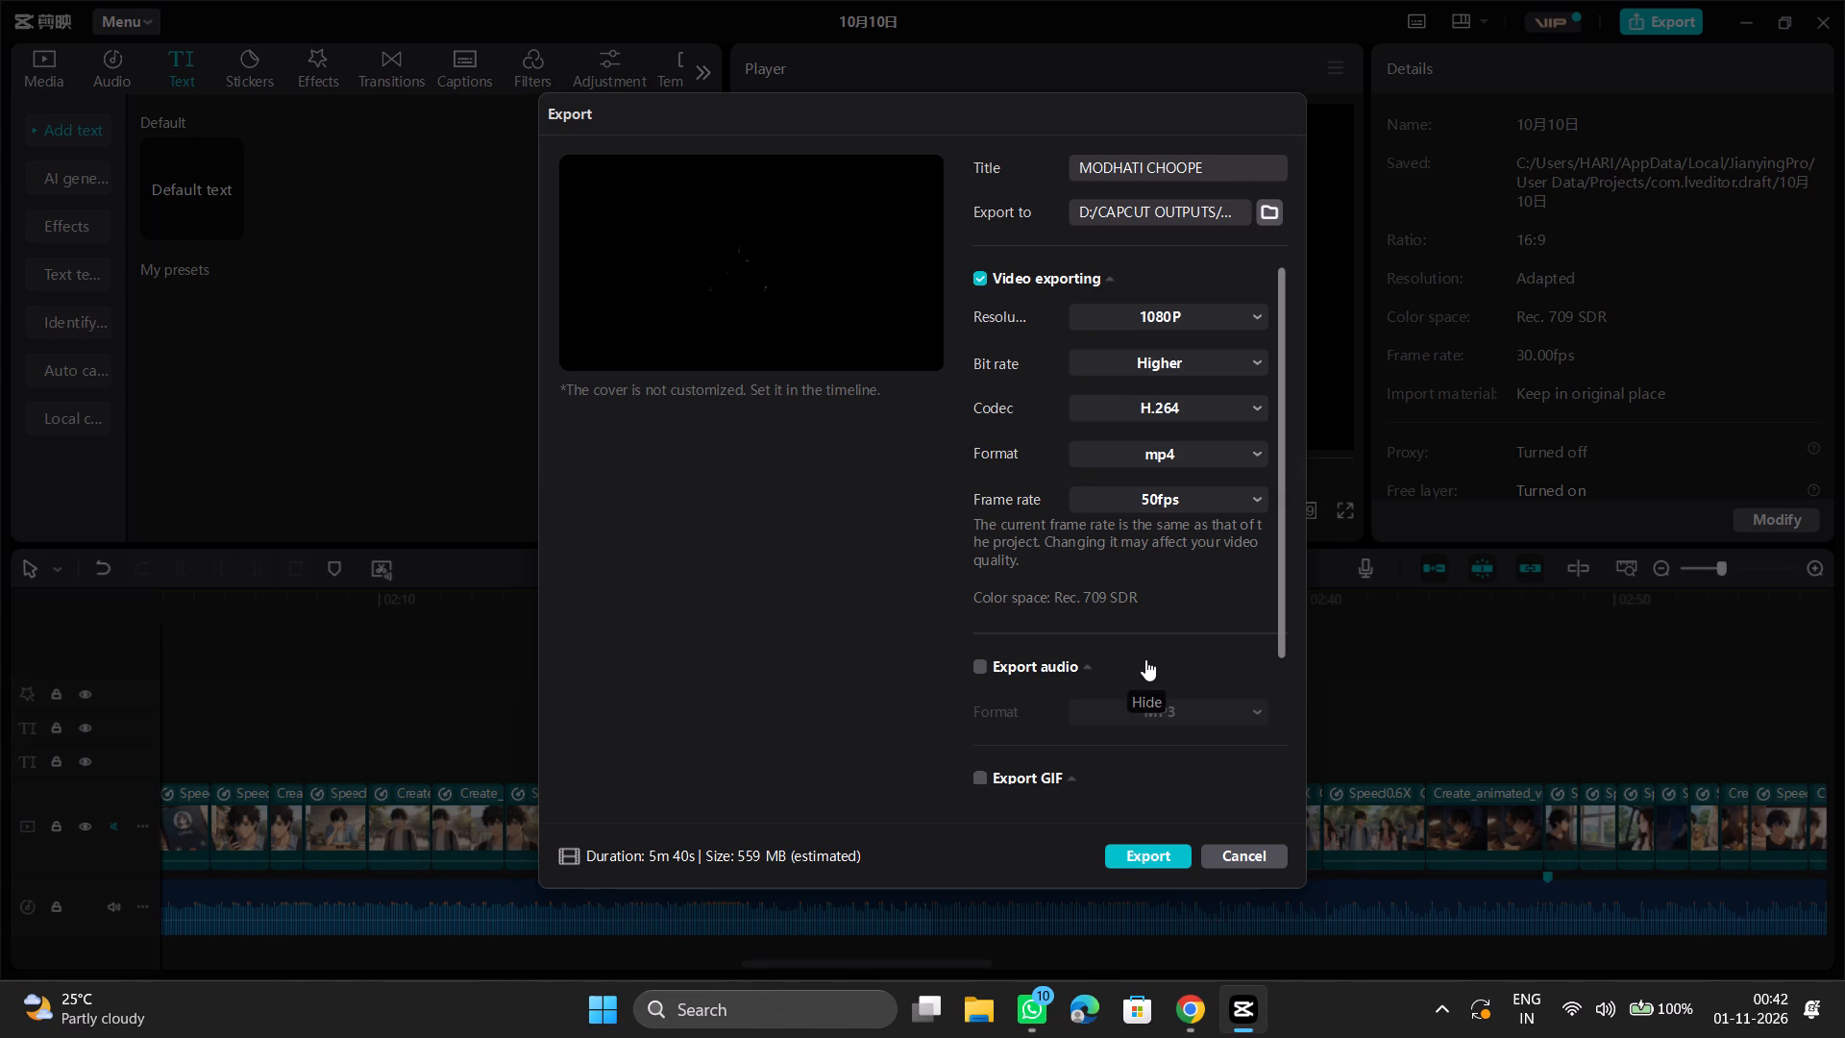
{"action": "left_click", "coordinate": [1208, 362]}
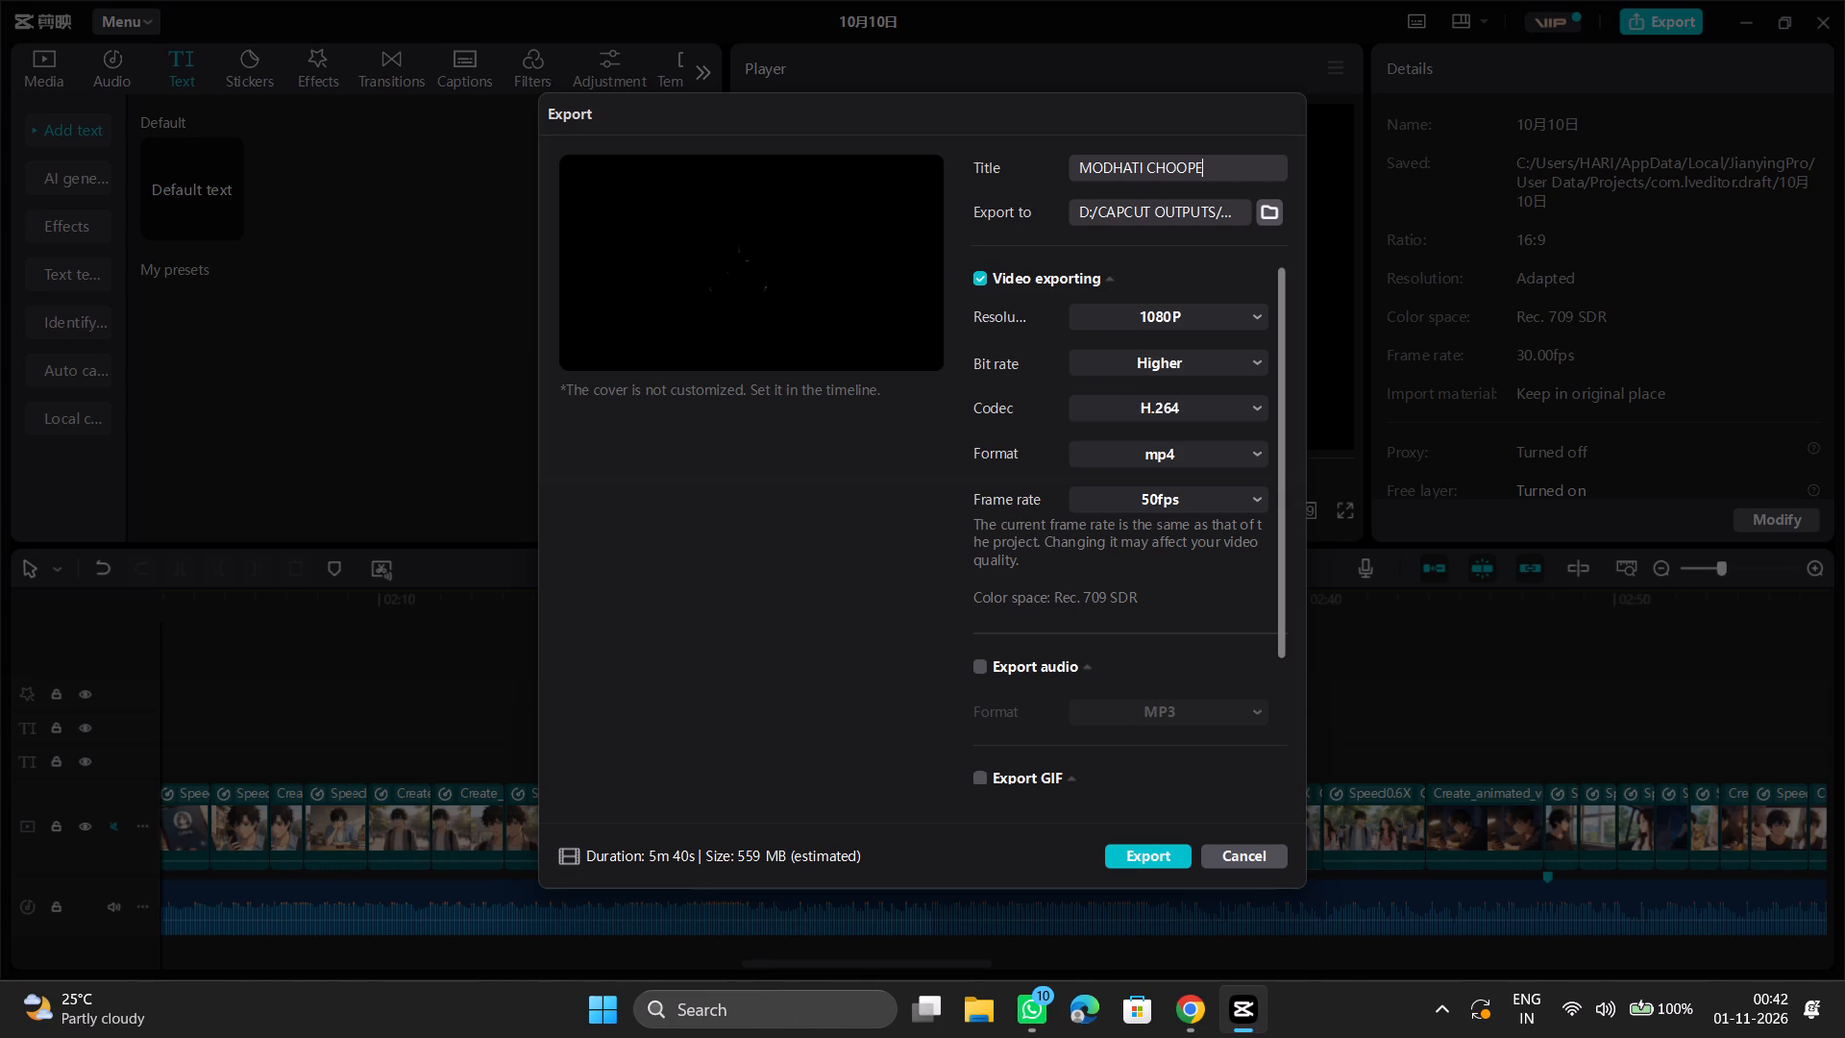
{"action": "left_click", "coordinate": [1196, 370]}
{"action": "left_click", "coordinate": [1136, 861]}
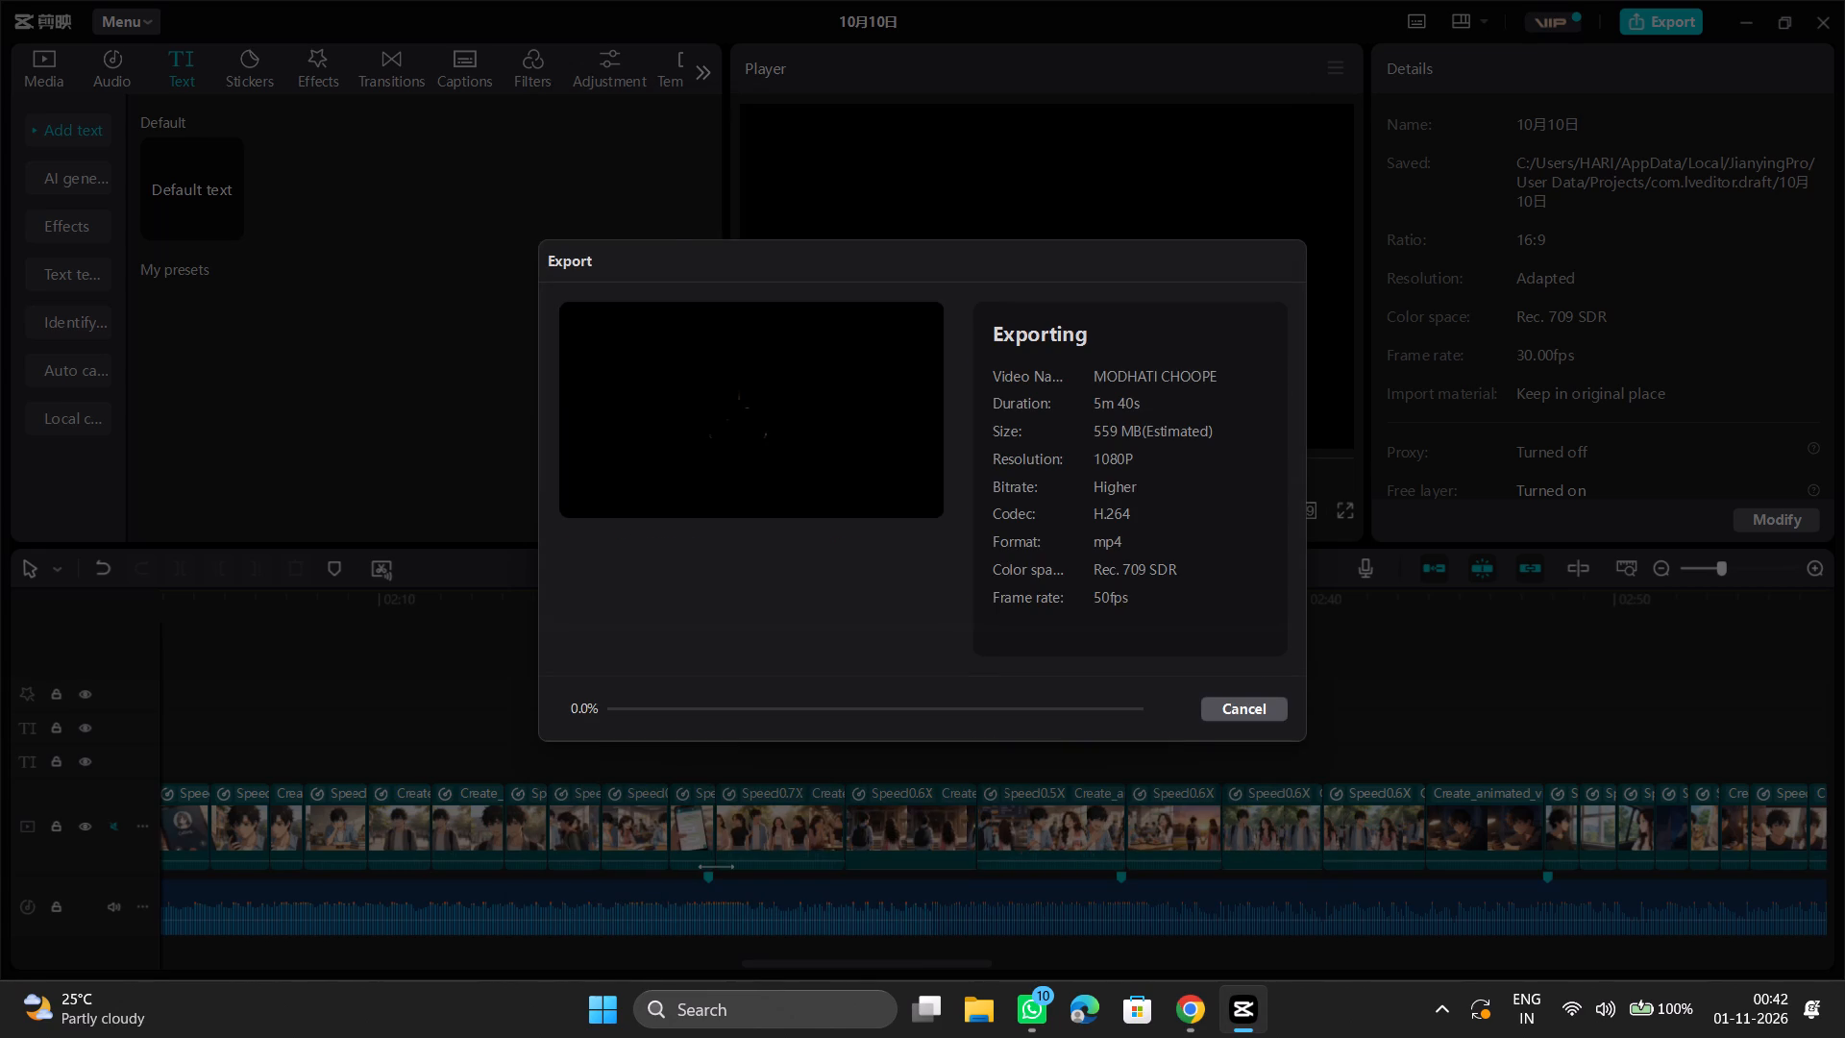
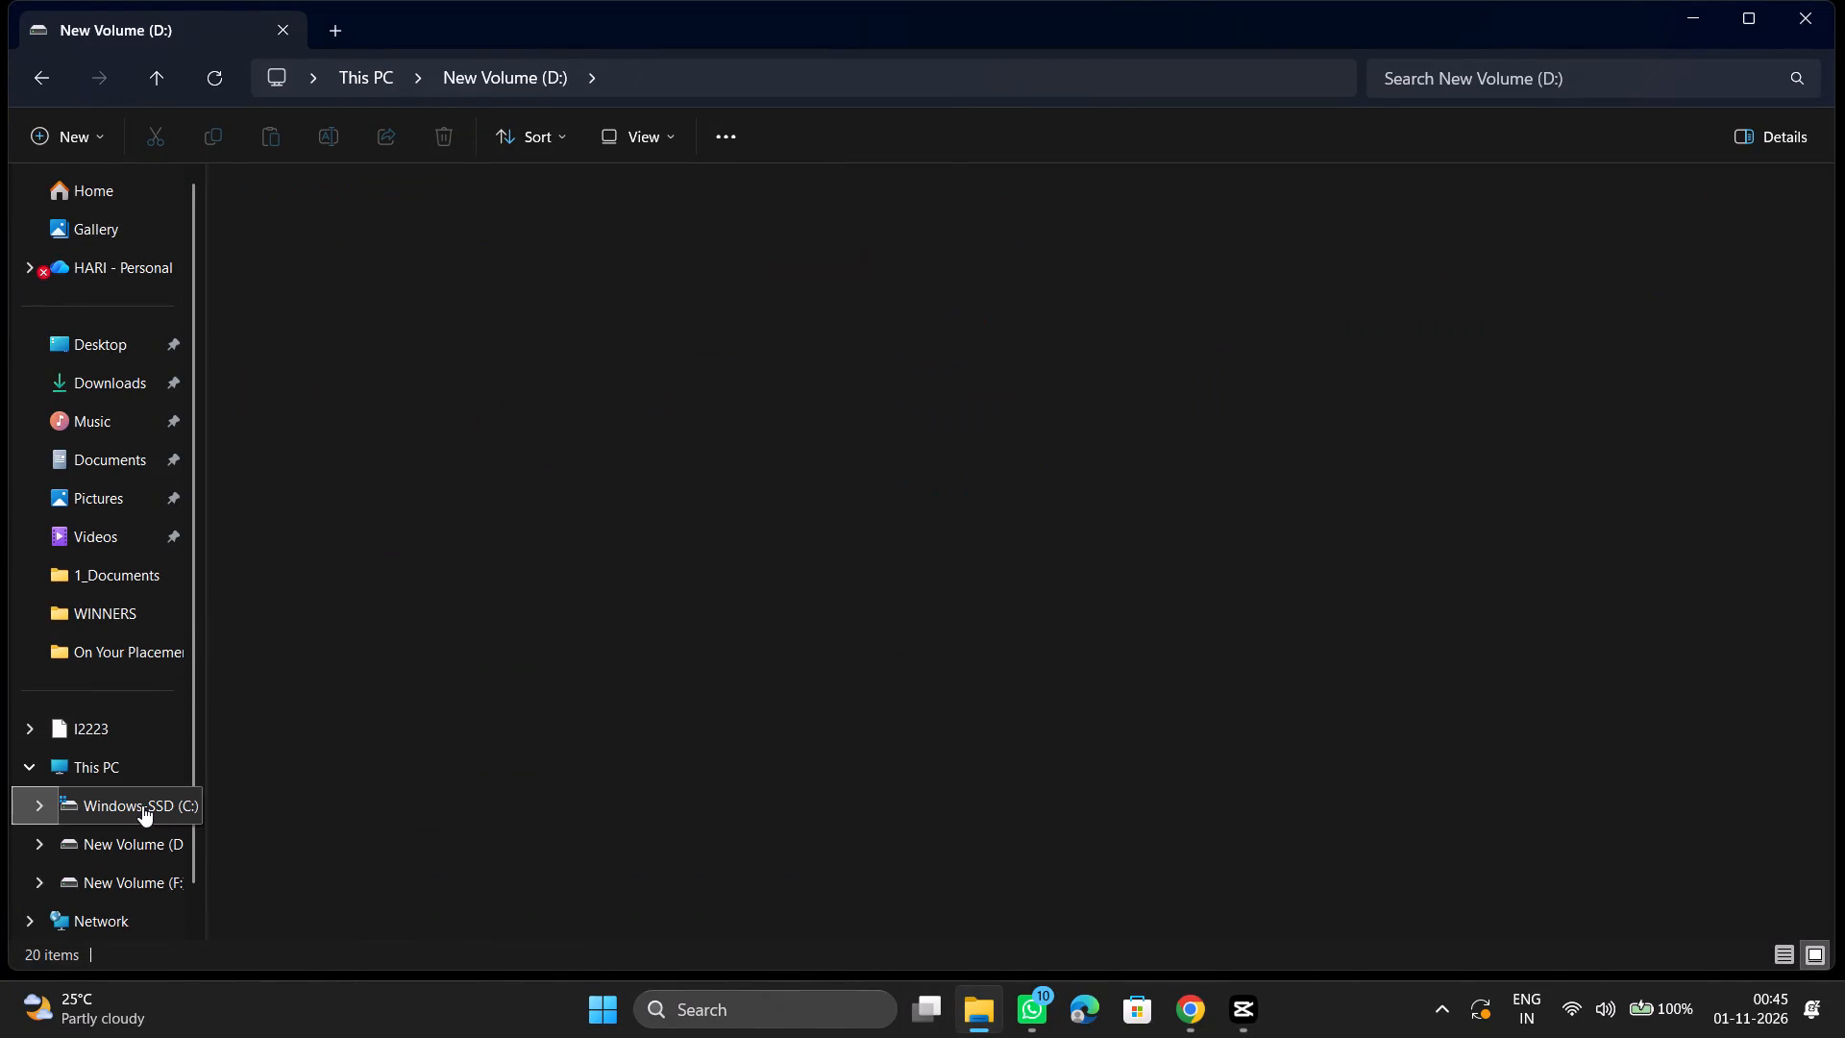
{"action": "left_click", "coordinate": [139, 755]}
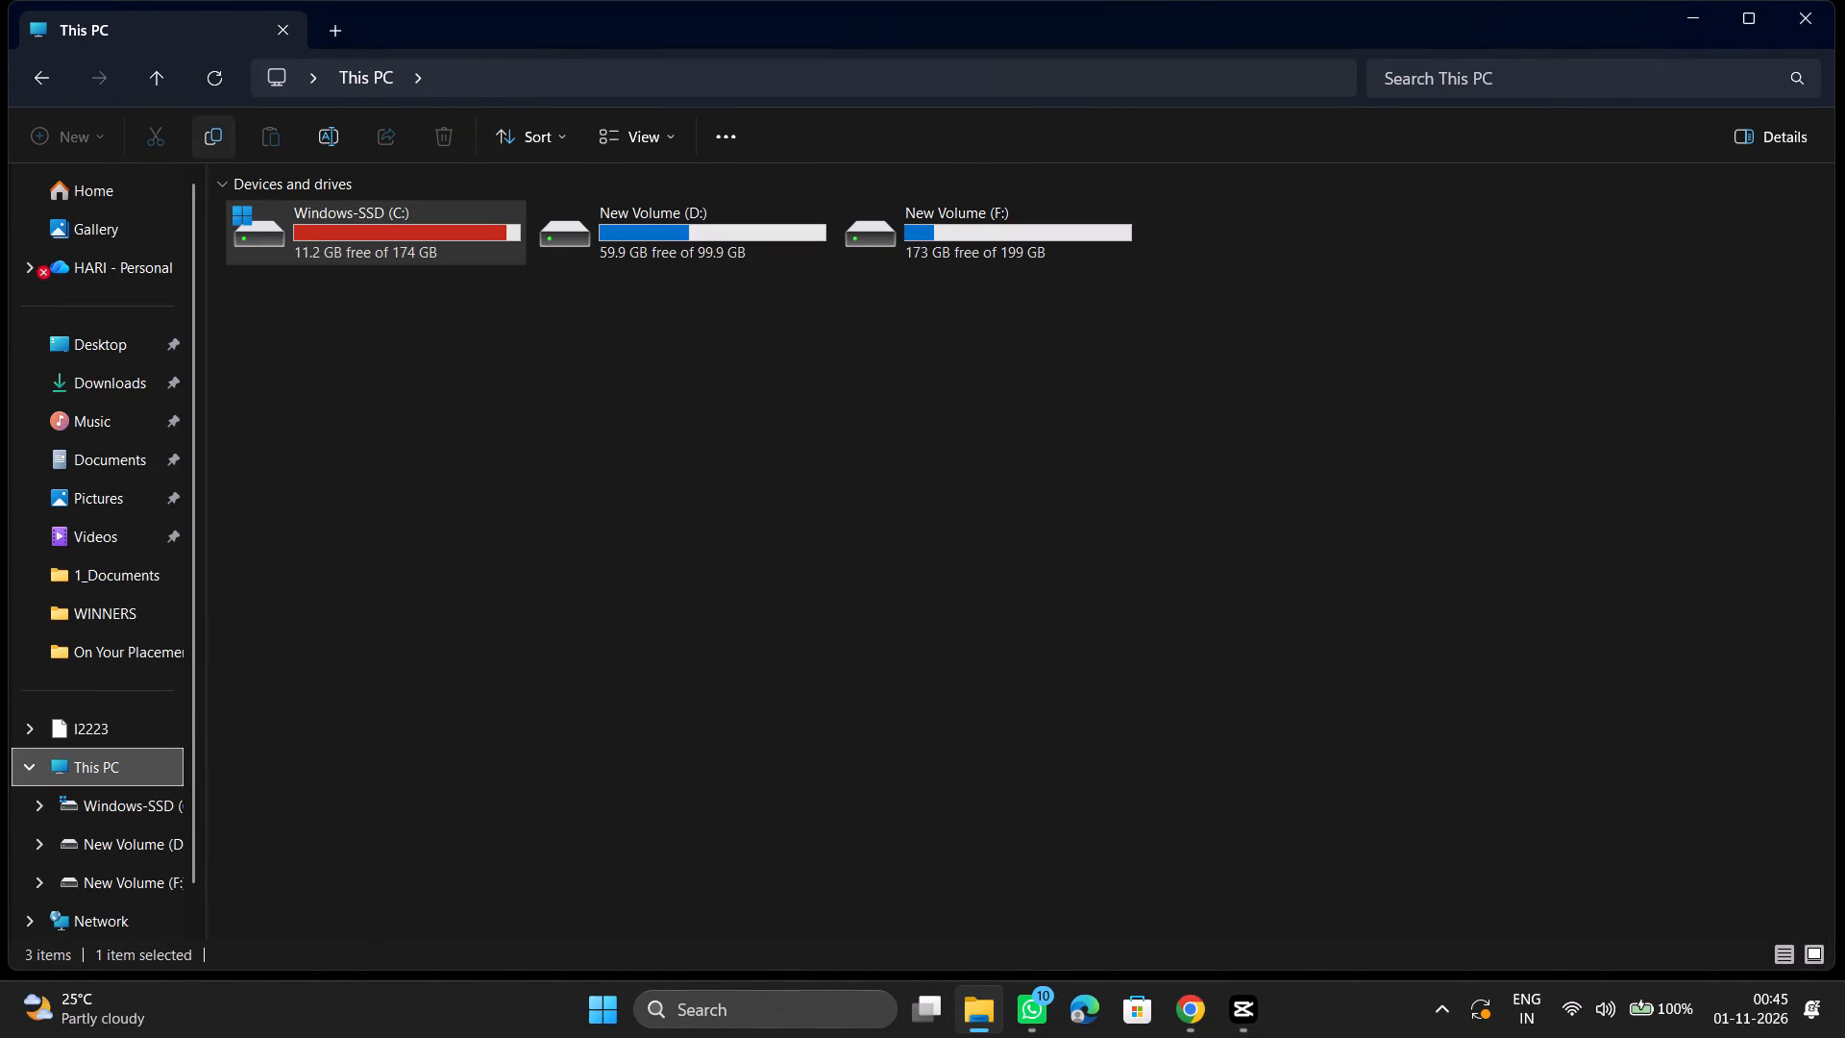
{"action": "double_click", "coordinate": [210, 80]}
{"action": "double_click", "coordinate": [368, 213]}
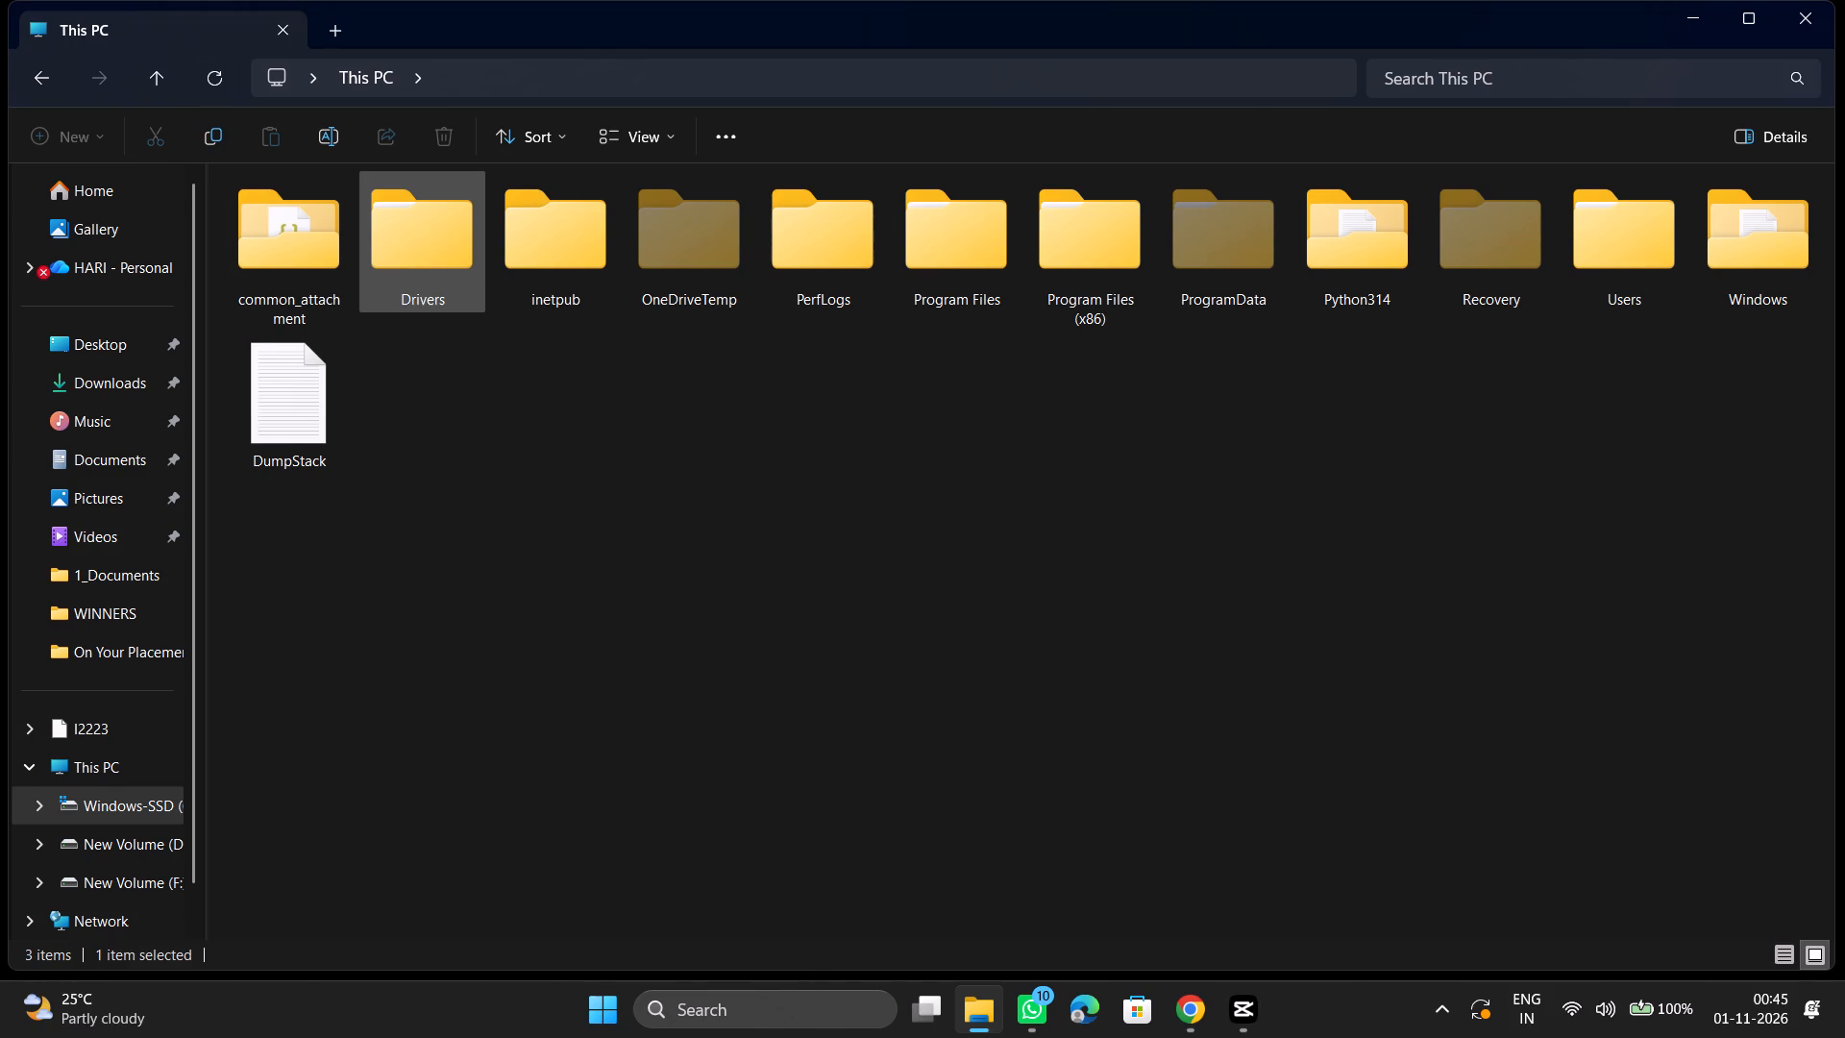
{"action": "left_click", "coordinate": [631, 531]}
{"action": "left_click", "coordinate": [143, 66]}
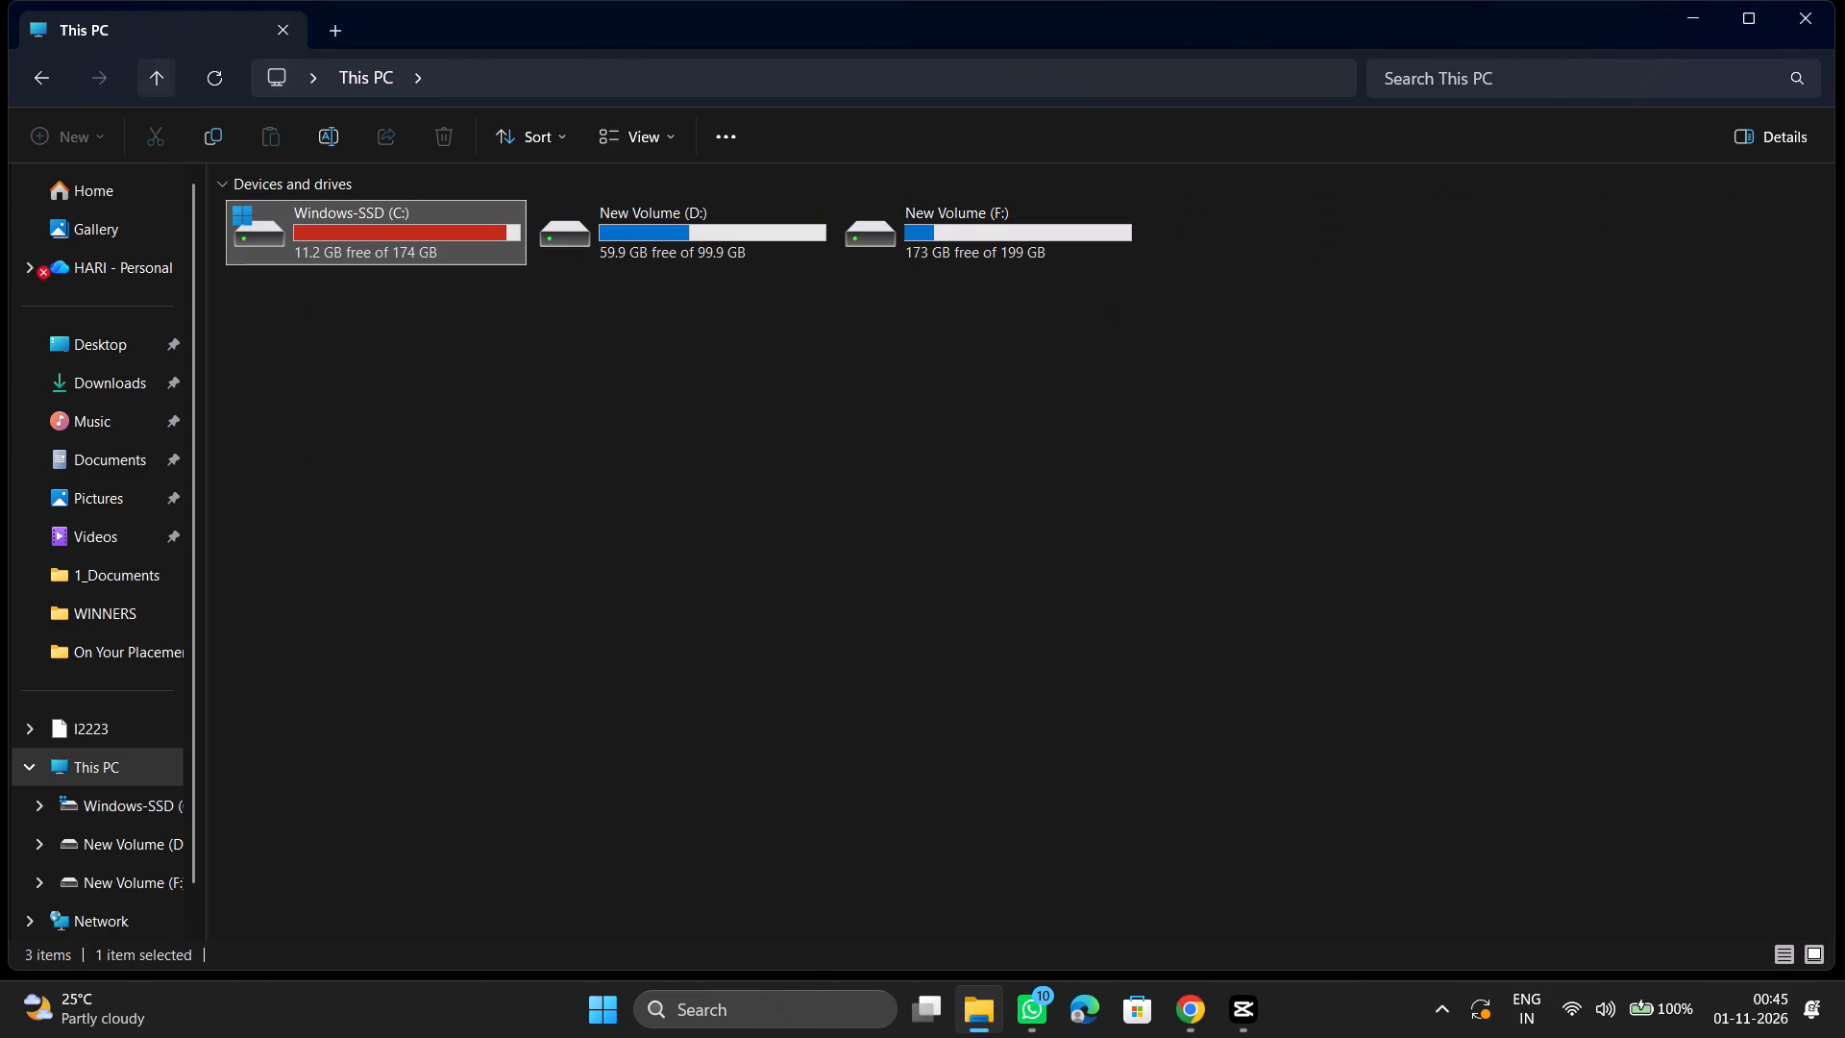
Open the Downloads folder and look through its recent files for the exported video.
{"action": "left_click", "coordinate": [131, 401]}
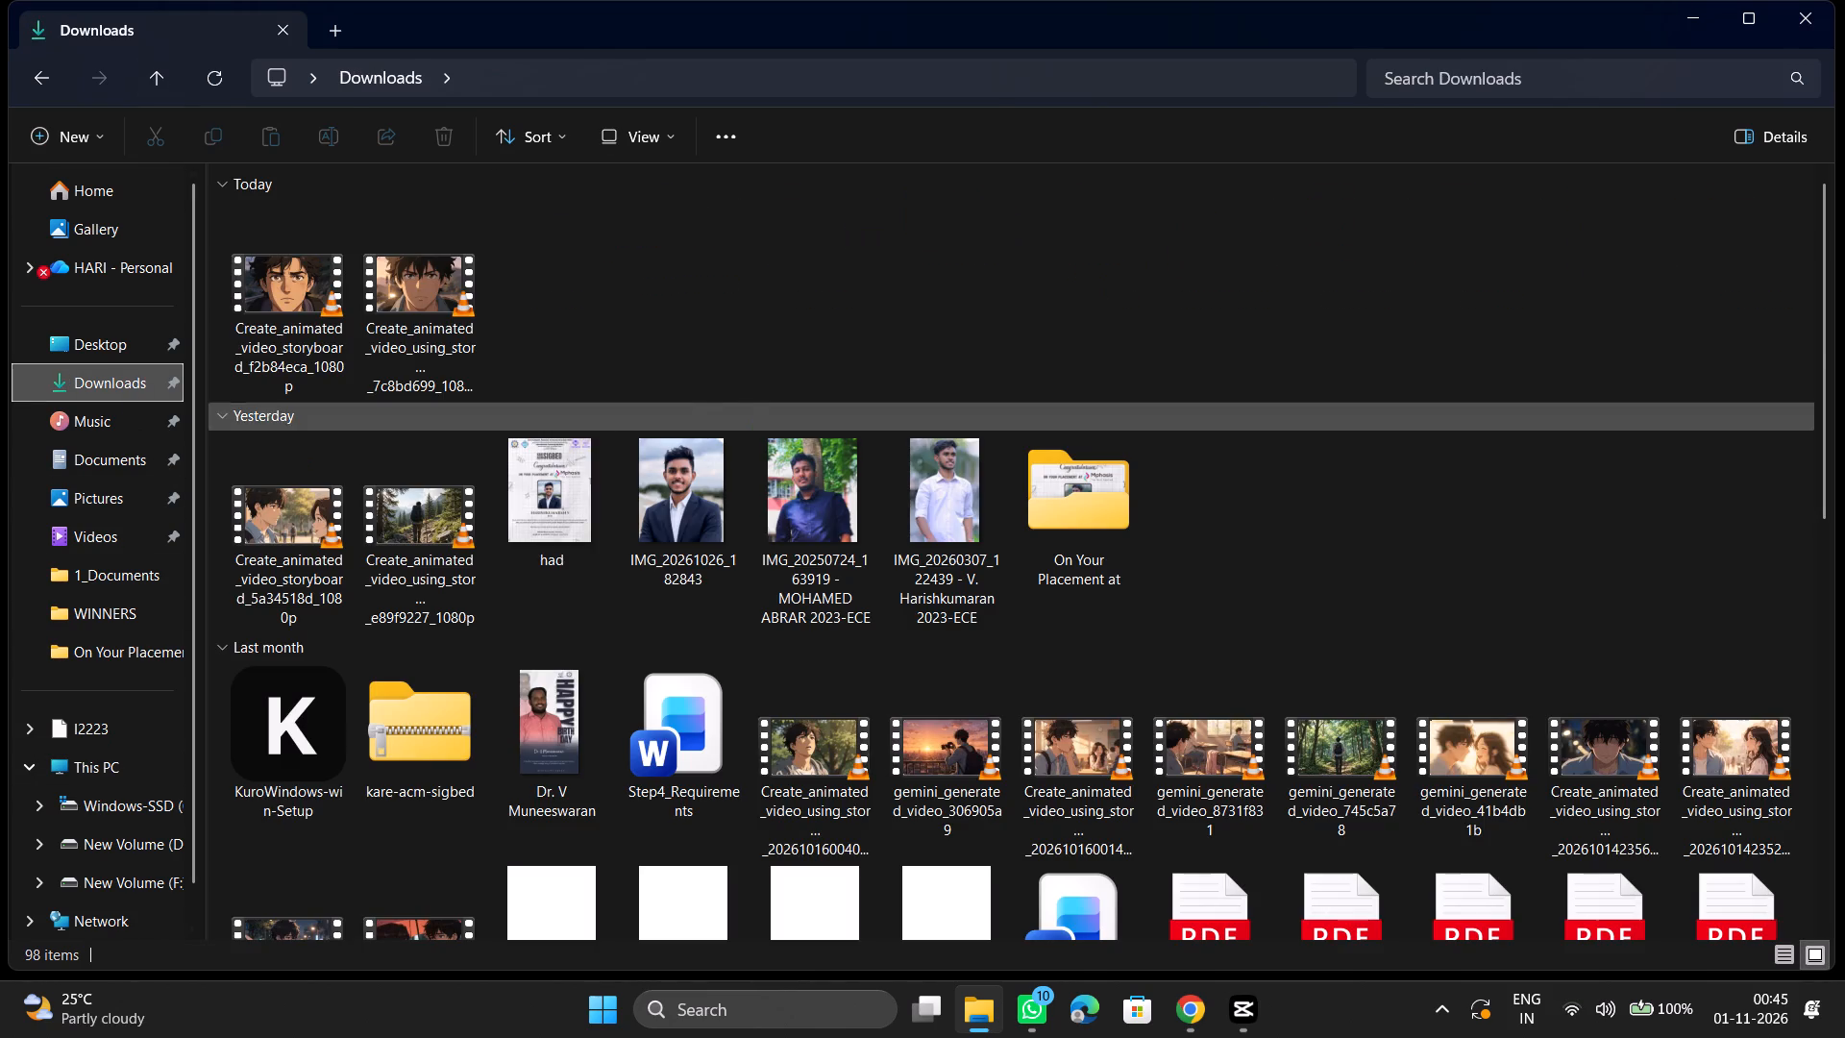
{"action": "scroll", "coordinate": [1158, 453], "scroll_direction": "up", "scroll_amount": 2}
{"action": "scroll", "coordinate": [1227, 471], "scroll_direction": "down", "scroll_amount": 1}
{"action": "scroll", "coordinate": [1150, 499], "scroll_direction": "up", "scroll_amount": 2}
{"action": "scroll", "coordinate": [1148, 501], "scroll_direction": "down", "scroll_amount": 2}
{"action": "scroll", "coordinate": [1137, 504], "scroll_direction": "up", "scroll_amount": 4}
{"action": "scroll", "coordinate": [998, 543], "scroll_direction": "up", "scroll_amount": 1}
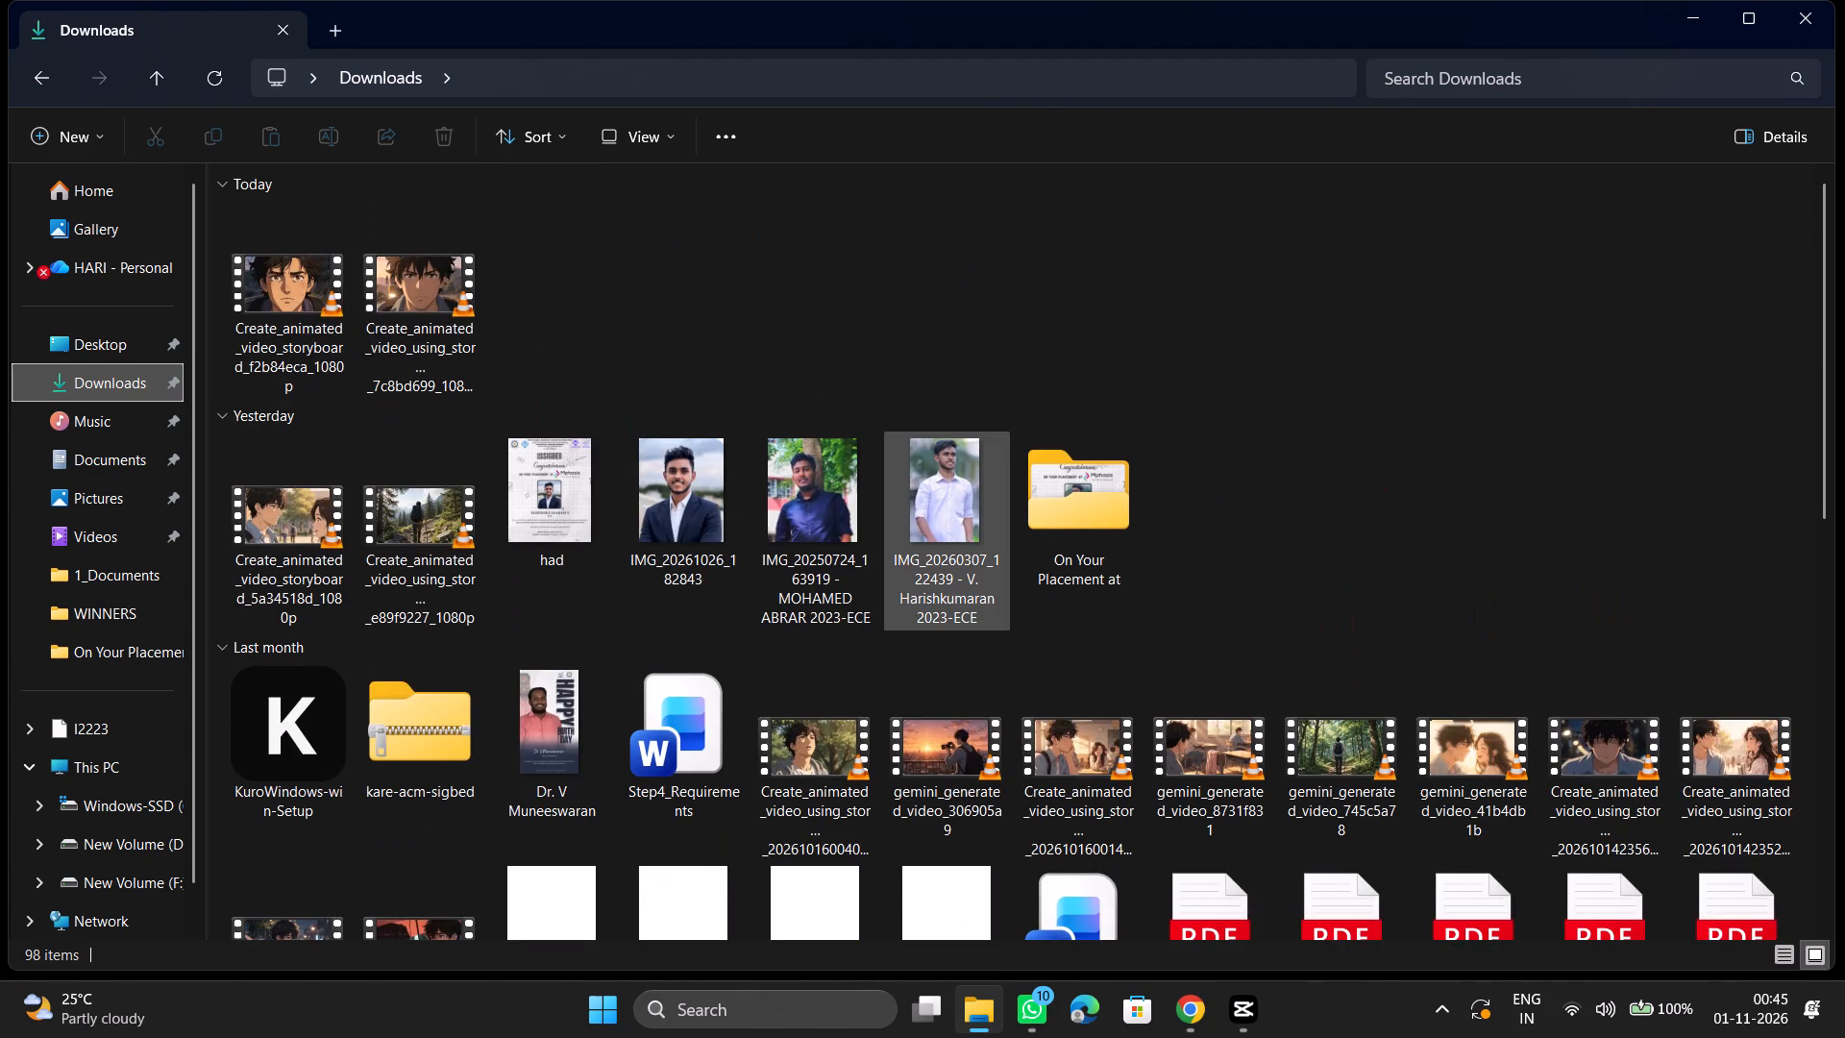
{"action": "scroll", "coordinate": [998, 543], "scroll_direction": "up", "scroll_amount": 1}
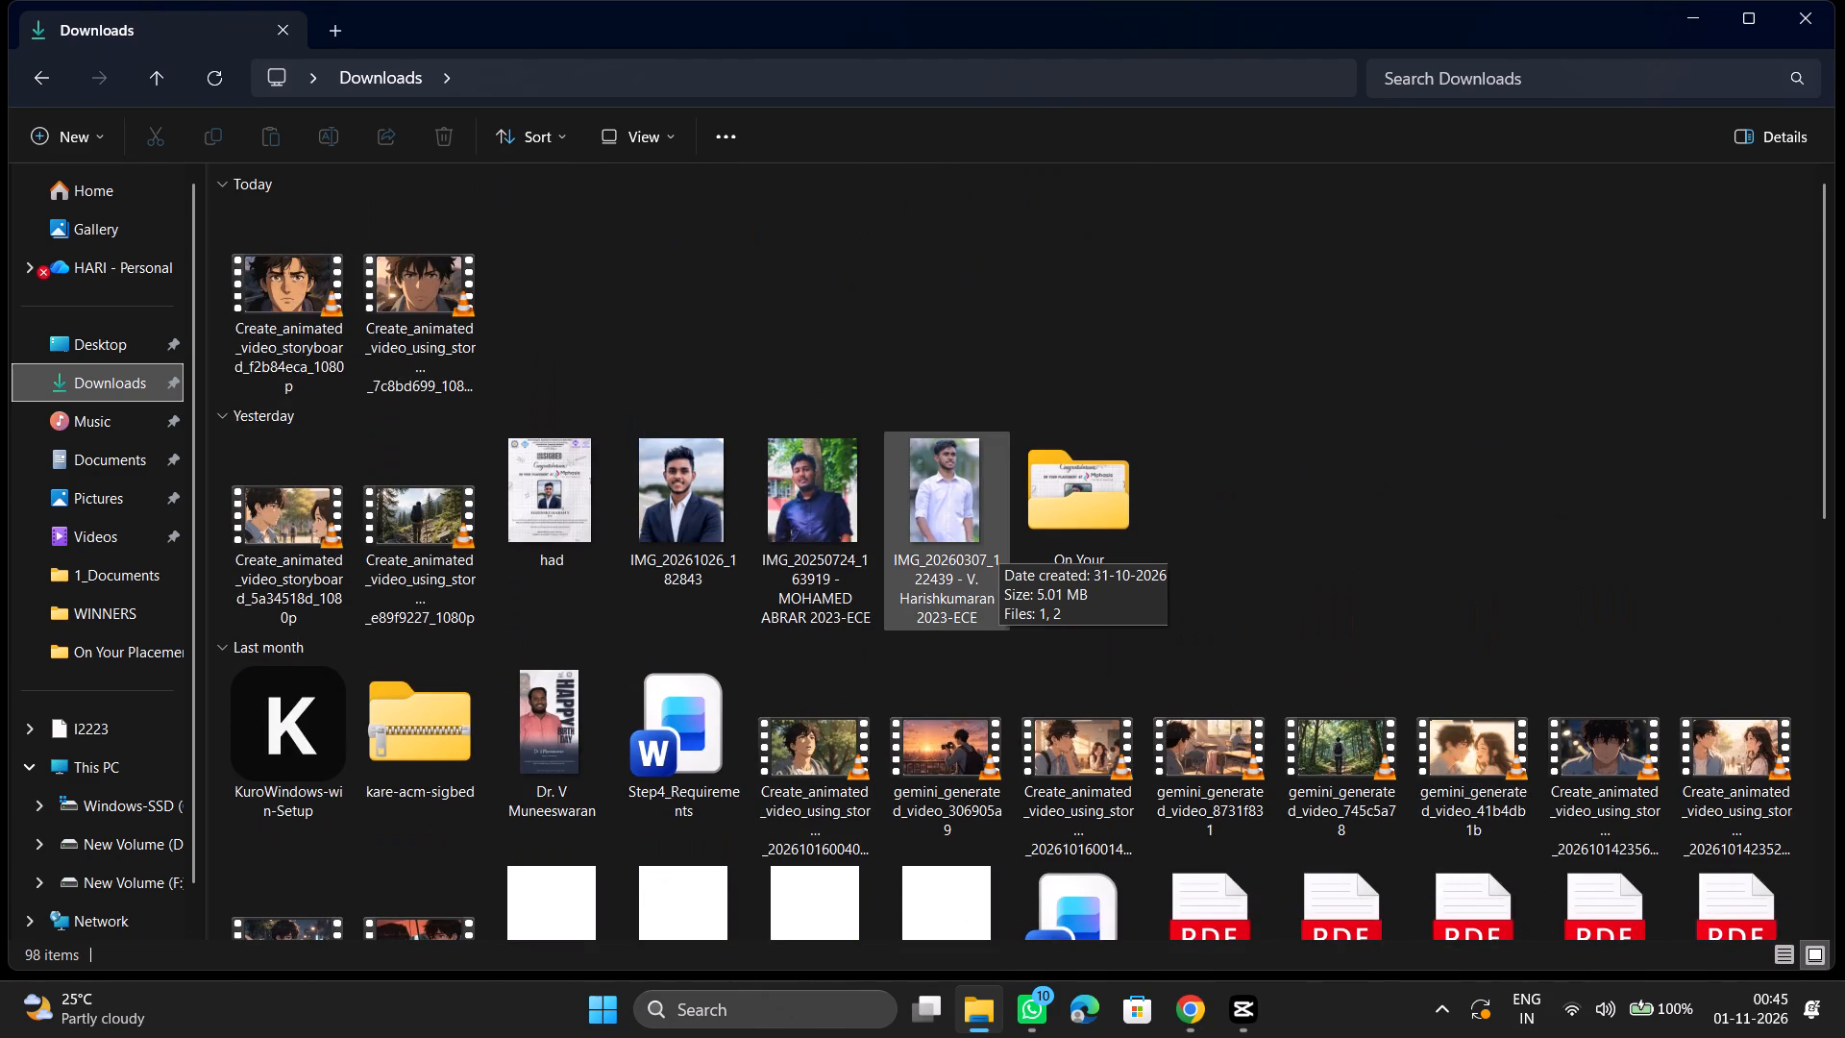